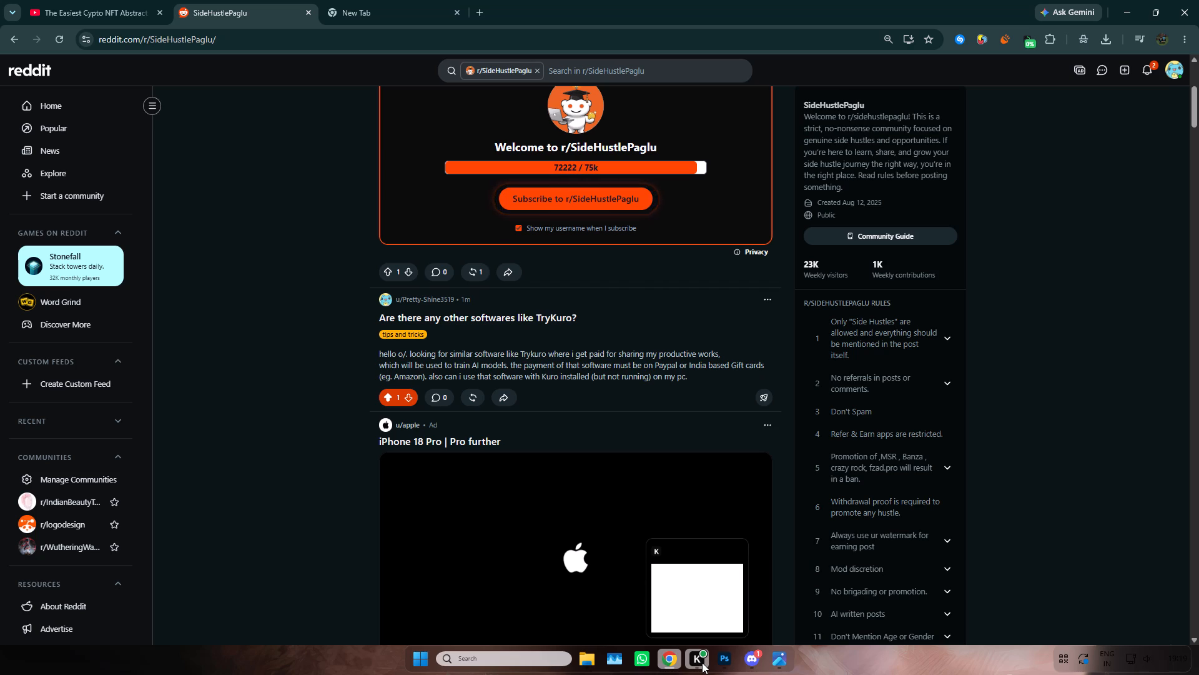
Switch to Photoshop, where the Liquify filter is open on babe ploject.psd.
{"action": "left_click", "coordinate": [728, 661]}
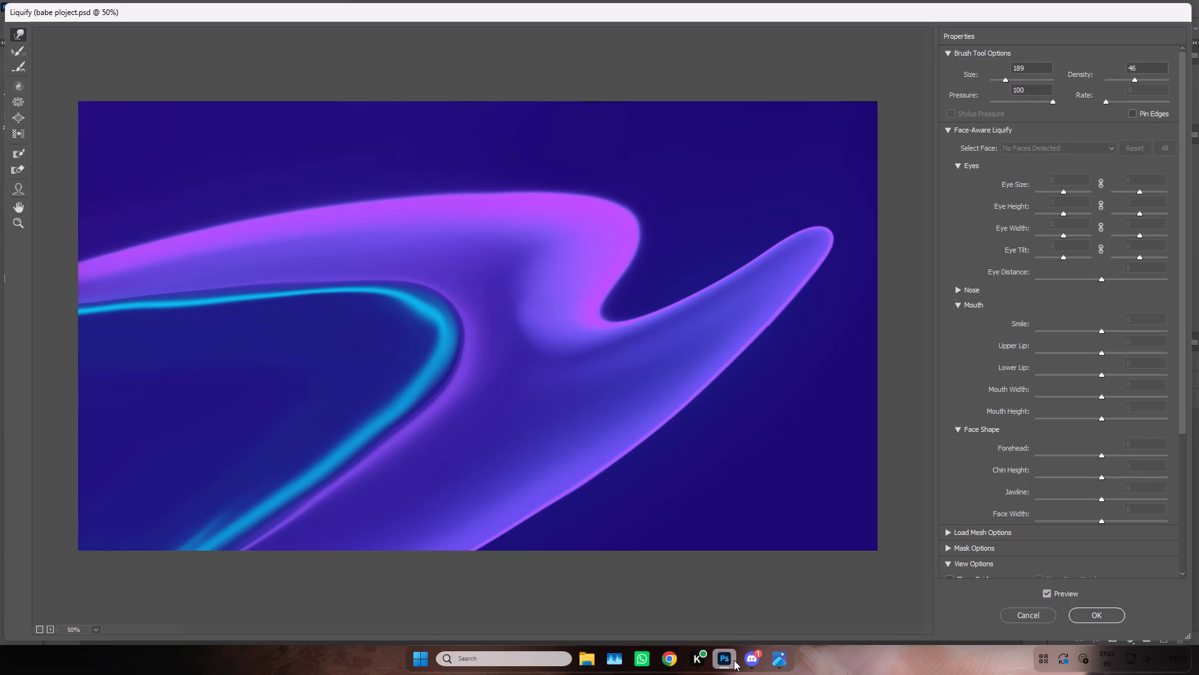
Examine the cyan line and the purple ribbon up close in the Liquify preview.
{"action": "key", "text": "ctrl+equal"}
{"action": "key", "text": "space"}
{"action": "key", "text": "space"}
{"action": "key", "text": "space"}
{"action": "key", "text": "space"}
{"action": "key", "text": "space"}
{"action": "key", "text": "space"}
{"action": "key", "text": "space"}
{"action": "key", "text": "space"}
{"action": "key", "text": "space"}
{"action": "key", "text": "space"}
{"action": "key", "text": "space"}
{"action": "key", "text": "space"}
{"action": "key", "text": "space"}
{"action": "key", "text": "space"}
{"action": "key", "text": "space"}
{"action": "key", "text": "space"}
{"action": "left_click_drag", "start_coordinate": [496, 417], "coordinate": [721, 332]}
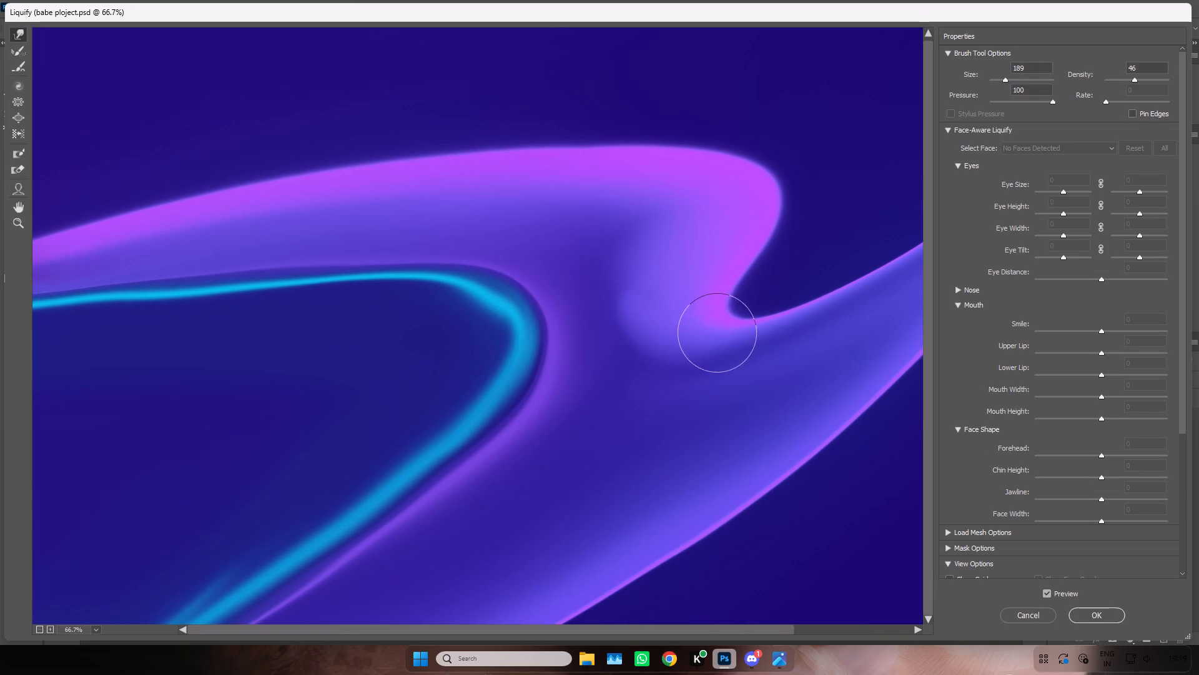
{"action": "key", "text": "space"}
{"action": "key", "text": "ctrl+minus"}
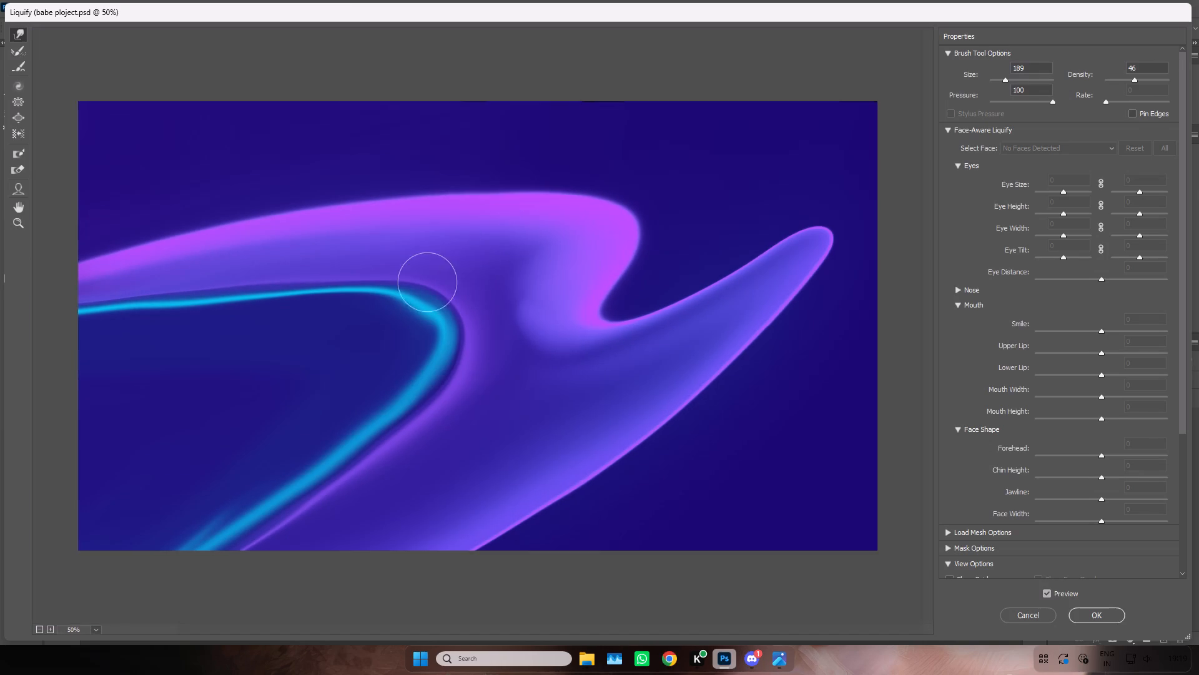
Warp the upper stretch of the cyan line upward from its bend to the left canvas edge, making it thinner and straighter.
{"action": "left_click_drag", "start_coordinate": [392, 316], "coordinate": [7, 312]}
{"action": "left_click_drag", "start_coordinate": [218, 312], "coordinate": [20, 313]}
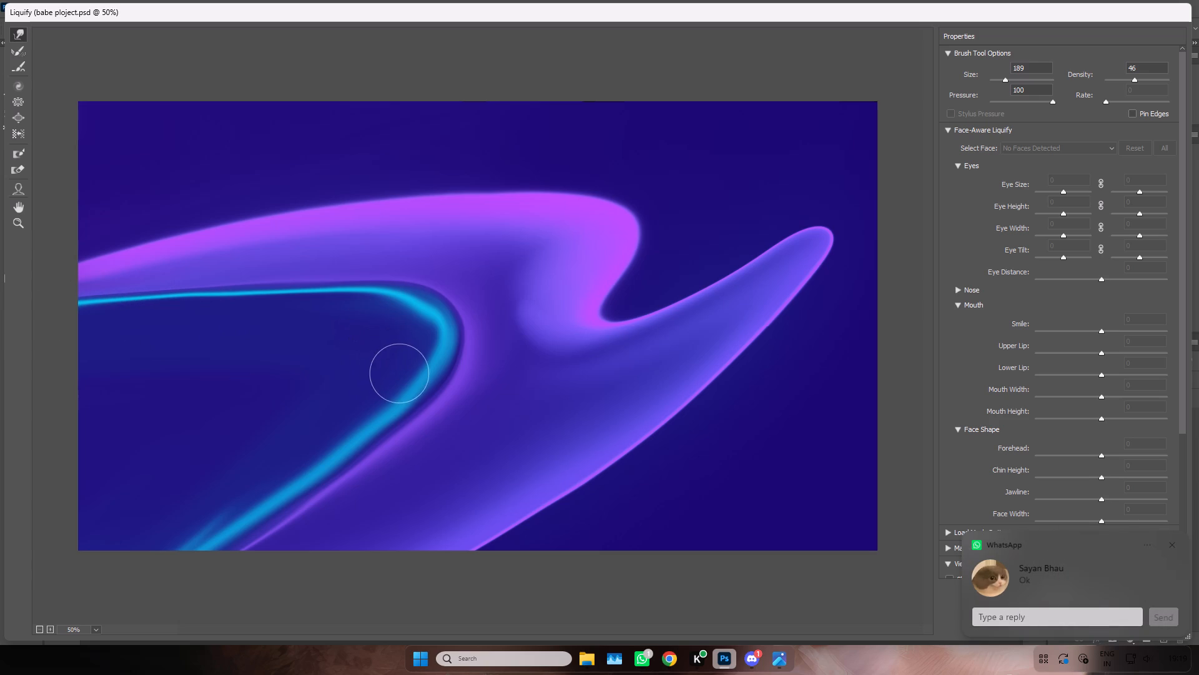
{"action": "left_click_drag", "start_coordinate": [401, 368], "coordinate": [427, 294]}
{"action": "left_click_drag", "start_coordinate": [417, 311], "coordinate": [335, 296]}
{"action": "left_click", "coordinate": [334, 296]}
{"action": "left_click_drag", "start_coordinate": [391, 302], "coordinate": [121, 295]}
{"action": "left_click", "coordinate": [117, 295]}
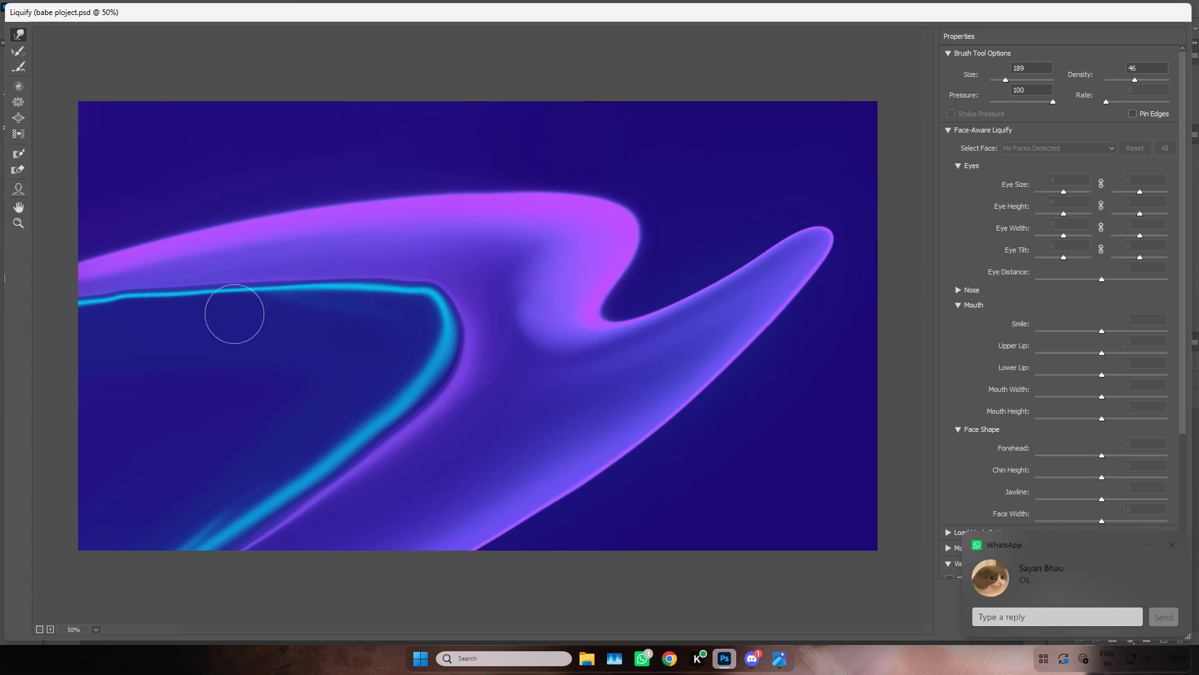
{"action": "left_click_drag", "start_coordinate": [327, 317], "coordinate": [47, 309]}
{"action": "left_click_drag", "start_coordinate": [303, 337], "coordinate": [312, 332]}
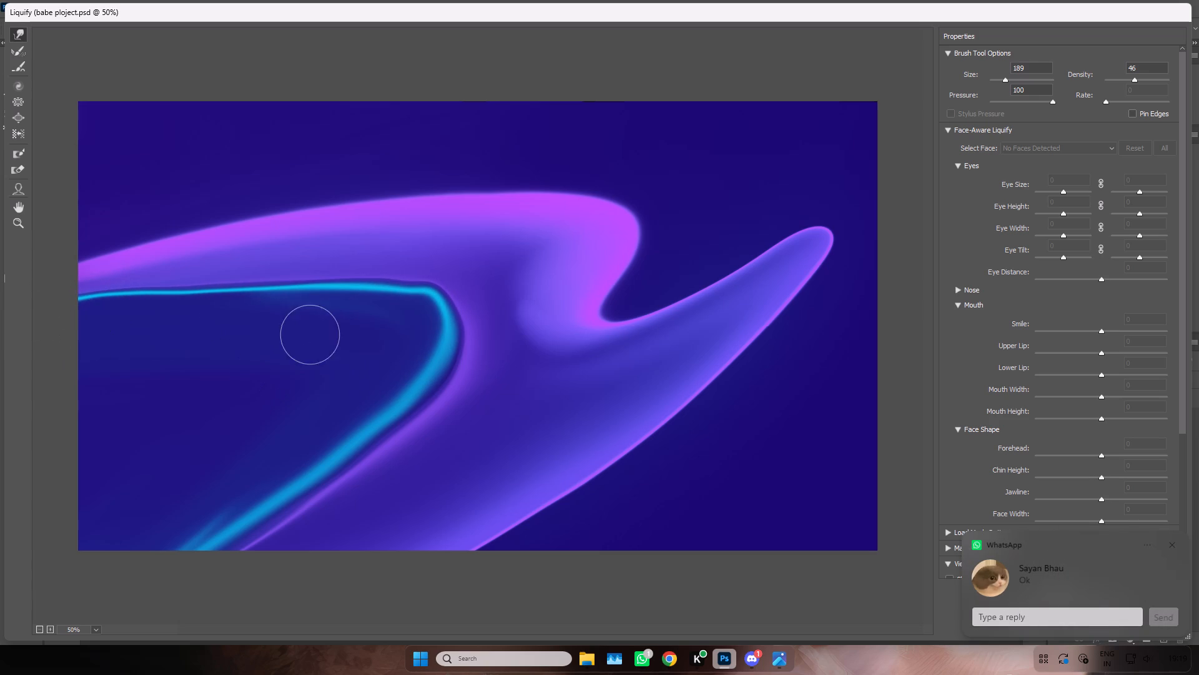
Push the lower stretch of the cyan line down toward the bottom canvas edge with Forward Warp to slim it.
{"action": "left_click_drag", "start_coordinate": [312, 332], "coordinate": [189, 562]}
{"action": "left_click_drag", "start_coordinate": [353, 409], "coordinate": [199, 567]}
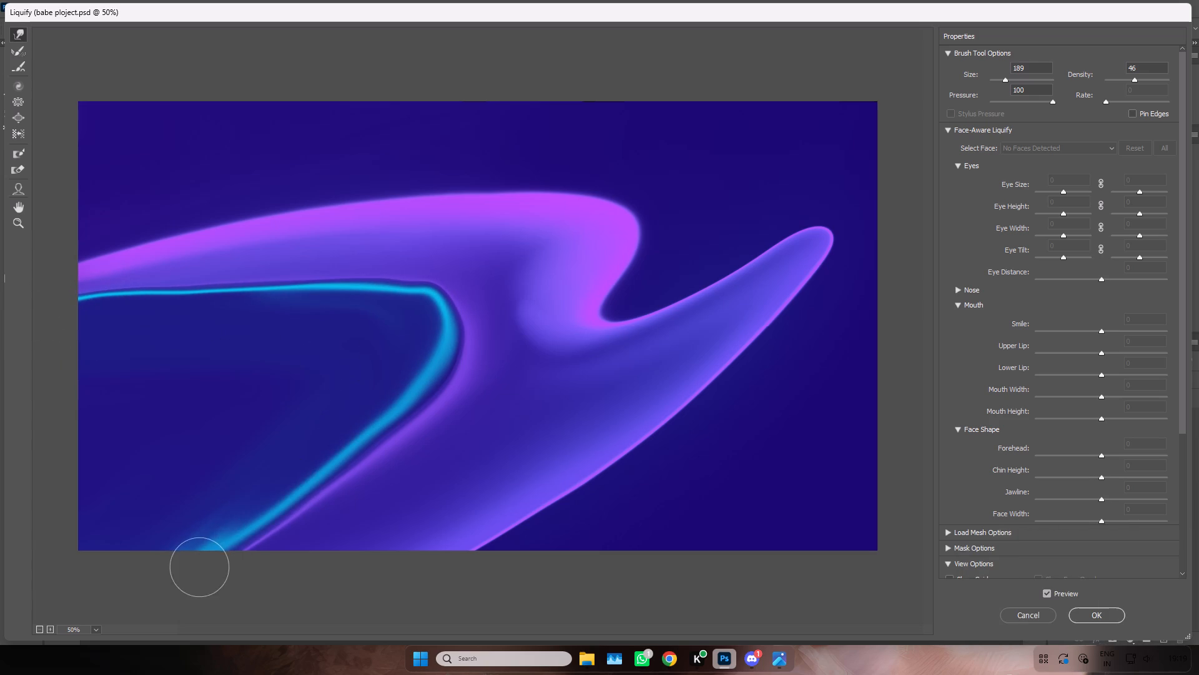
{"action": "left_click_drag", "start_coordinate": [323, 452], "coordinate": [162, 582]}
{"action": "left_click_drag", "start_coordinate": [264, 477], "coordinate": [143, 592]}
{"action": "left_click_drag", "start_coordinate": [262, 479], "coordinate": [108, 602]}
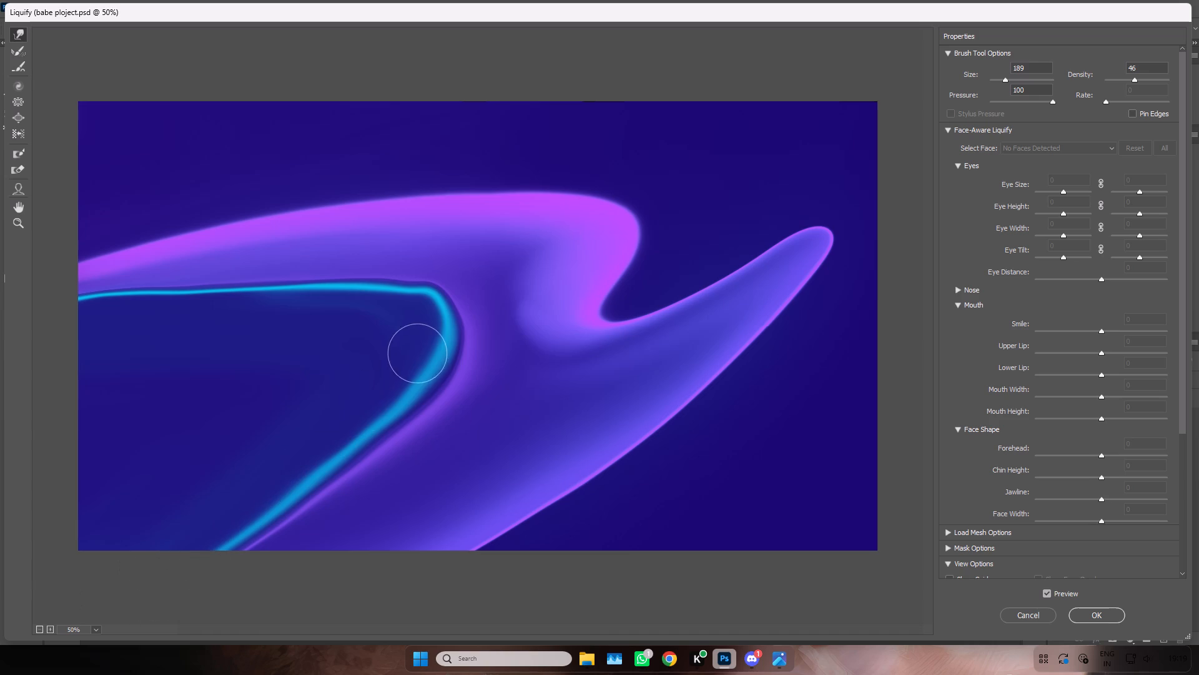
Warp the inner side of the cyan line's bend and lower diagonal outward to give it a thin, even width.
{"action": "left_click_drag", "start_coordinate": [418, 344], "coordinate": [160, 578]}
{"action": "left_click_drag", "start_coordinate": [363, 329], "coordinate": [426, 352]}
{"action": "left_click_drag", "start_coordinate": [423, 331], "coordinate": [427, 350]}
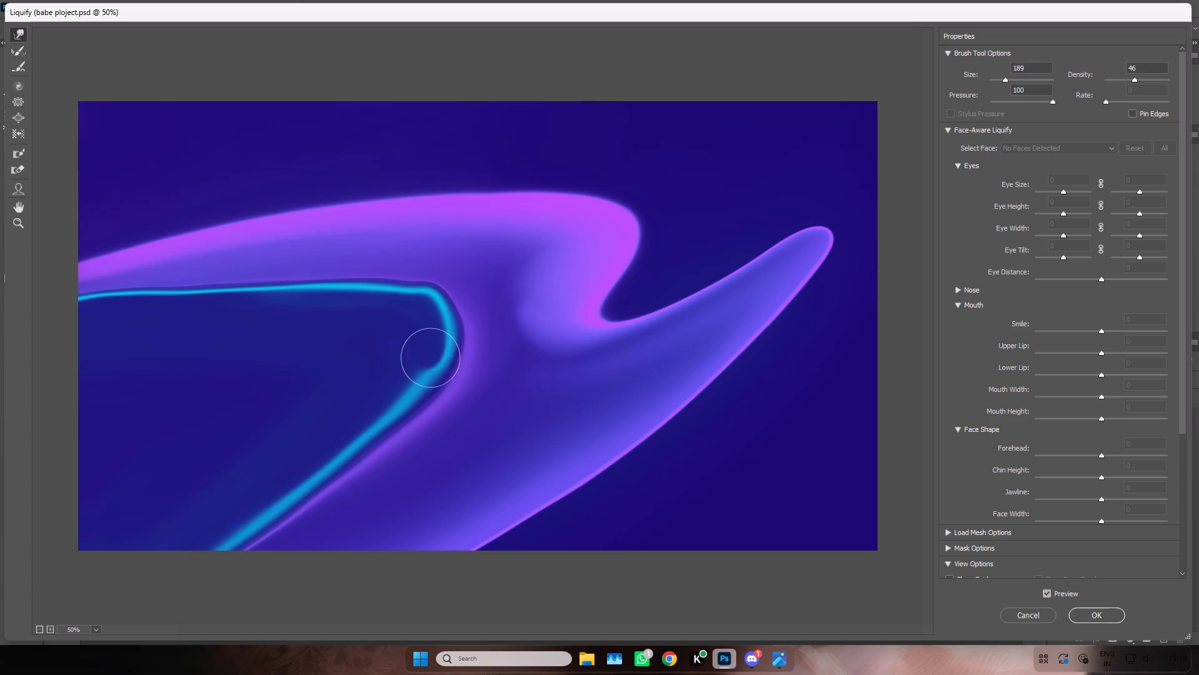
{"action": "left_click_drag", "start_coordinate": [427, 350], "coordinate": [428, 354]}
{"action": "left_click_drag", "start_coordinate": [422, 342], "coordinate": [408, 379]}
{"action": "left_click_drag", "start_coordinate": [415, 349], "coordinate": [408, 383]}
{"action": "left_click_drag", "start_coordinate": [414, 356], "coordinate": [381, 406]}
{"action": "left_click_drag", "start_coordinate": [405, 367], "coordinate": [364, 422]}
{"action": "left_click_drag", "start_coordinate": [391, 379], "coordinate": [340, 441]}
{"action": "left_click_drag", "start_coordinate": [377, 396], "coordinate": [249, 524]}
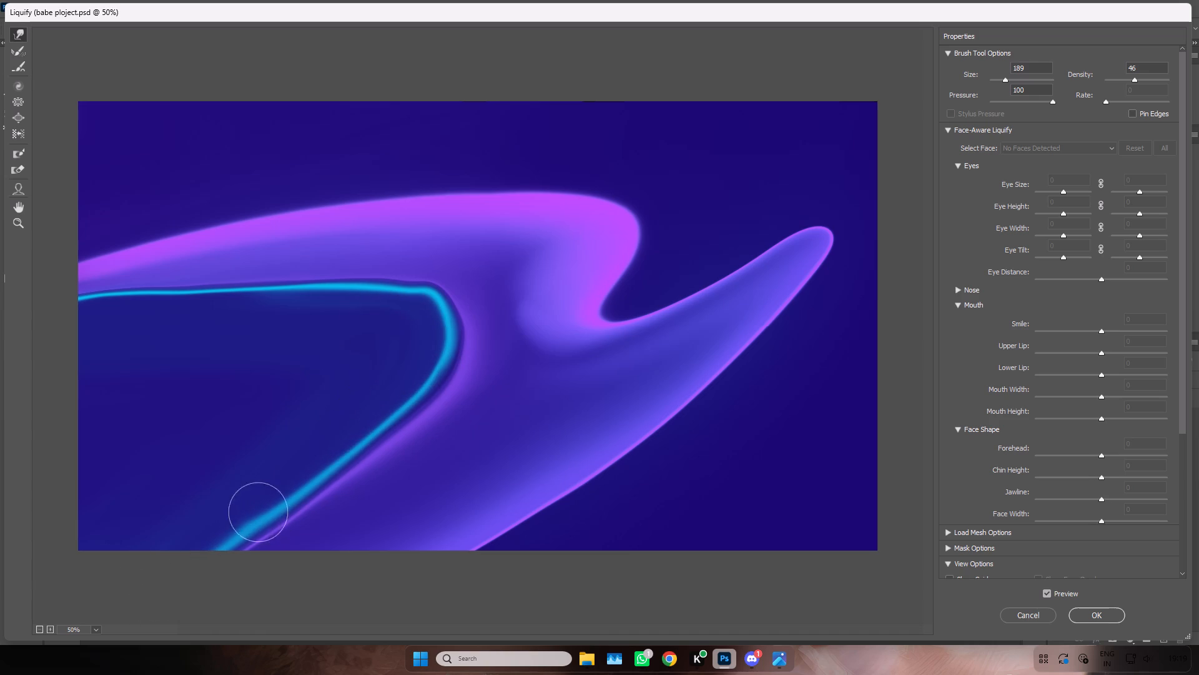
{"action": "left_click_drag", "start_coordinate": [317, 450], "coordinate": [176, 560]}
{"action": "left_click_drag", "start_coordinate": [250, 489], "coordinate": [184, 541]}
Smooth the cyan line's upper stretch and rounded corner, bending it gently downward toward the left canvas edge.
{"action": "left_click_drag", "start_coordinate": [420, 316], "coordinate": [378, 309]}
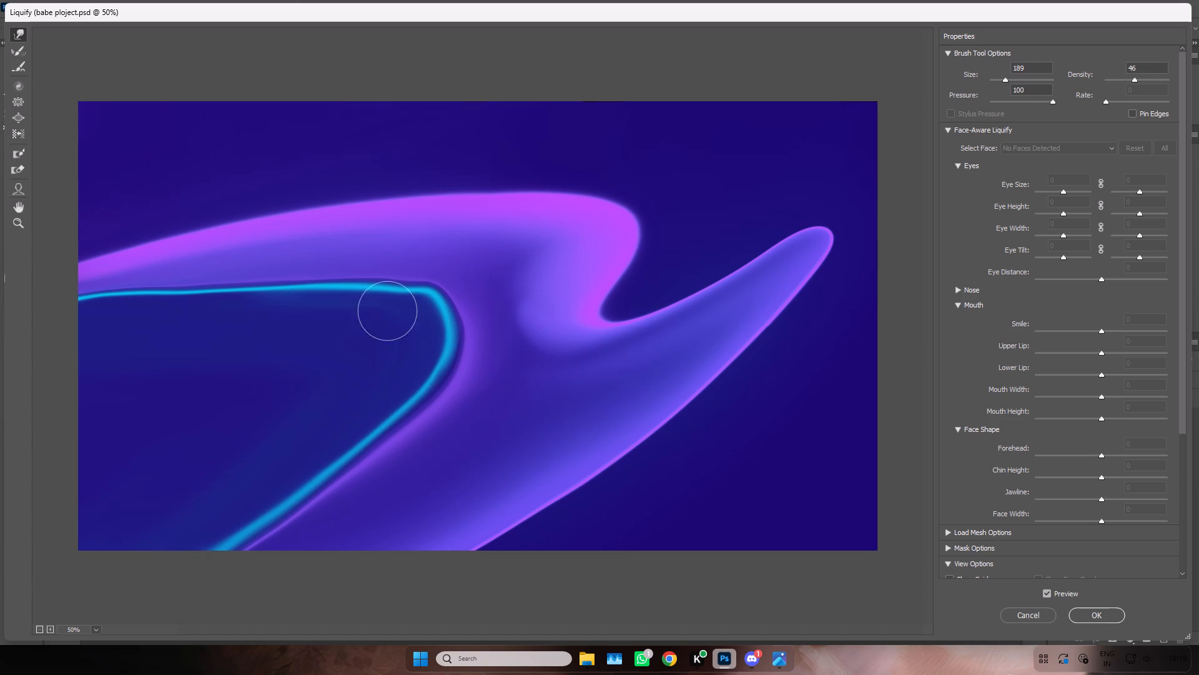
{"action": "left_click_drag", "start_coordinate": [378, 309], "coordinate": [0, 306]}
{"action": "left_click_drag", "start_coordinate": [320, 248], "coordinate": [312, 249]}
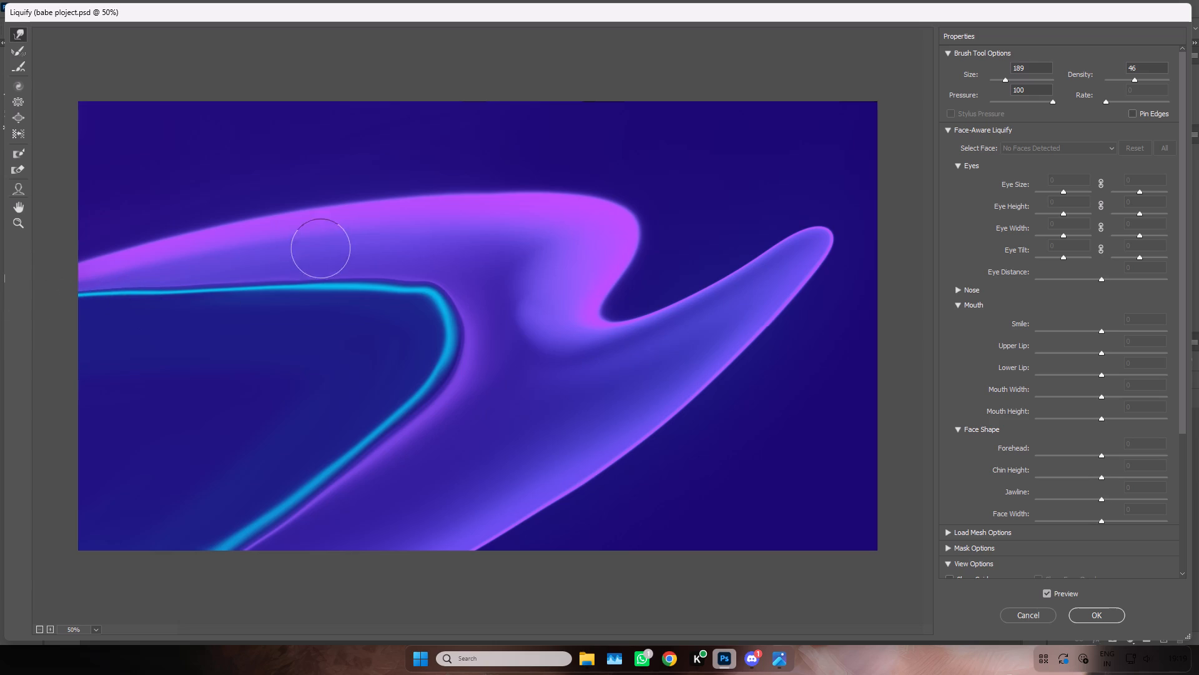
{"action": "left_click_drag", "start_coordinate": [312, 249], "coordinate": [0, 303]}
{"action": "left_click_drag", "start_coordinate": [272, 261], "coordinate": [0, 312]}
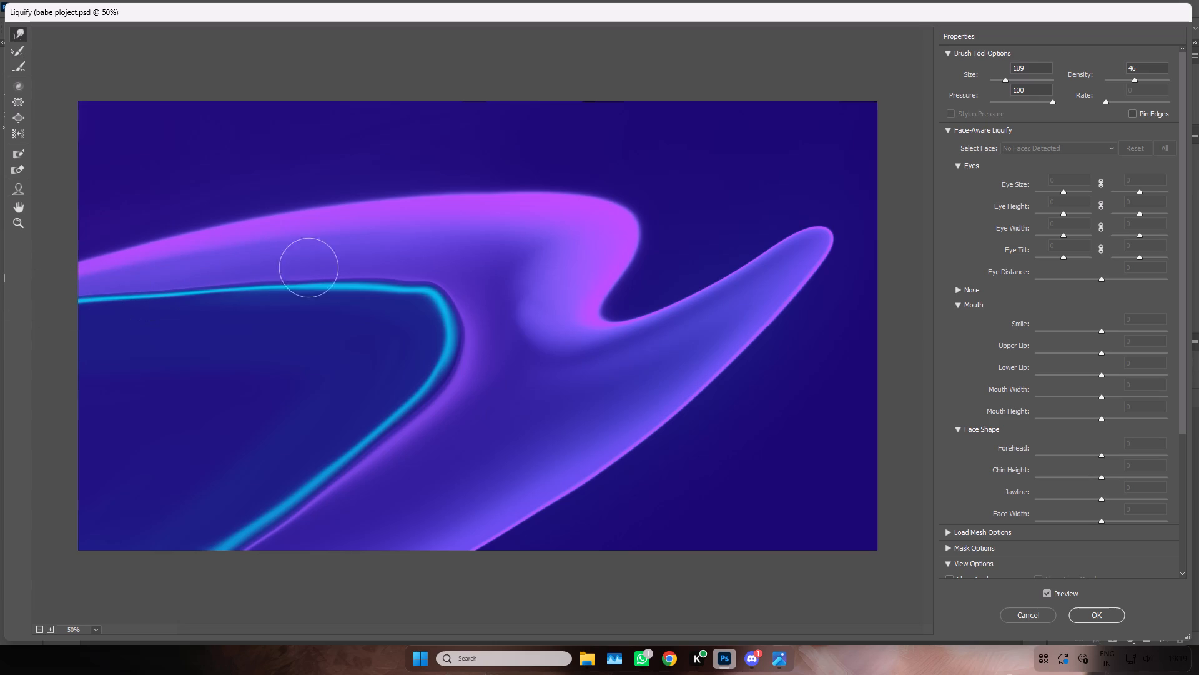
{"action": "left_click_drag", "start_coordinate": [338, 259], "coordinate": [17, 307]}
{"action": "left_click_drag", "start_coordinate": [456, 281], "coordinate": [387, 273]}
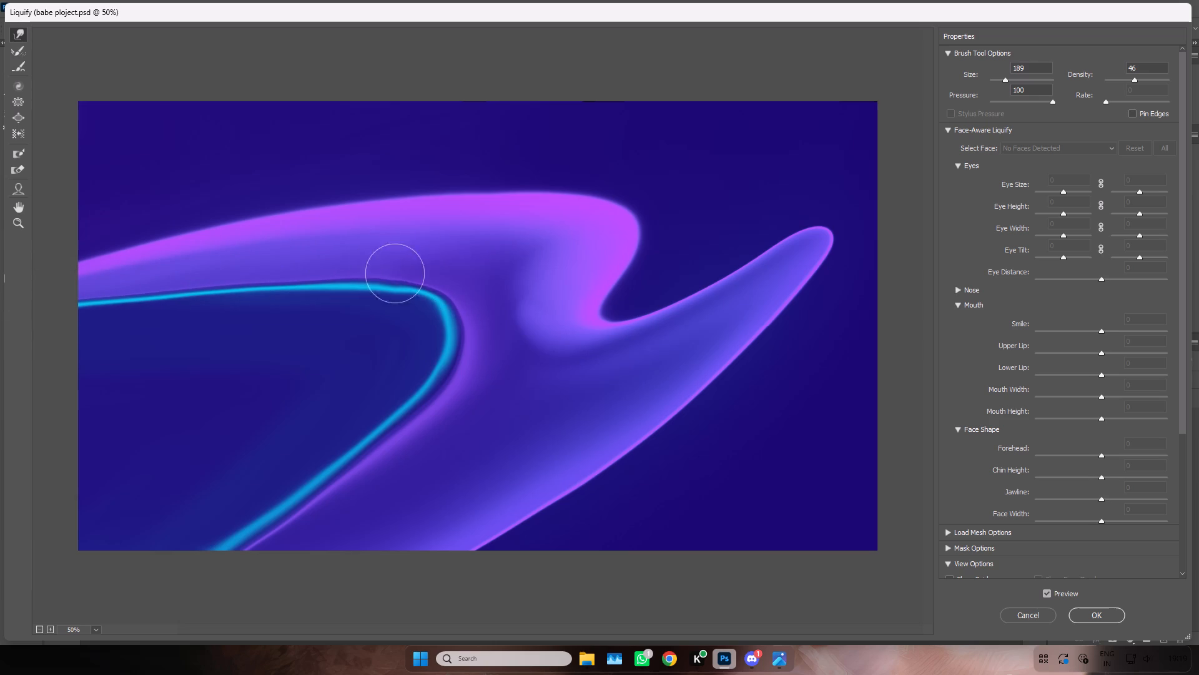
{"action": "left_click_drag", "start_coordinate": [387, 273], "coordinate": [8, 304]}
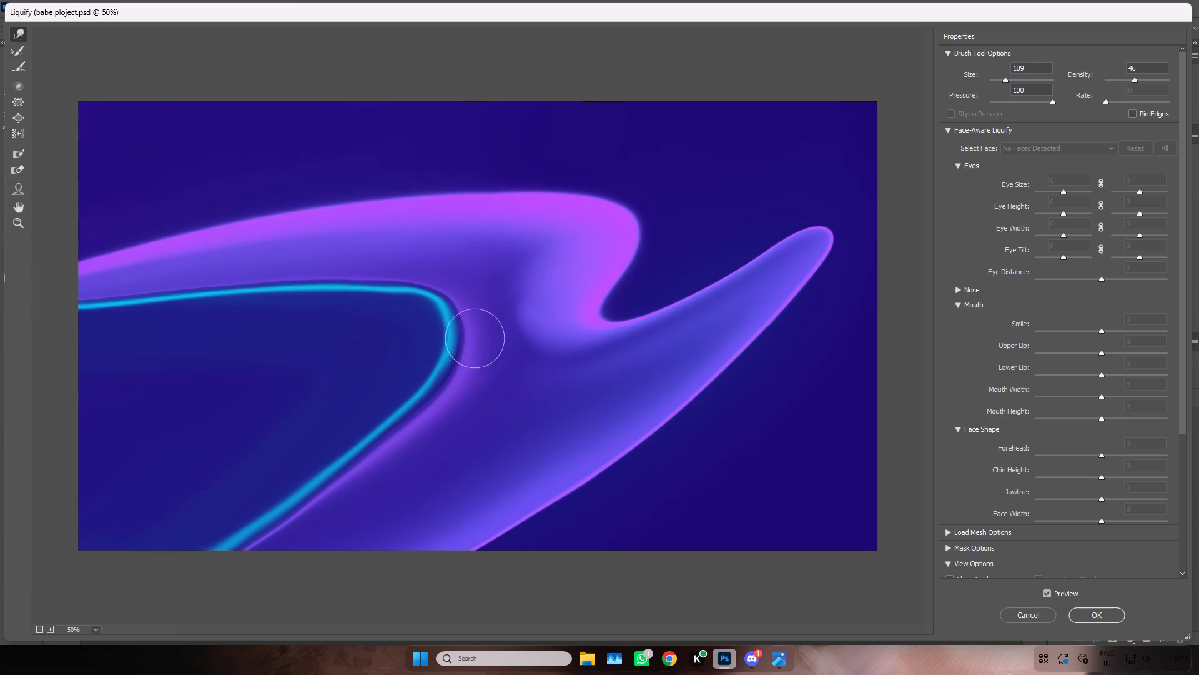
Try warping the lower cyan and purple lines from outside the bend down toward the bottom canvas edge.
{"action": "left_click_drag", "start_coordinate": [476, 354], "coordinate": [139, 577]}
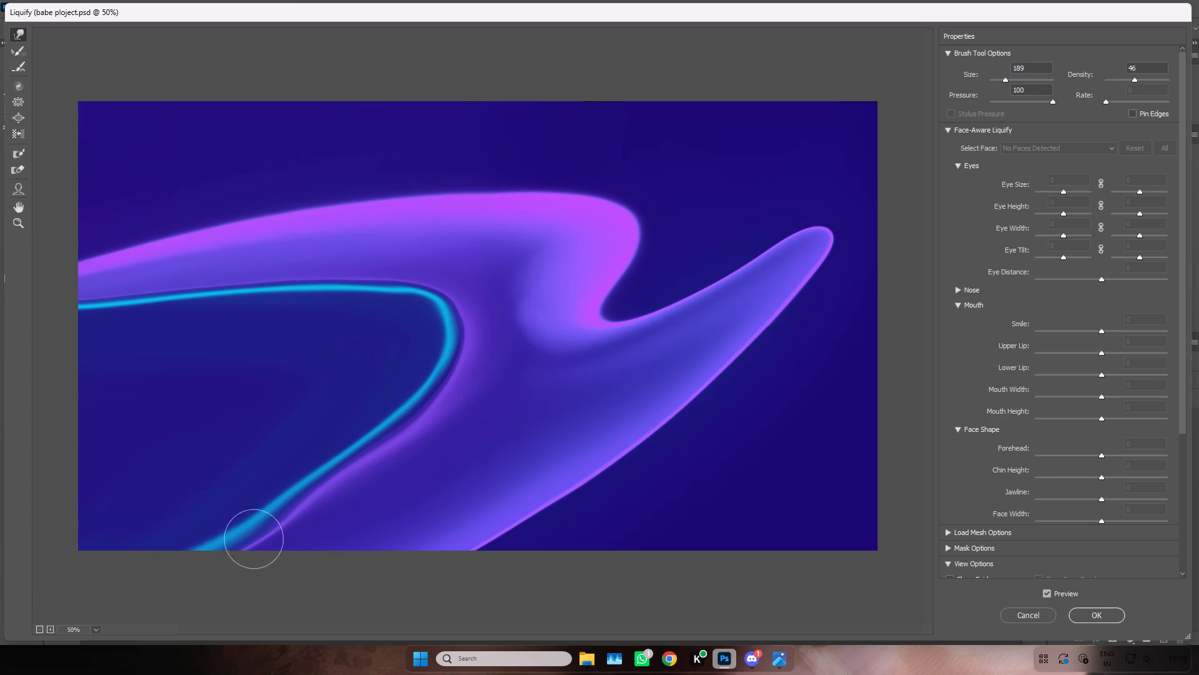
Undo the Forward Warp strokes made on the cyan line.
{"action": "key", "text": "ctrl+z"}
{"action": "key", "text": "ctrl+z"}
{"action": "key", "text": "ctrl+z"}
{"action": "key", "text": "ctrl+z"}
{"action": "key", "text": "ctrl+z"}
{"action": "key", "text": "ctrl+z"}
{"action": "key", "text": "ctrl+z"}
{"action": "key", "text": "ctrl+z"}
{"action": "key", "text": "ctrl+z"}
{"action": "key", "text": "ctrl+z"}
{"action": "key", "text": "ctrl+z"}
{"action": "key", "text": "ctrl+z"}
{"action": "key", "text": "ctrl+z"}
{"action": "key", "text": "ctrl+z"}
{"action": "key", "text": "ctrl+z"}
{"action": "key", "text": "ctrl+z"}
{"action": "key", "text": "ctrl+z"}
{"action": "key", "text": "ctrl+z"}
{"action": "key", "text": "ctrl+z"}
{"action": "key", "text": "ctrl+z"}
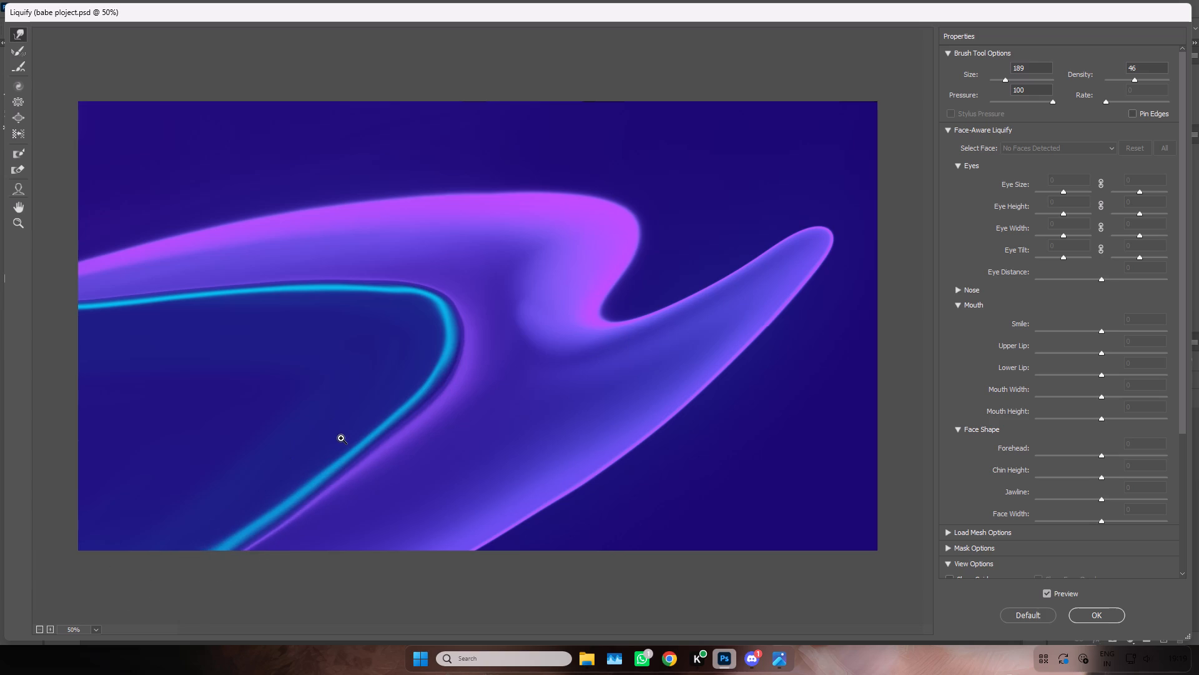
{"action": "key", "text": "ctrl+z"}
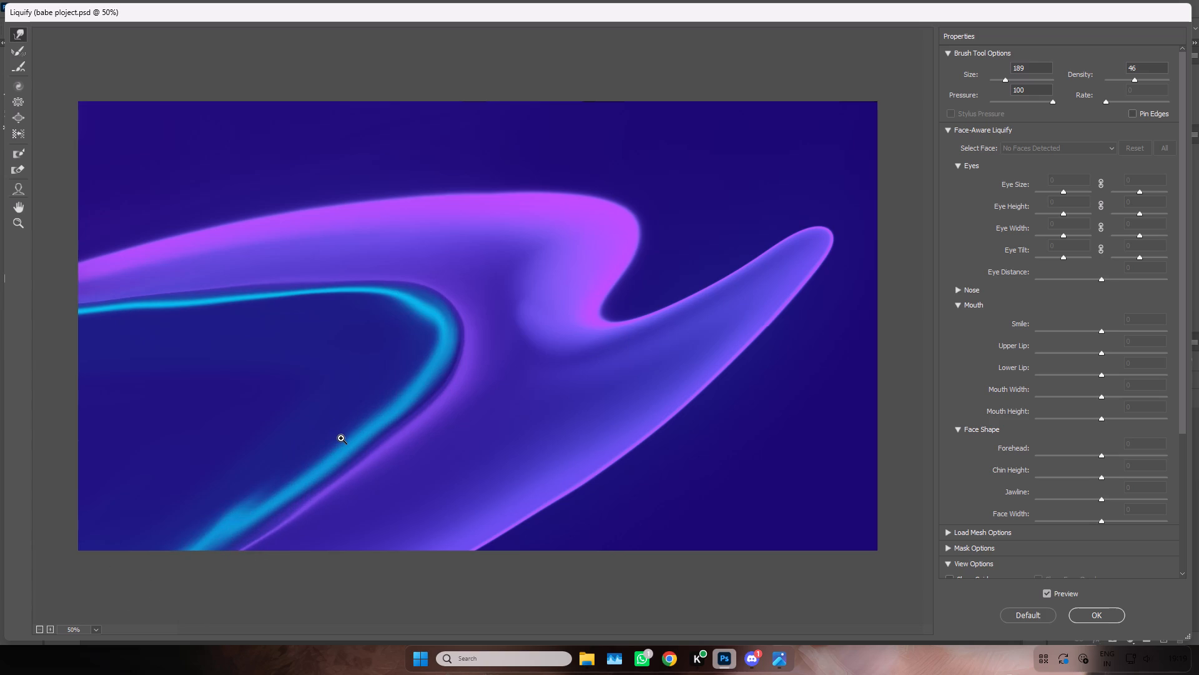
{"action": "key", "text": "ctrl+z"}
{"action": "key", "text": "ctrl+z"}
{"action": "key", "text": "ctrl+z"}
Cancel the Liquify filter without applying its distortion.
{"action": "left_click", "coordinate": [1032, 611]}
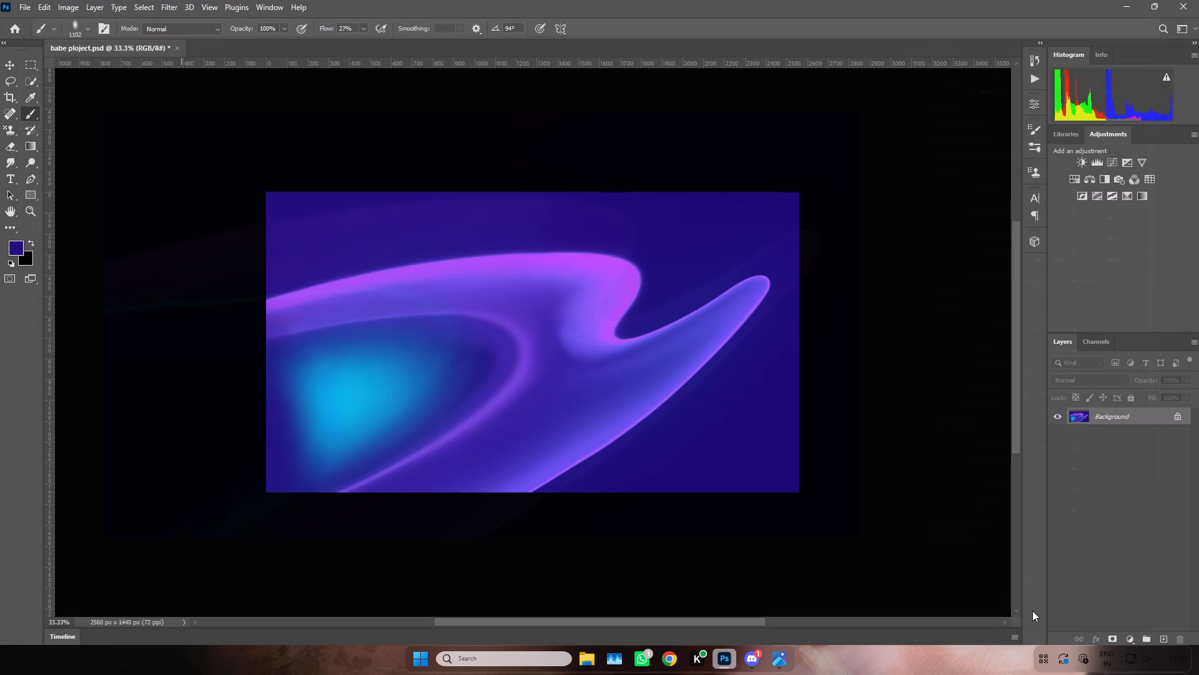
Undo the earlier dark blue brush strokes around the cyan glow on the Background layer.
{"action": "key", "text": "ctrl+z"}
{"action": "key", "text": "ctrl+z"}
{"action": "key", "text": "ctrl+z"}
{"action": "key", "text": "ctrl+z"}
{"action": "key", "text": "ctrl+z"}
{"action": "key", "text": "ctrl+z"}
{"action": "key", "text": "ctrl+z"}
{"action": "key", "text": "ctrl+z"}
{"action": "key", "text": "ctrl+z"}
{"action": "key", "text": "ctrl+z"}
{"action": "key", "text": "ctrl+z"}
{"action": "key", "text": "ctrl+z"}
{"action": "key", "text": "ctrl+z"}
{"action": "key", "text": "ctrl+z"}
{"action": "key", "text": "ctrl+z"}
{"action": "key", "text": "ctrl+z"}
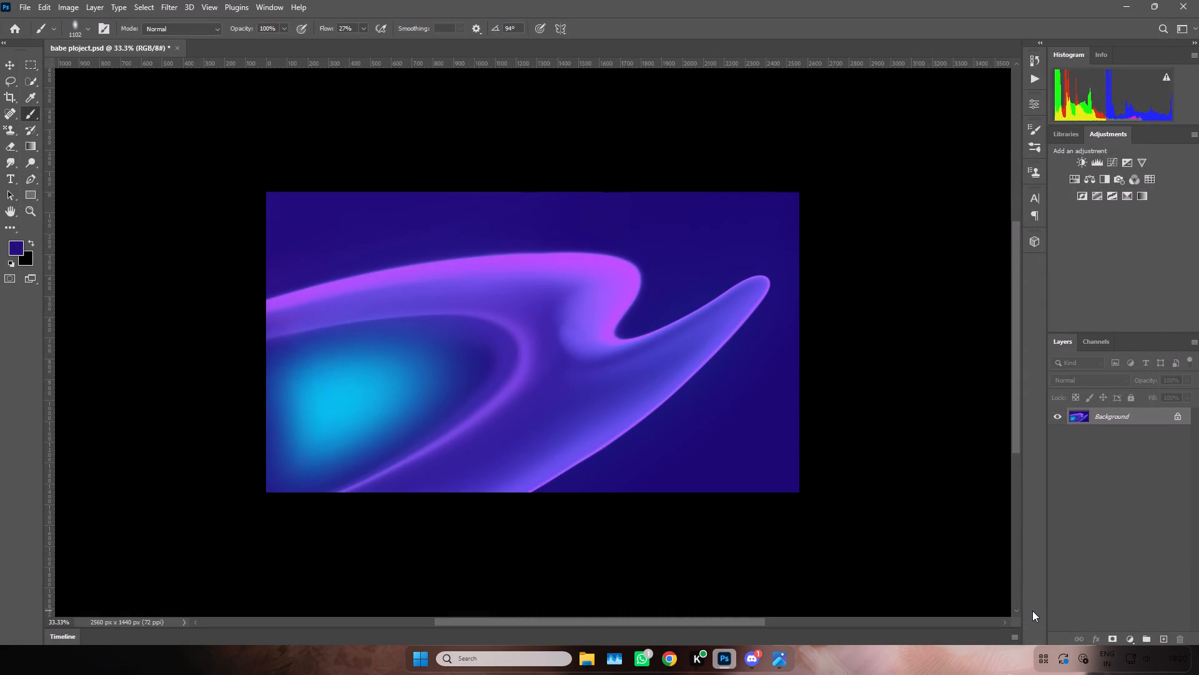
{"action": "key", "text": "ctrl+z"}
{"action": "key", "text": "ctrl+z"}
{"action": "key", "text": "ctrl+z"}
{"action": "key", "text": "ctrl+z"}
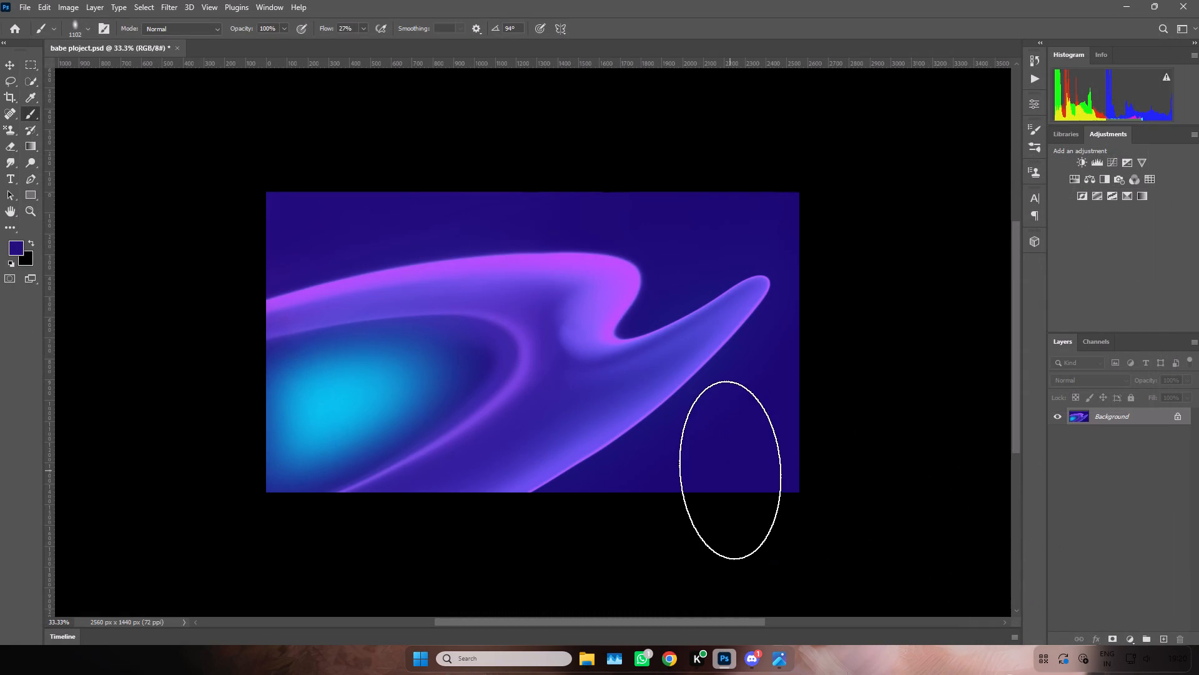
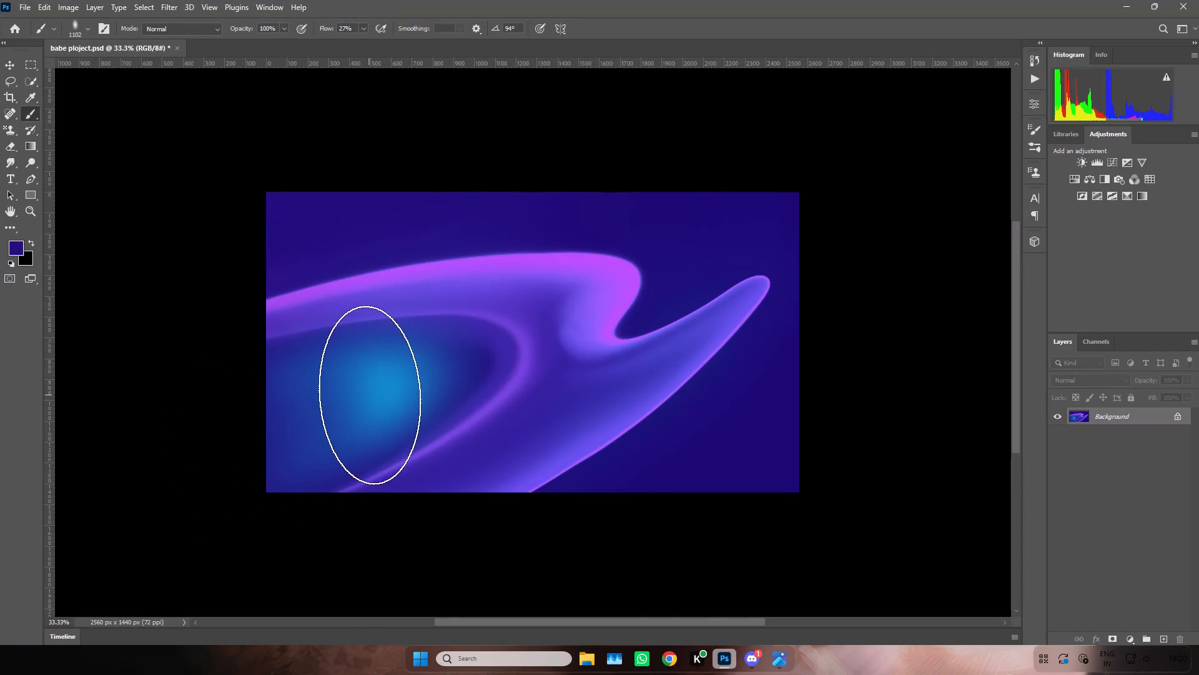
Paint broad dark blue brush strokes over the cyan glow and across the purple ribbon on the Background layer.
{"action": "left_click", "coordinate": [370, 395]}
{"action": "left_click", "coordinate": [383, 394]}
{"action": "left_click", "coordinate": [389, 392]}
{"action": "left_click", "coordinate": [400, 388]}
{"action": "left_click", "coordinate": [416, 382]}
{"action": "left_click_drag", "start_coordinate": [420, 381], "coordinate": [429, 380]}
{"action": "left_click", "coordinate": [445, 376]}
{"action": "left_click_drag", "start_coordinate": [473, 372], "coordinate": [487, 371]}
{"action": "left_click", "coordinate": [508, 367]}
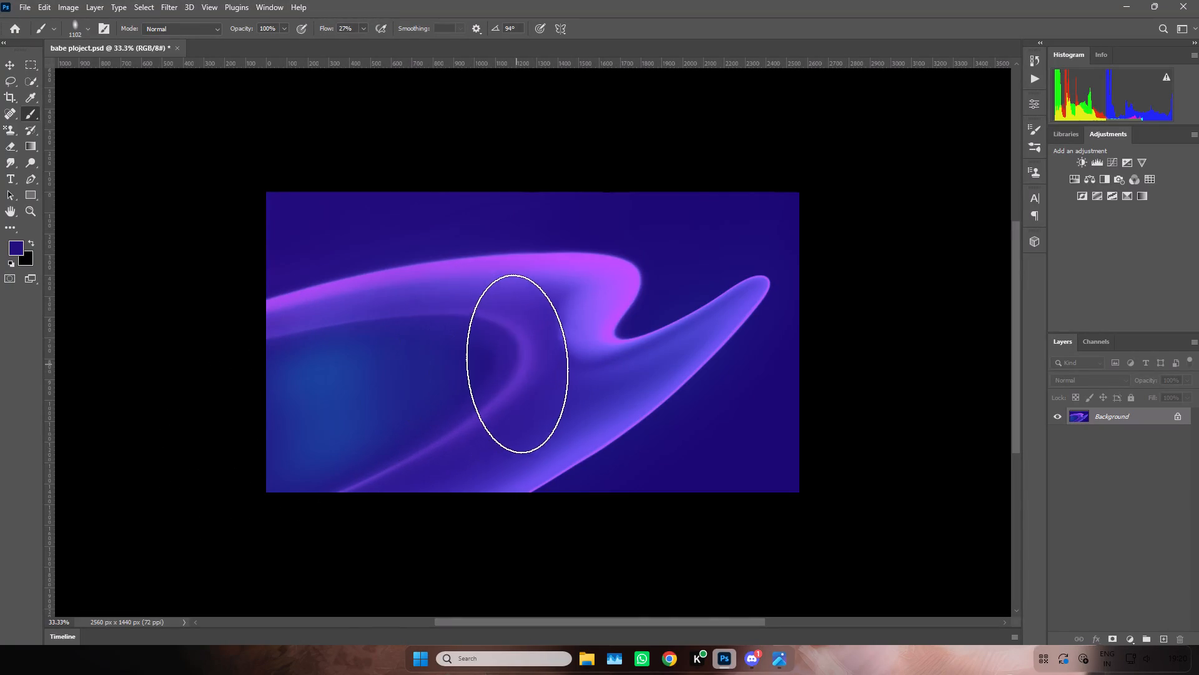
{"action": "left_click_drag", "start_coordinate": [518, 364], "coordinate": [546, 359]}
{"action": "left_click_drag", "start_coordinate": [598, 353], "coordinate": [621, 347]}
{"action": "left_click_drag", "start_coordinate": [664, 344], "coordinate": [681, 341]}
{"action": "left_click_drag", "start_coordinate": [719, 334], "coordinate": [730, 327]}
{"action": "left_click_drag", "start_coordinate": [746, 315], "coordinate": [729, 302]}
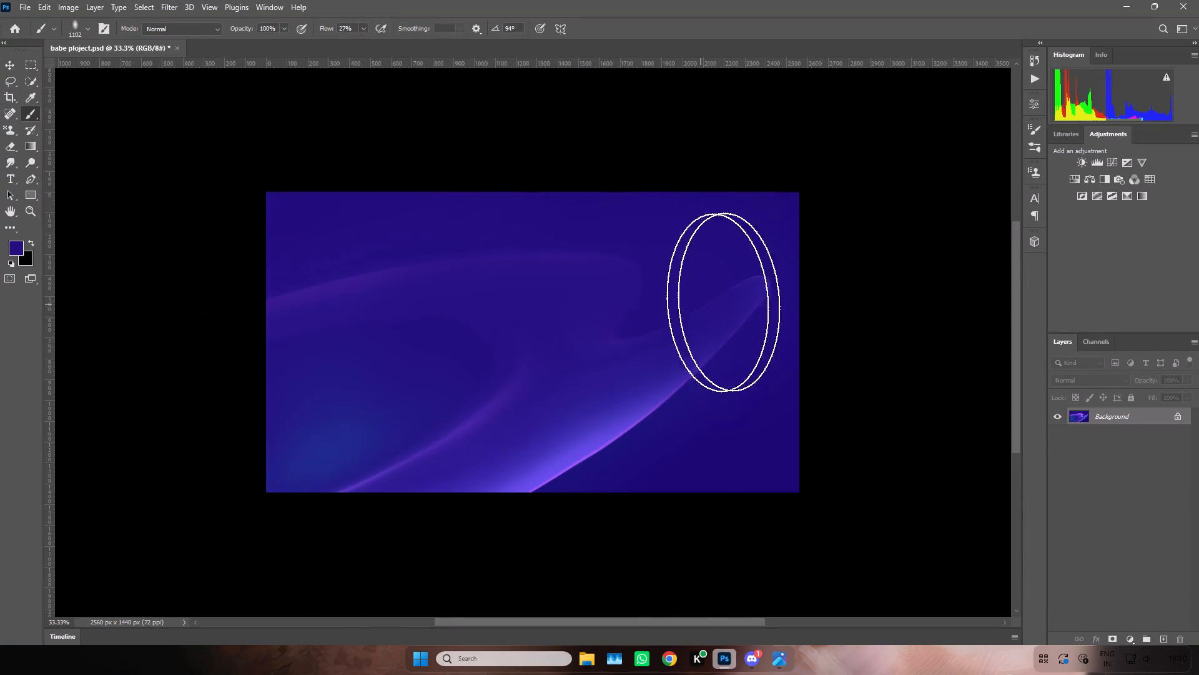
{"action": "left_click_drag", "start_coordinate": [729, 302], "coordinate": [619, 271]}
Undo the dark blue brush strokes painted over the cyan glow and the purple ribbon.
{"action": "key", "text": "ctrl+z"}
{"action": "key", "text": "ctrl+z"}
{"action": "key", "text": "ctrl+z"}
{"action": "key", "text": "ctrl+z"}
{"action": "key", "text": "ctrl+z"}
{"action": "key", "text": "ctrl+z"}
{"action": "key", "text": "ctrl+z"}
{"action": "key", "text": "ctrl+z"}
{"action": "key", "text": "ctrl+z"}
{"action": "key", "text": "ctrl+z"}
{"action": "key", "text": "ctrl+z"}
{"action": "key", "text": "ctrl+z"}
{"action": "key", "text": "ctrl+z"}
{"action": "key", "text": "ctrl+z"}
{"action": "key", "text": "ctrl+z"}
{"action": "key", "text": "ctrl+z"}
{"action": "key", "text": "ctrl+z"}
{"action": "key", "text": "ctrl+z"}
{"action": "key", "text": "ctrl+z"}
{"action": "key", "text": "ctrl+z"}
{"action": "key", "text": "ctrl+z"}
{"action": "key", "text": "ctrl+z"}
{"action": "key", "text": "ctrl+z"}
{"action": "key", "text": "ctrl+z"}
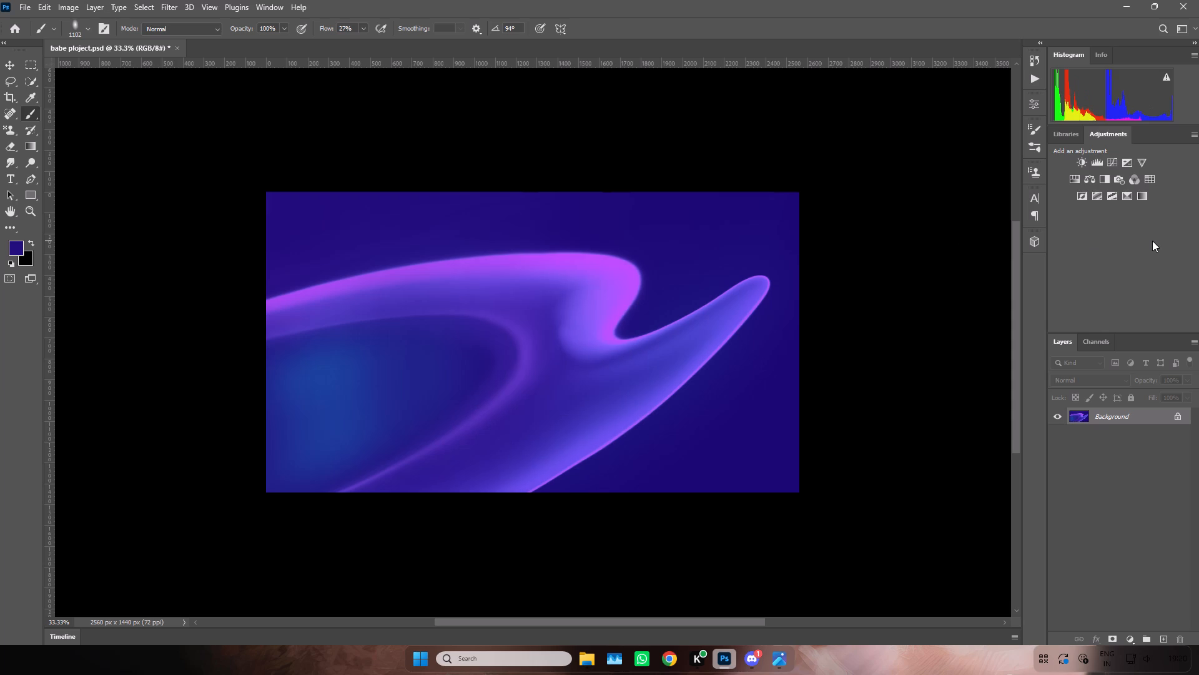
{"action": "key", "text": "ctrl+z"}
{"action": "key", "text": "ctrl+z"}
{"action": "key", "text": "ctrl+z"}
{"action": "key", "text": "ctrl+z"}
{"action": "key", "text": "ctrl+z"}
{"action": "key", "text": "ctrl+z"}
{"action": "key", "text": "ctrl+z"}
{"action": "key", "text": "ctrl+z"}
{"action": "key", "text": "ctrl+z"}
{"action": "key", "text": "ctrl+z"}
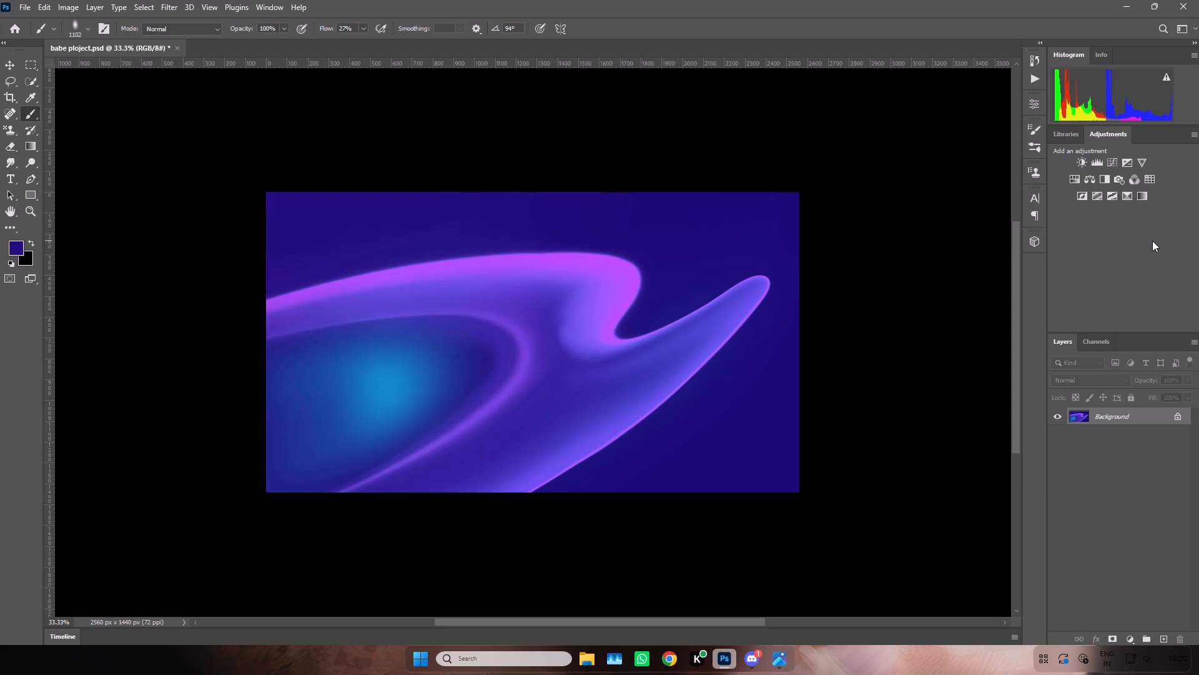
Undo the earlier dark blue strokes that narrowed the cyan glow inside the ribbon's loop.
{"action": "key", "text": "ctrl+z"}
{"action": "key", "text": "ctrl+z"}
{"action": "key", "text": "ctrl+z"}
{"action": "key", "text": "ctrl+z"}
{"action": "key", "text": "ctrl+z"}
{"action": "key", "text": "ctrl+z"}
{"action": "key", "text": "ctrl+z"}
{"action": "key", "text": "ctrl+z"}
{"action": "key", "text": "ctrl+z"}
{"action": "key", "text": "ctrl+z"}
{"action": "key", "text": "ctrl+z"}
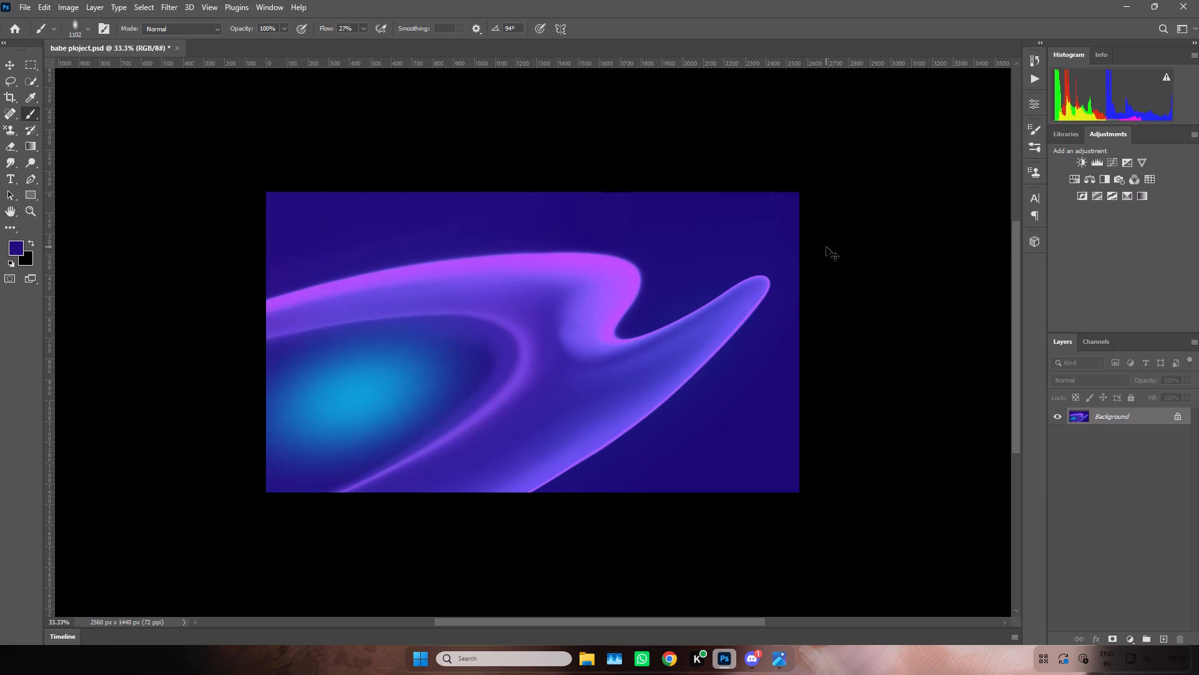
Undo the cyan glow painting inside the ribbon's loop and the preceding edits at the ribbon's left end.
{"action": "key", "text": "ctrl+z"}
{"action": "key", "text": "ctrl+z"}
{"action": "key", "text": "ctrl+z"}
{"action": "key", "text": "ctrl+z"}
{"action": "key", "text": "ctrl+z"}
{"action": "key", "text": "ctrl+z"}
{"action": "key", "text": "ctrl+z"}
{"action": "key", "text": "ctrl+z"}
{"action": "key", "text": "ctrl+z"}
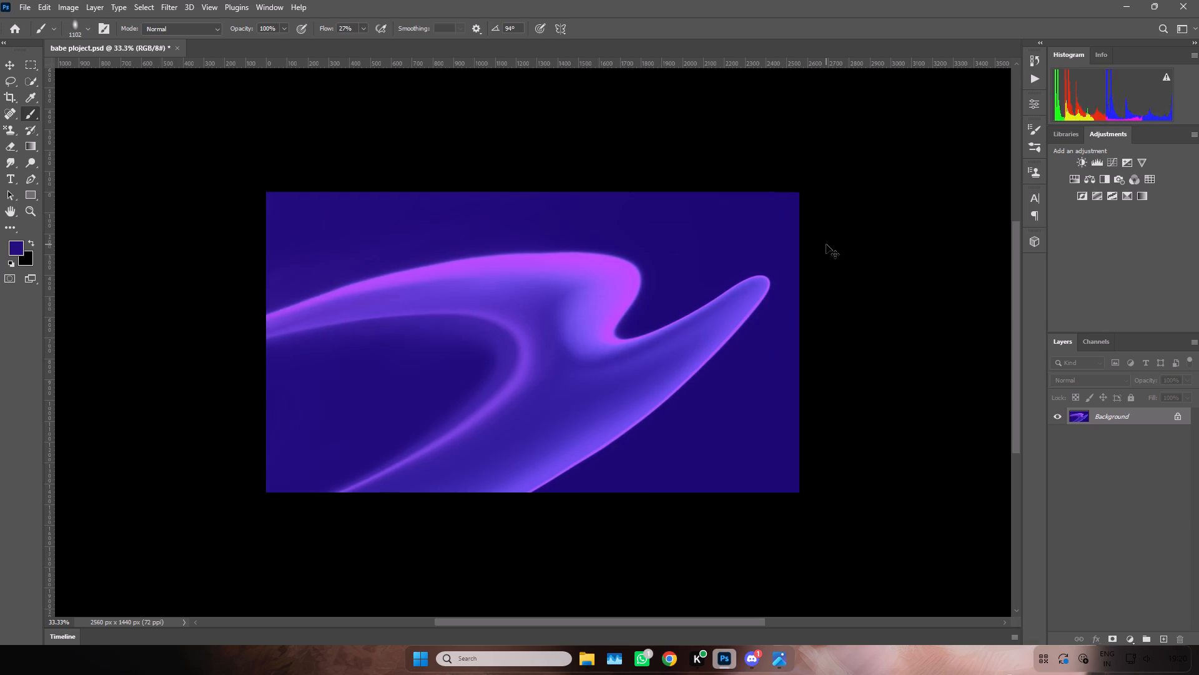
{"action": "key", "text": "ctrl+z"}
{"action": "key", "text": "ctrl+z"}
Redo the edits that widen the purple ribbon's left end, stepping through the history to keep the loop free of cyan glow.
{"action": "key", "text": "ctrl+shift+z"}
{"action": "key", "text": "ctrl+shift+z"}
{"action": "key", "text": "ctrl+shift+z"}
{"action": "key", "text": "ctrl+shift+z"}
{"action": "key", "text": "ctrl+shift+z"}
{"action": "key", "text": "ctrl+shift+z"}
{"action": "key", "text": "ctrl+shift+z"}
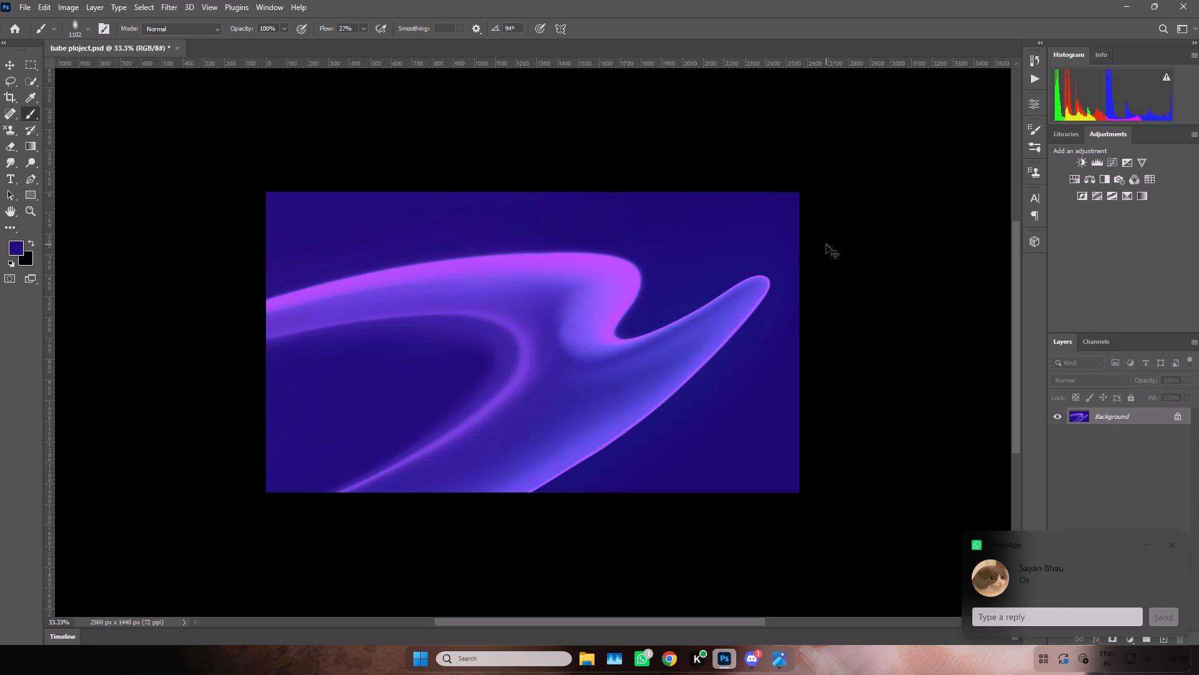
{"action": "key", "text": "ctrl+shift+z"}
{"action": "key", "text": "ctrl+shift+z"}
{"action": "key", "text": "ctrl+shift+z"}
{"action": "key", "text": "ctrl+z"}
{"action": "key", "text": "ctrl+z"}
{"action": "key", "text": "ctrl+z"}
{"action": "key", "text": "ctrl+z"}
{"action": "key", "text": "ctrl+z"}
{"action": "key", "text": "ctrl+z"}
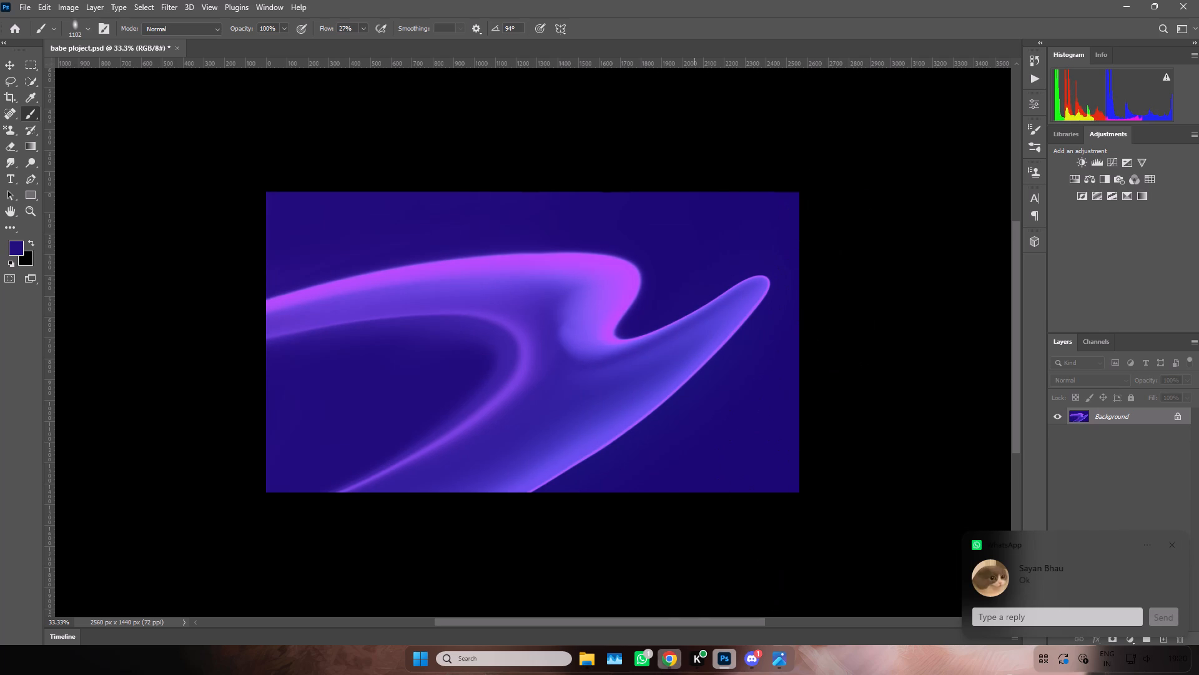
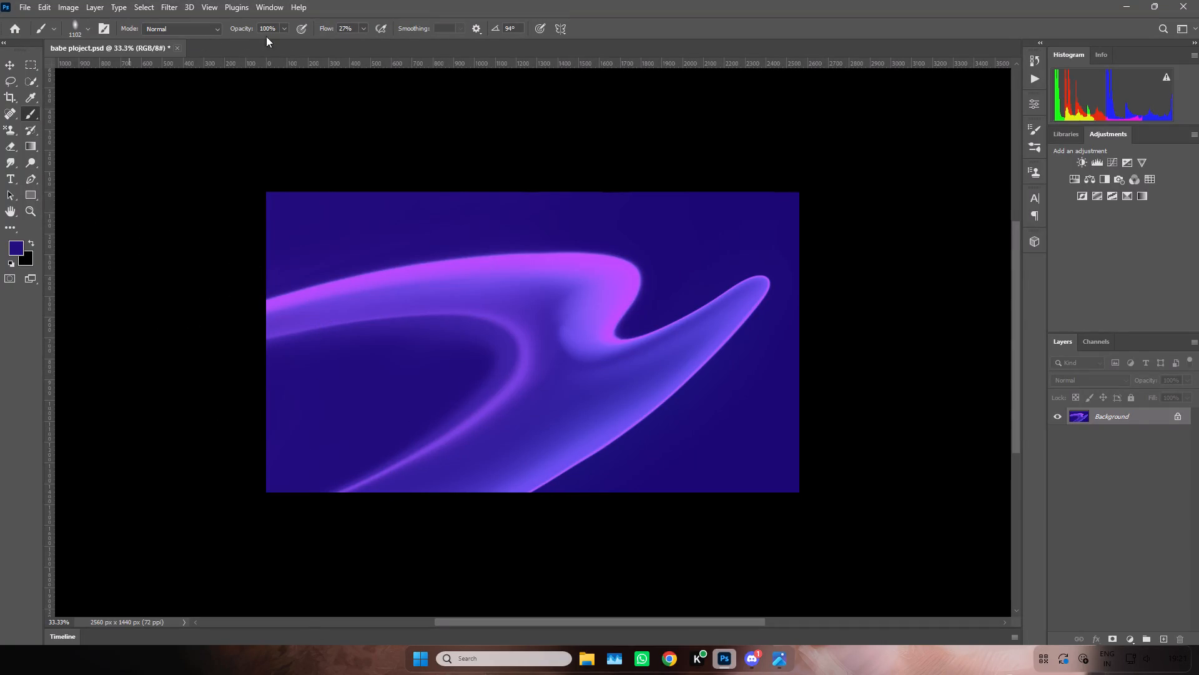
Lower the Brush tool's flow to 14% for softer paint build-up.
{"action": "left_click", "coordinate": [362, 27]}
{"action": "left_click_drag", "start_coordinate": [362, 41], "coordinate": [356, 42]}
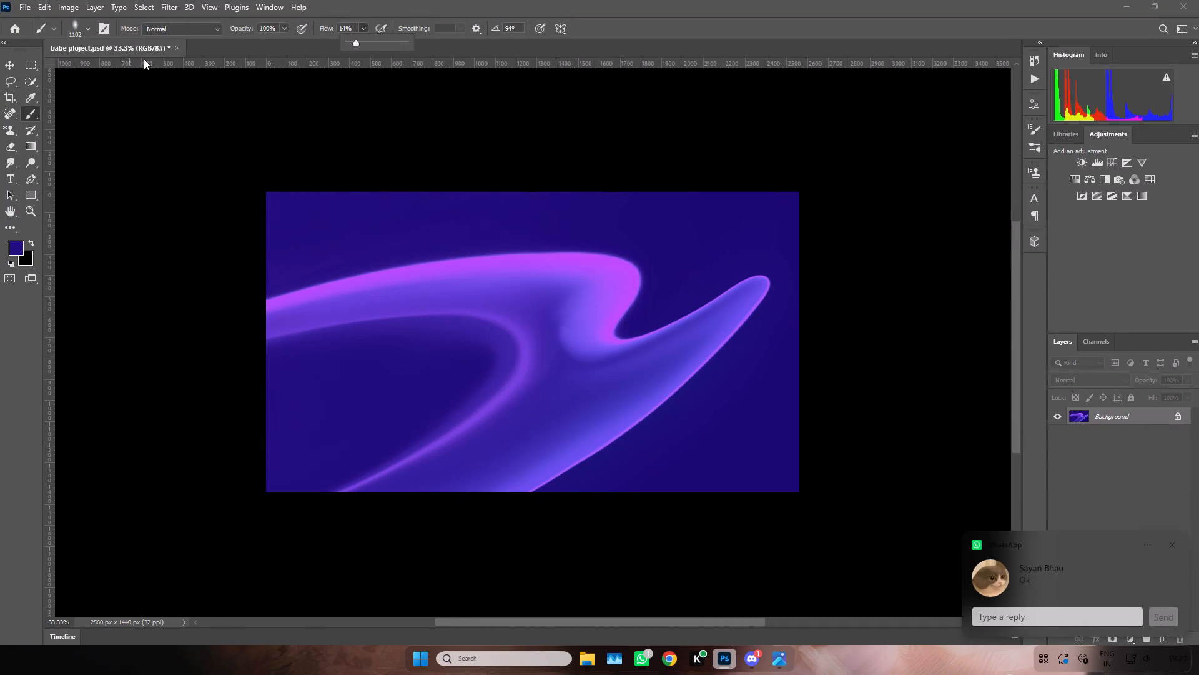
Round out the Soft Round brush tip, angle it to 92° and reduce its size to 243 px.
{"action": "double_click", "coordinate": [89, 27]}
{"action": "left_click", "coordinate": [86, 27]}
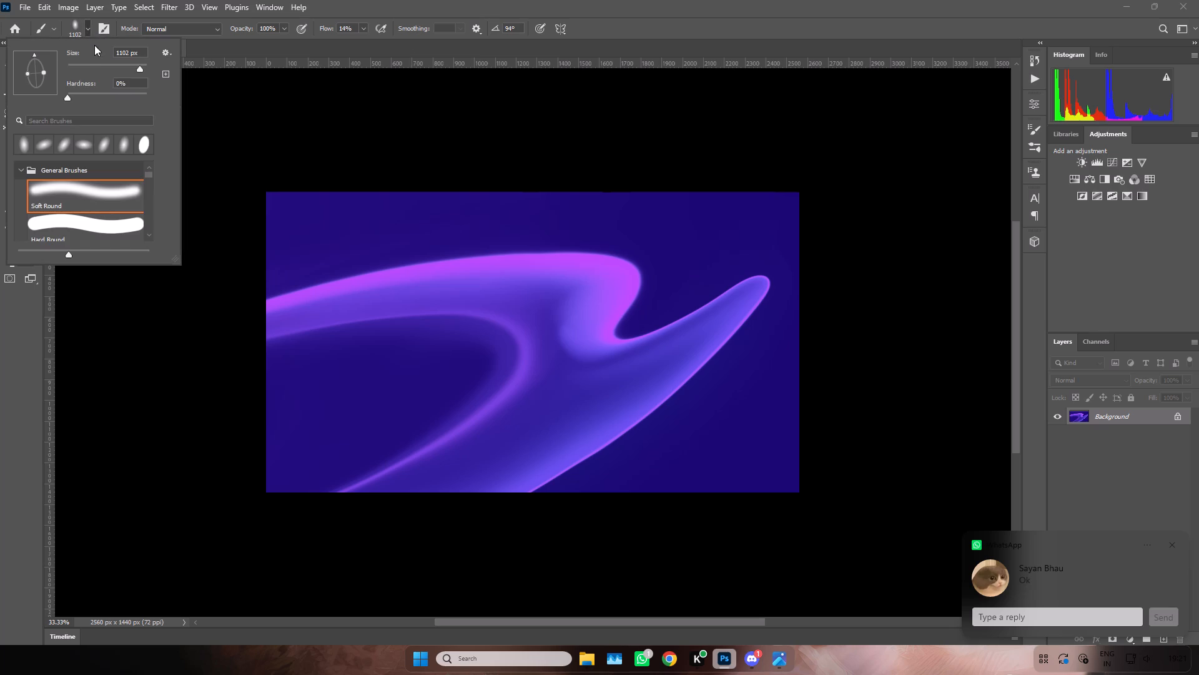
{"action": "left_click", "coordinate": [34, 54]}
{"action": "left_click_drag", "start_coordinate": [44, 71], "coordinate": [89, 70]}
{"action": "left_click_drag", "start_coordinate": [89, 70], "coordinate": [89, 69]}
{"action": "left_click_drag", "start_coordinate": [138, 70], "coordinate": [129, 72]}
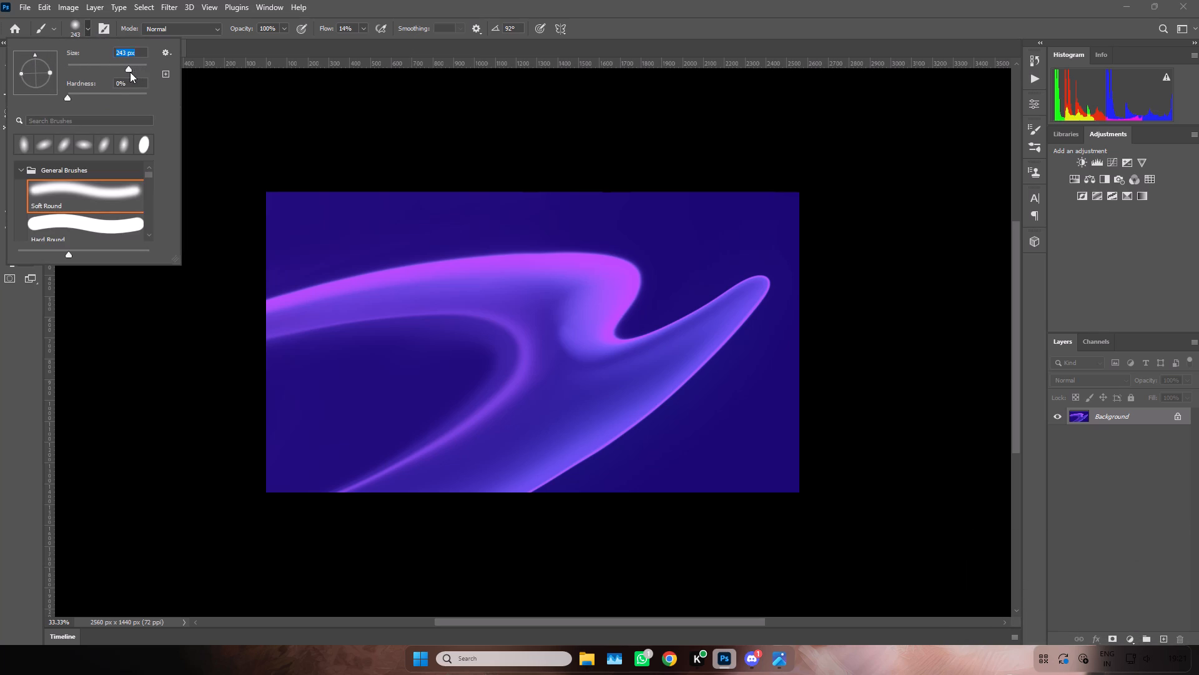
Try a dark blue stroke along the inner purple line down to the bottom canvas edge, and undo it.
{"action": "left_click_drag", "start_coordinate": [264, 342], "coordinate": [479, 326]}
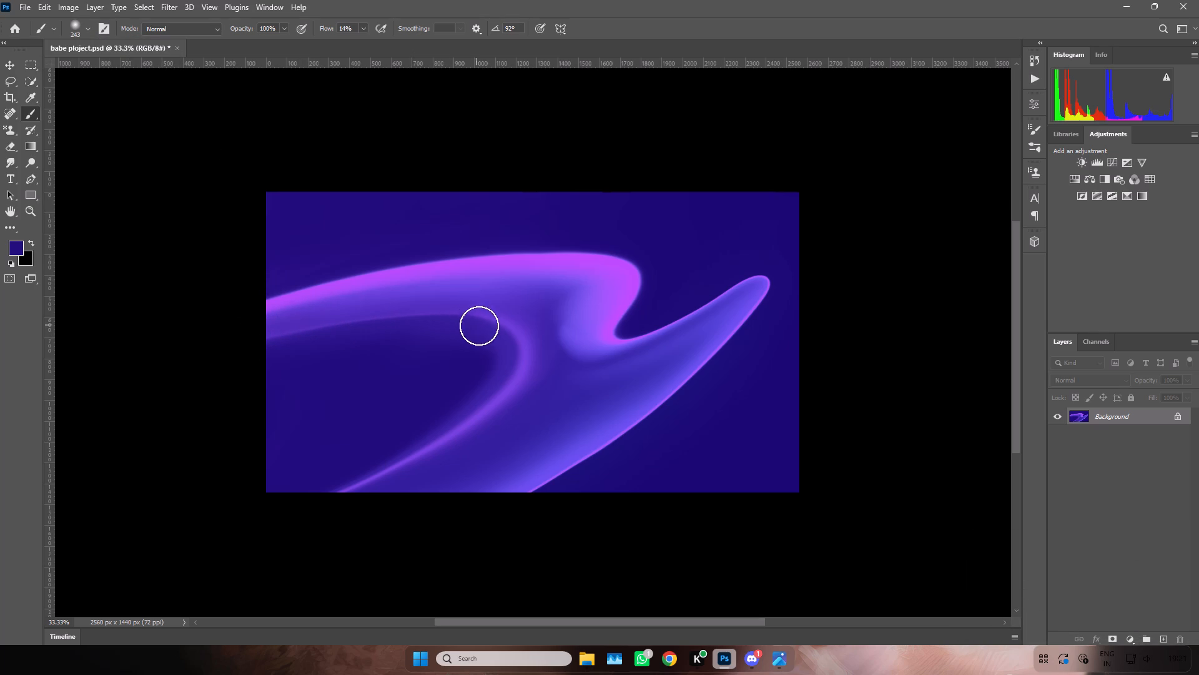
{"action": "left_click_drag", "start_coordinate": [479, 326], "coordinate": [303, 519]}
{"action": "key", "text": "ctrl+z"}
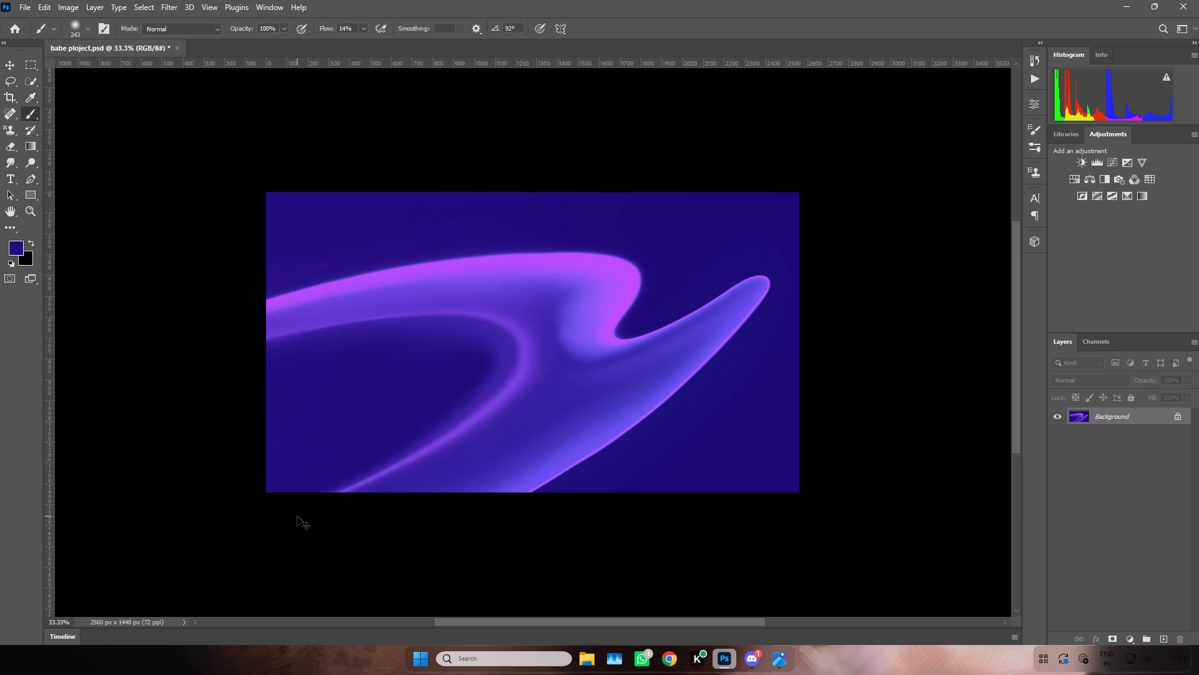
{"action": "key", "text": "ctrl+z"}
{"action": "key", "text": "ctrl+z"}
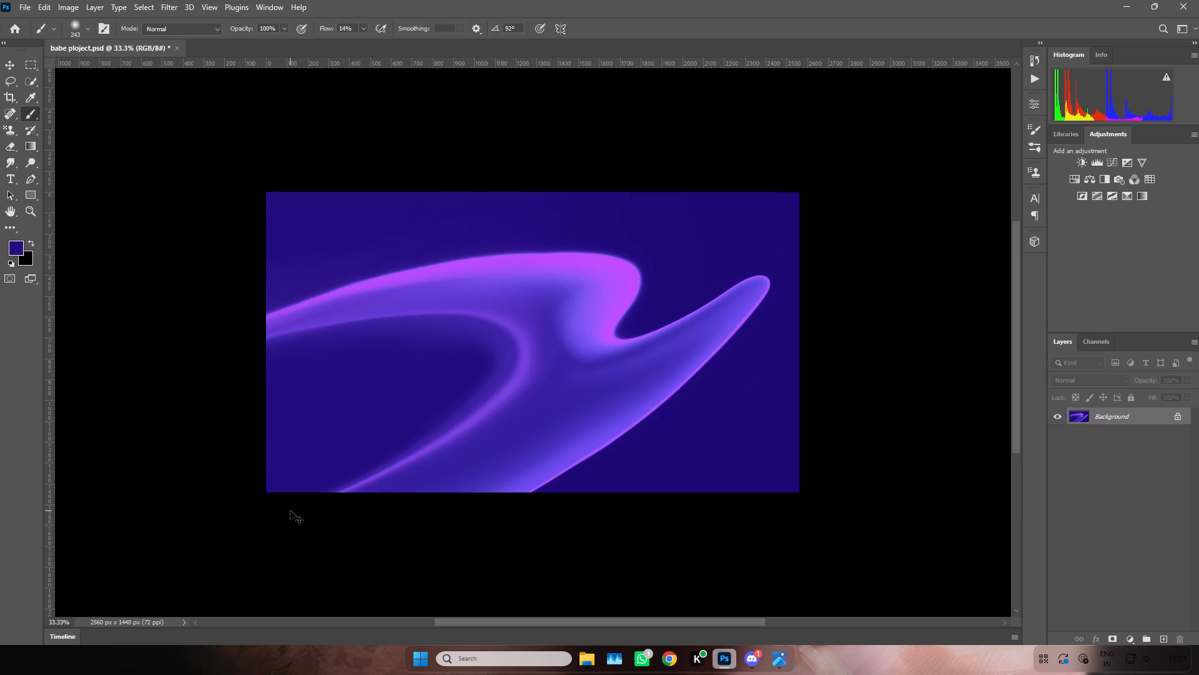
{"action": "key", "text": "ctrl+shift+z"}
Change the foreground colour to a bright, fully saturated sky blue.
{"action": "triple_click", "coordinate": [20, 247]}
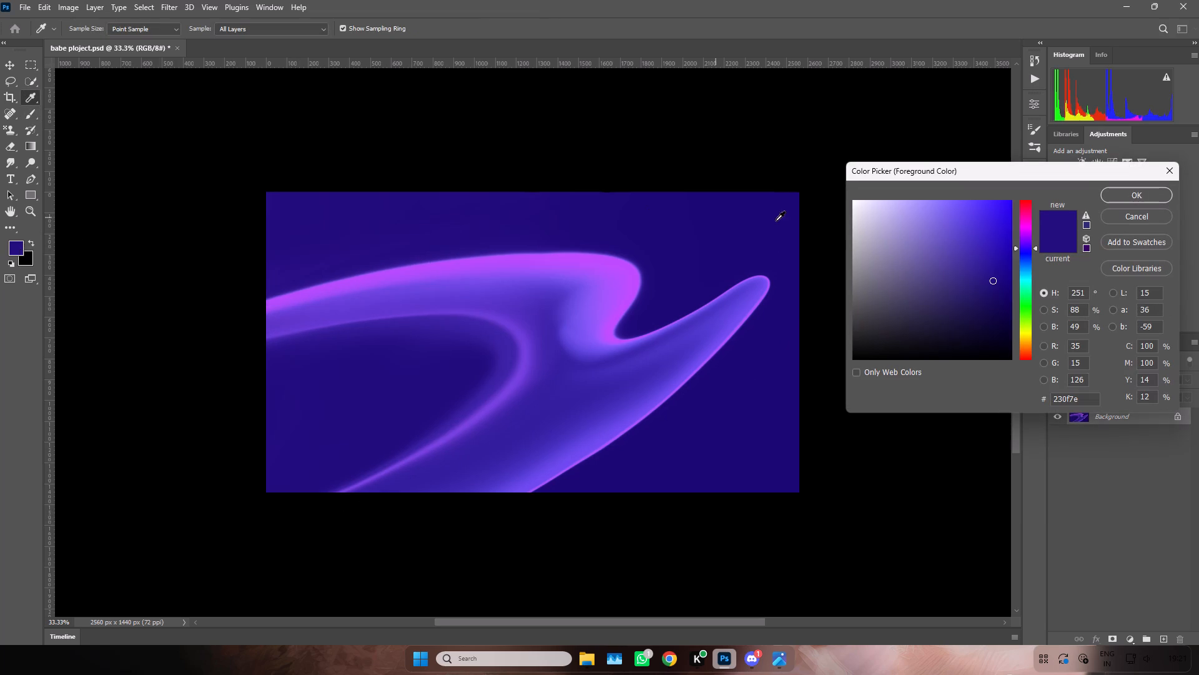
{"action": "left_click_drag", "start_coordinate": [1022, 252], "coordinate": [1027, 272]}
{"action": "left_click_drag", "start_coordinate": [995, 241], "coordinate": [1006, 184]}
{"action": "left_click_drag", "start_coordinate": [1007, 184], "coordinate": [1020, 176]}
{"action": "left_click", "coordinate": [1147, 187]}
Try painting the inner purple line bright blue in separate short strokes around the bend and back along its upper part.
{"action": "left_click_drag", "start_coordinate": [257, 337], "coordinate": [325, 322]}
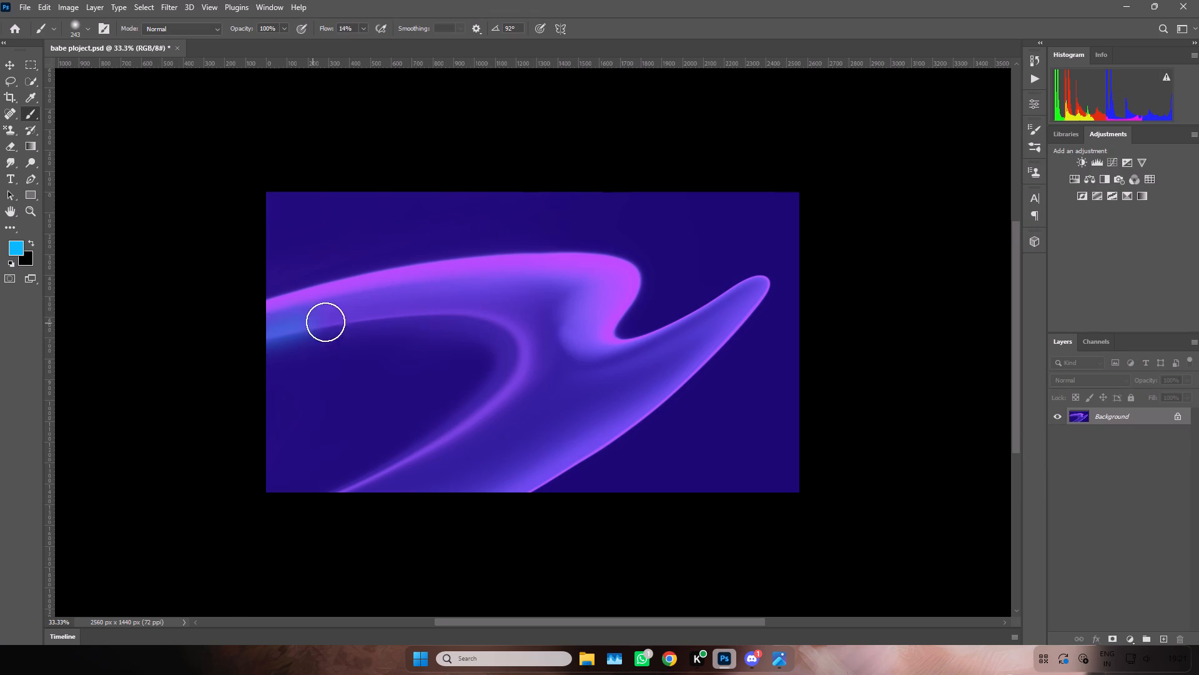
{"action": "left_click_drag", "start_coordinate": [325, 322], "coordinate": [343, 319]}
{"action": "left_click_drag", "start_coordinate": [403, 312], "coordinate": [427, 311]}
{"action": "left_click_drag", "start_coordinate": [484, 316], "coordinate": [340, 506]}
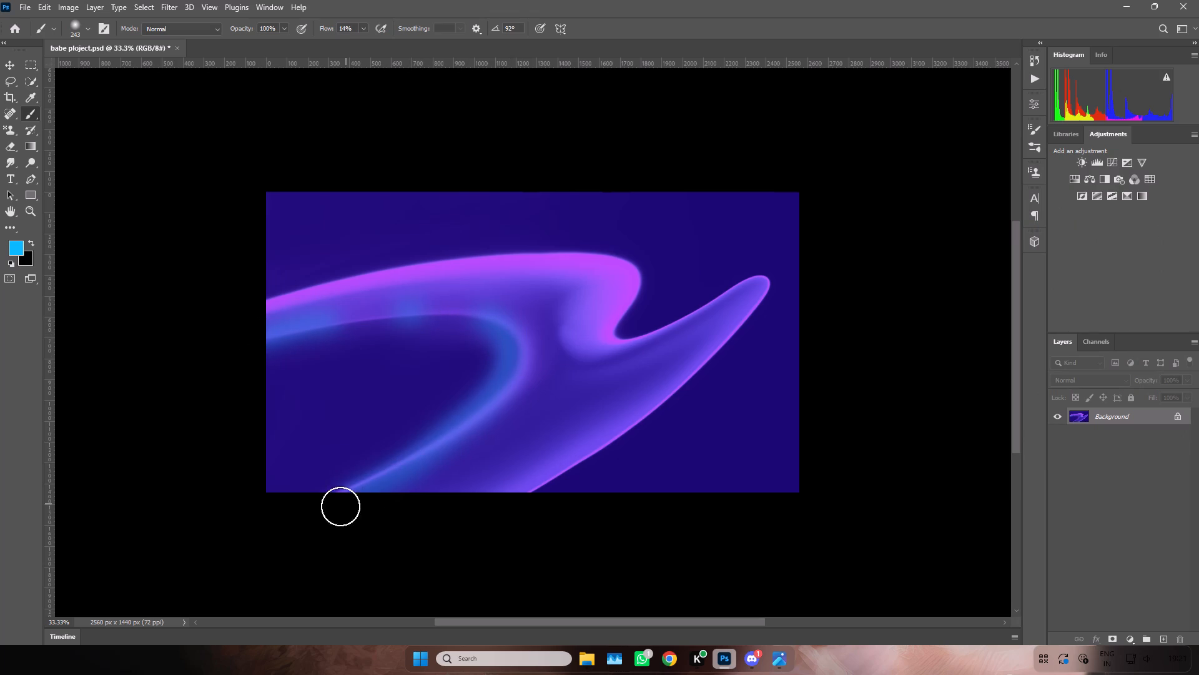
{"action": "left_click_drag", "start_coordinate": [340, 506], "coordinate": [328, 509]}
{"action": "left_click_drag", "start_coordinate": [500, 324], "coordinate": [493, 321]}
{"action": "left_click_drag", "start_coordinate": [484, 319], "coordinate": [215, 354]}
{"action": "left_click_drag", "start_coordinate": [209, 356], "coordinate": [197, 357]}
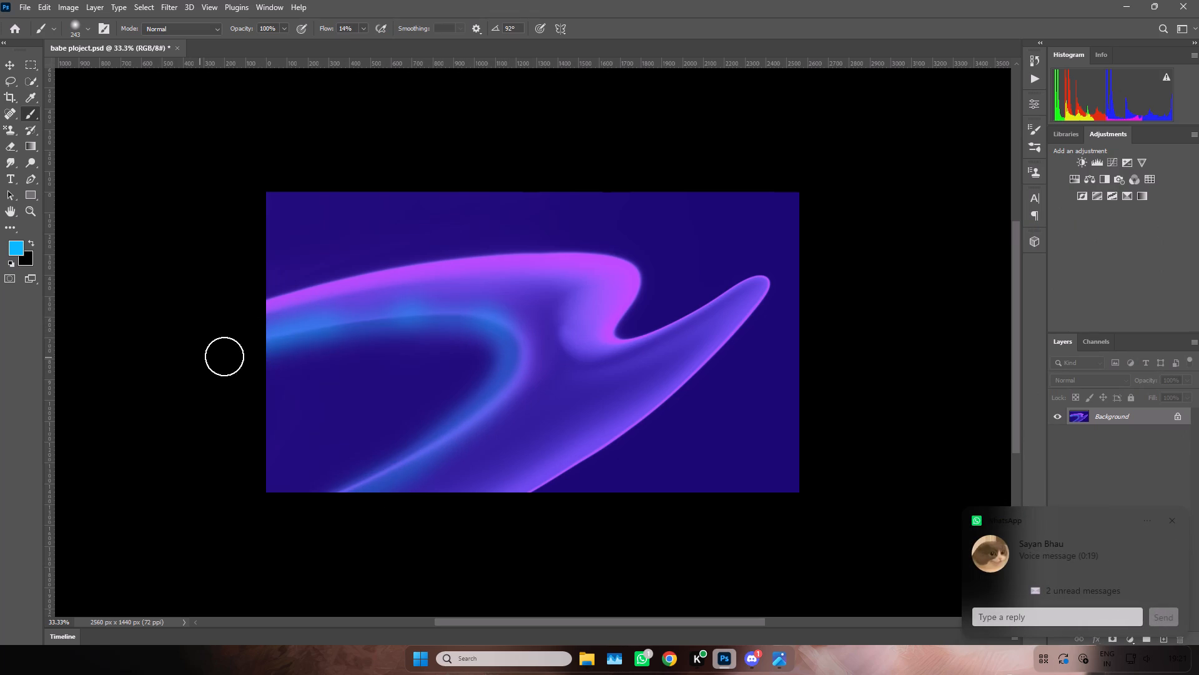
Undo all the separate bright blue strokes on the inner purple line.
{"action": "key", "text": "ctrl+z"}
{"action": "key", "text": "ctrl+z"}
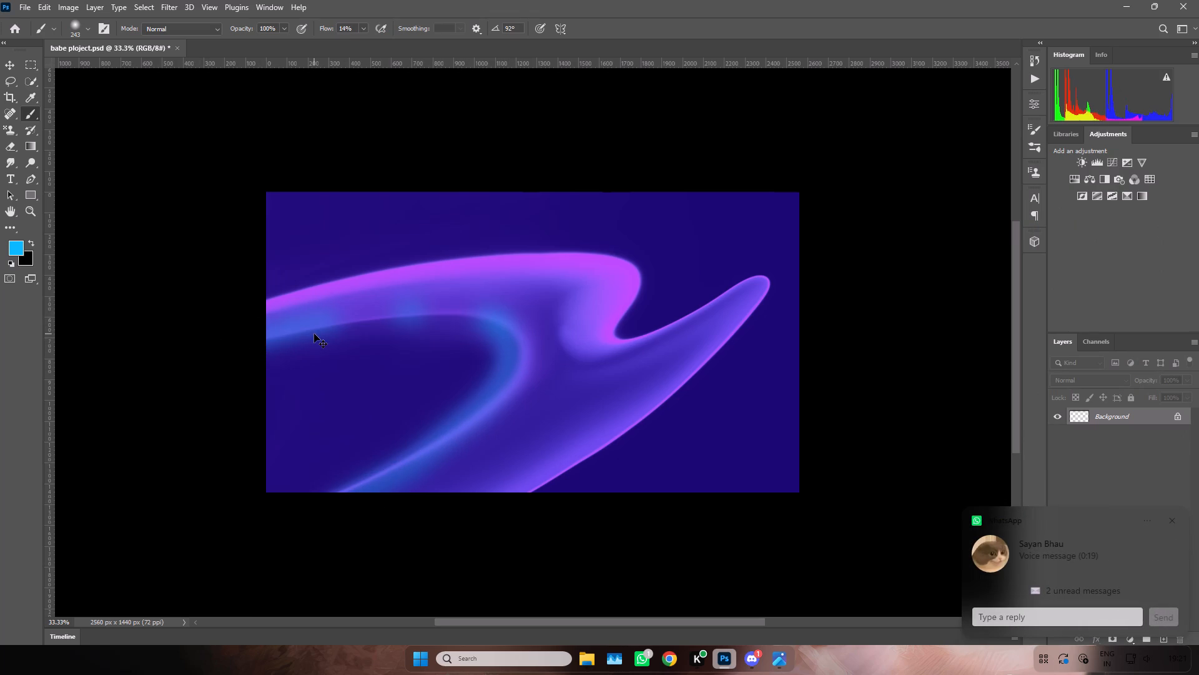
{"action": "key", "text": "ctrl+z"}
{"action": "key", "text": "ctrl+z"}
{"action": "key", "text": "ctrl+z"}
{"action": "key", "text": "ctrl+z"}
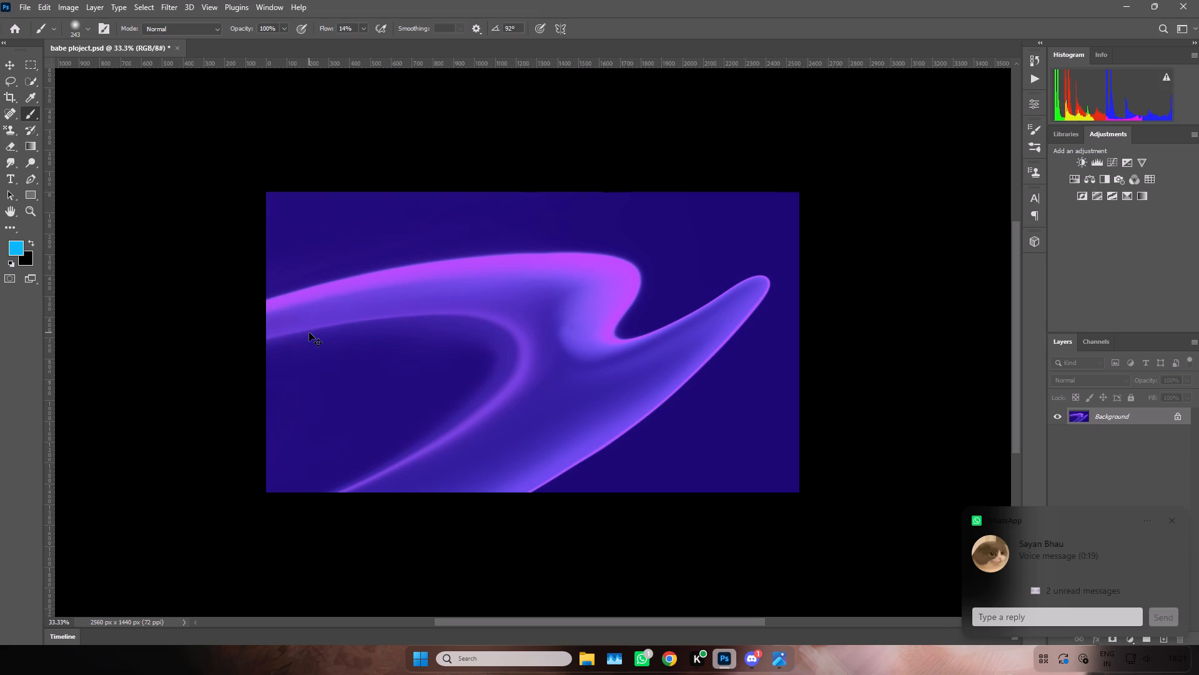
Paint one continuous bright blue glow along the inner purple line, from the left canvas edge around the bend to the bottom edge.
{"action": "left_click_drag", "start_coordinate": [263, 337], "coordinate": [411, 317]}
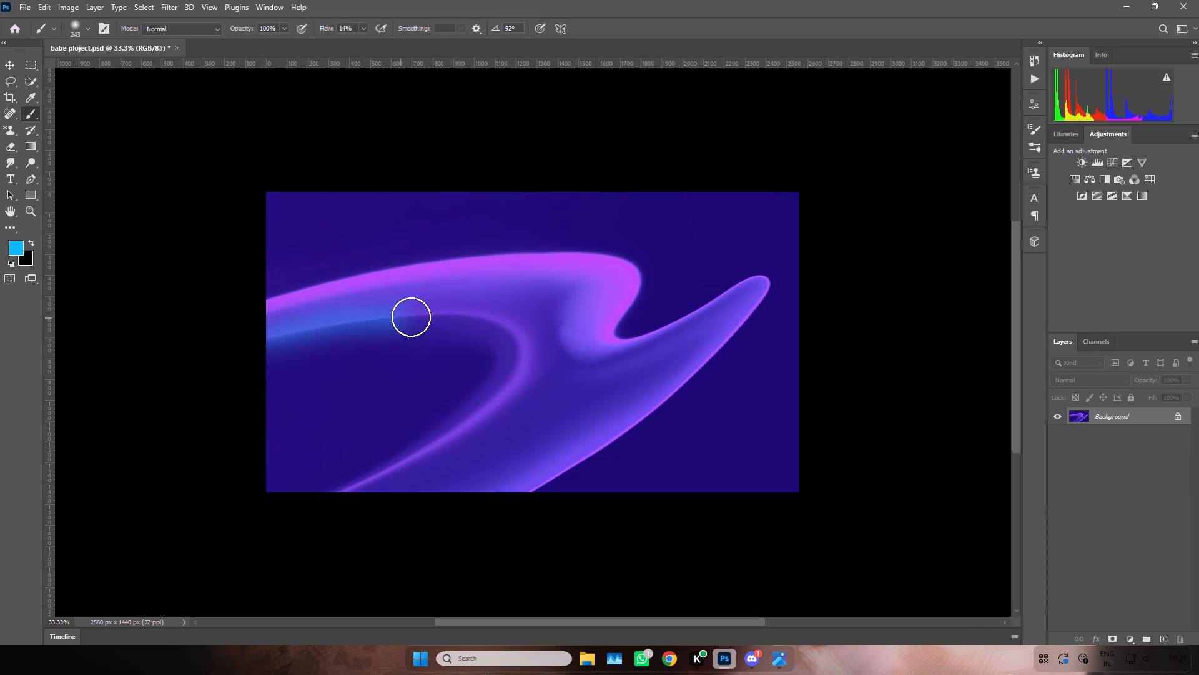
{"action": "left_click_drag", "start_coordinate": [411, 317], "coordinate": [505, 389]}
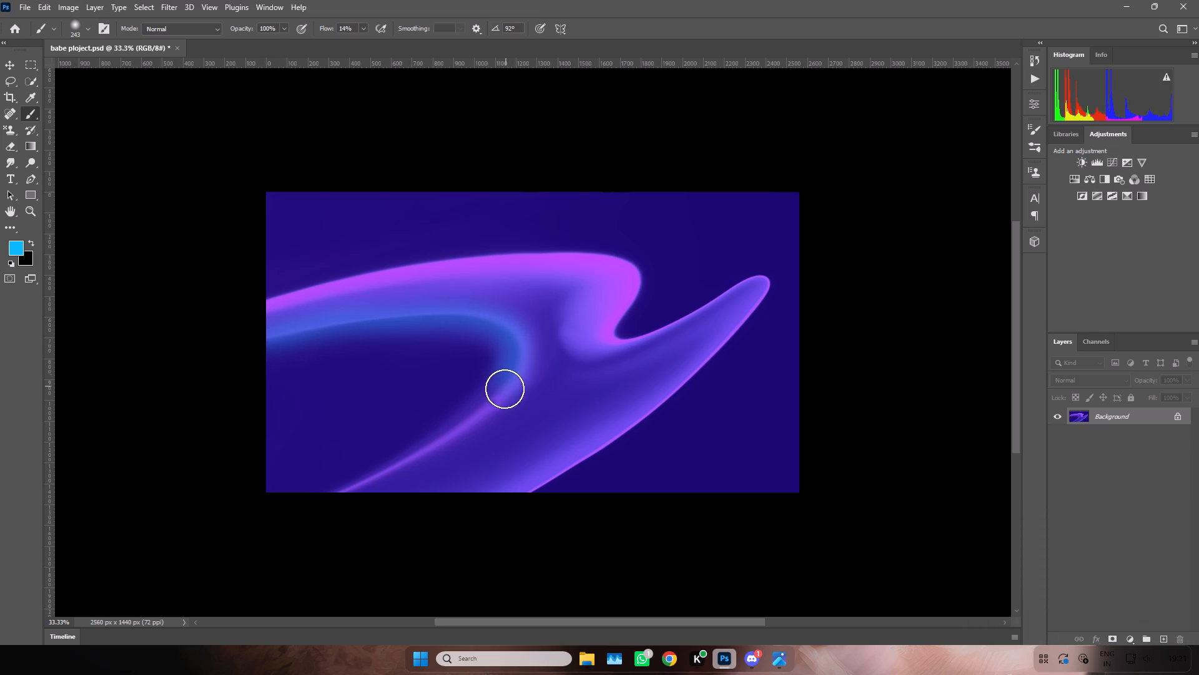
{"action": "left_click_drag", "start_coordinate": [505, 389], "coordinate": [303, 512]}
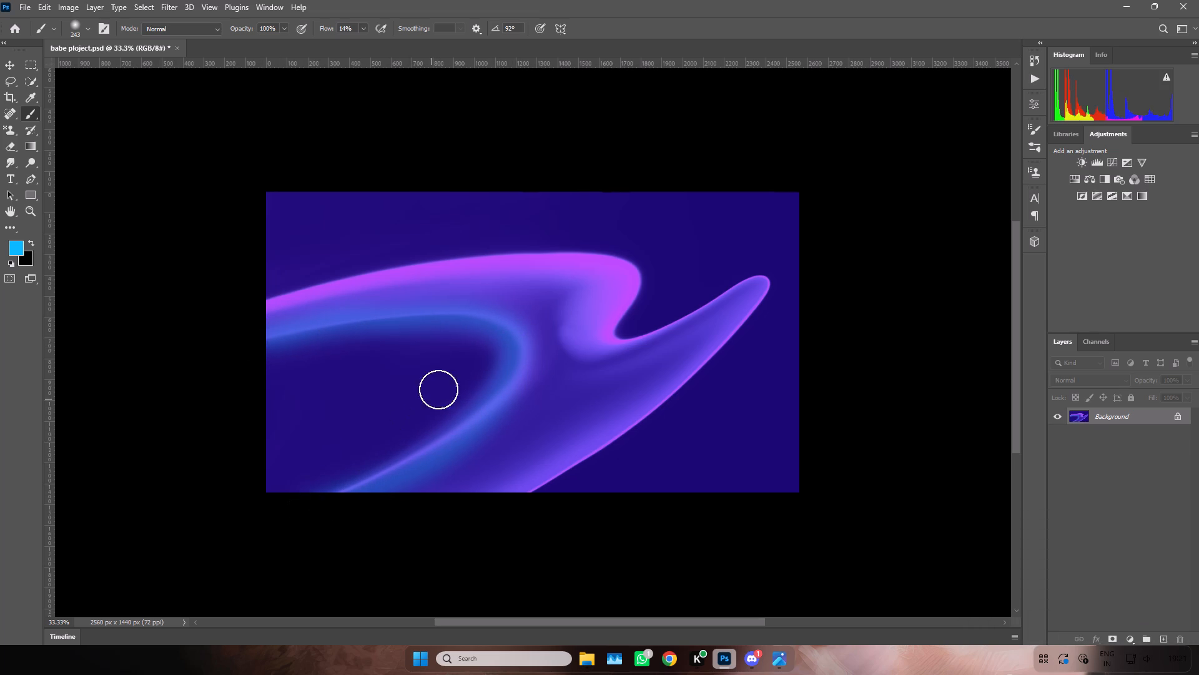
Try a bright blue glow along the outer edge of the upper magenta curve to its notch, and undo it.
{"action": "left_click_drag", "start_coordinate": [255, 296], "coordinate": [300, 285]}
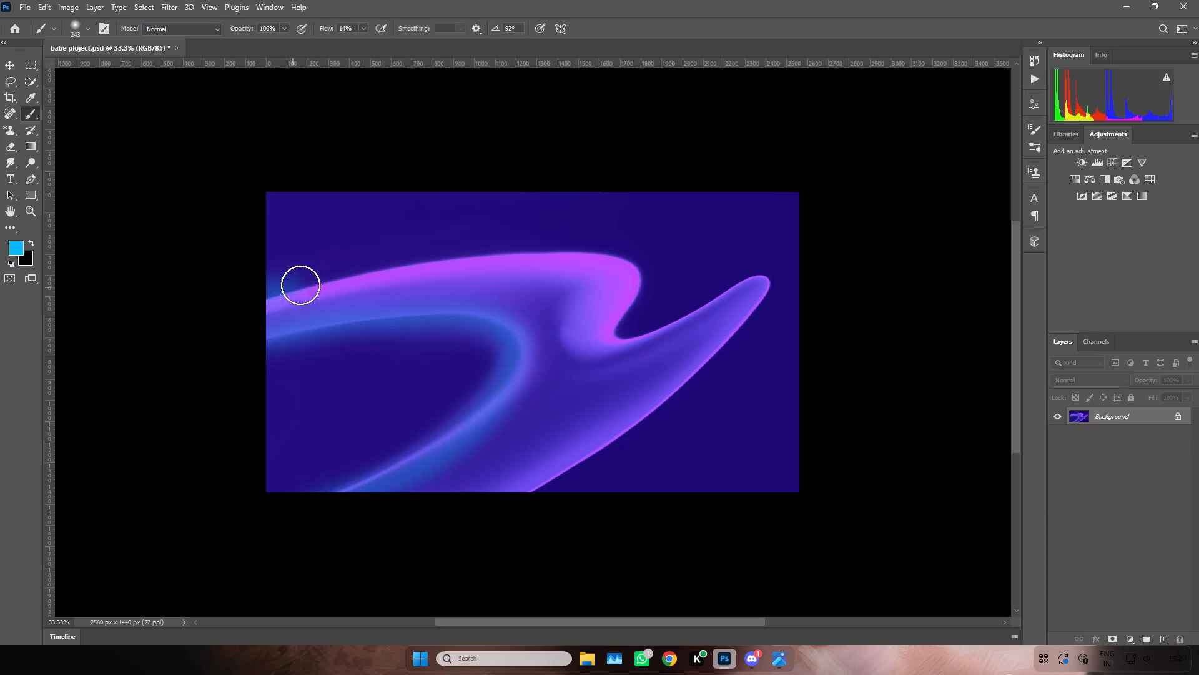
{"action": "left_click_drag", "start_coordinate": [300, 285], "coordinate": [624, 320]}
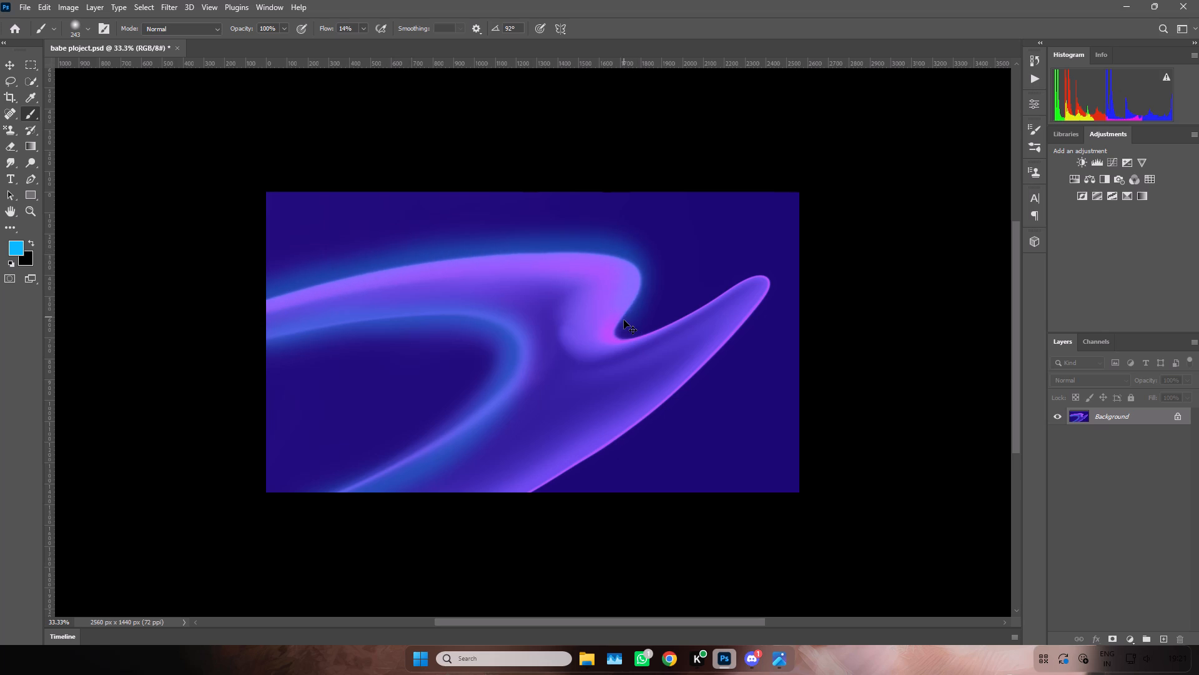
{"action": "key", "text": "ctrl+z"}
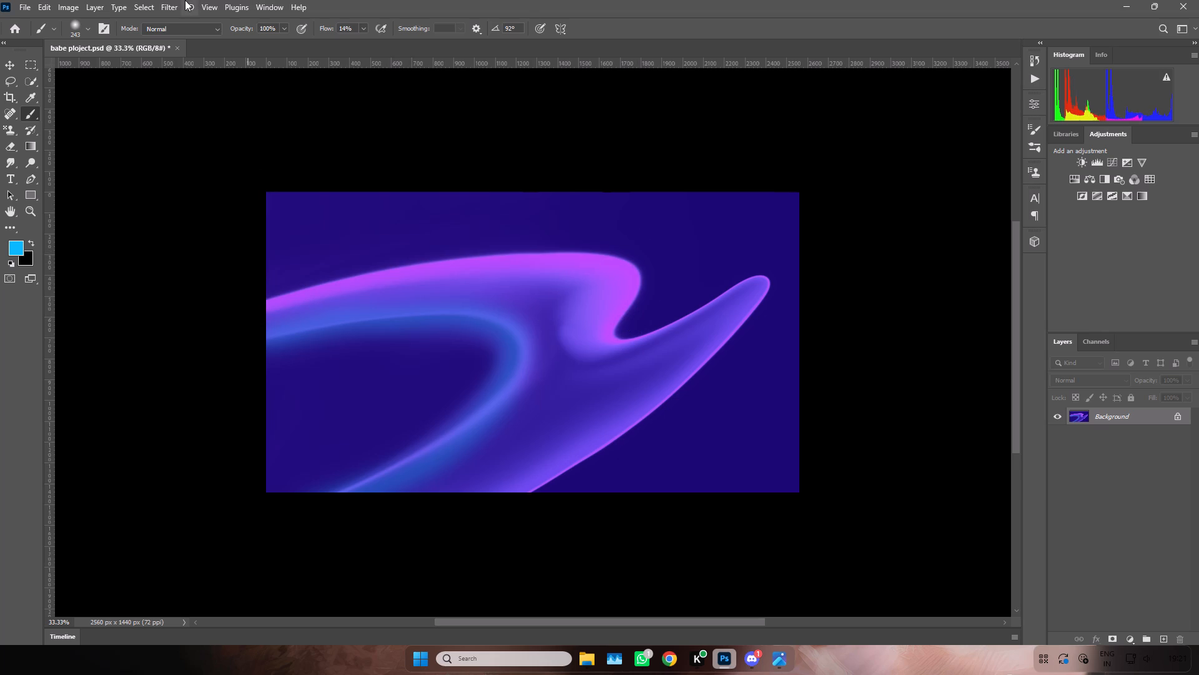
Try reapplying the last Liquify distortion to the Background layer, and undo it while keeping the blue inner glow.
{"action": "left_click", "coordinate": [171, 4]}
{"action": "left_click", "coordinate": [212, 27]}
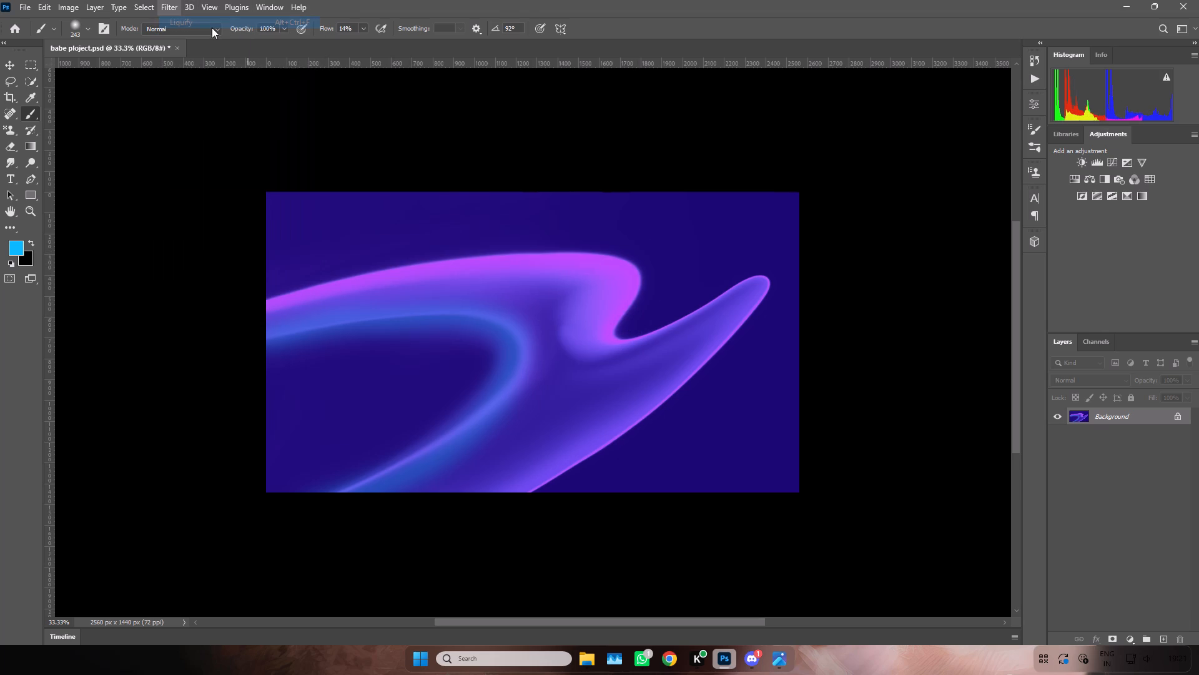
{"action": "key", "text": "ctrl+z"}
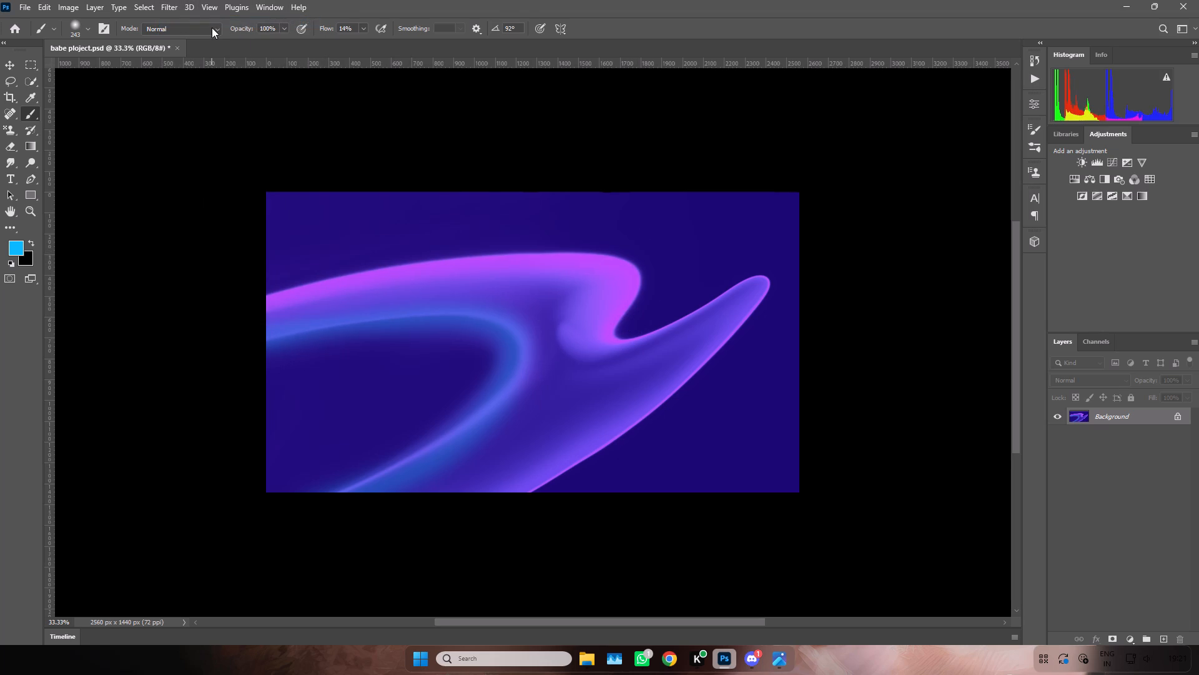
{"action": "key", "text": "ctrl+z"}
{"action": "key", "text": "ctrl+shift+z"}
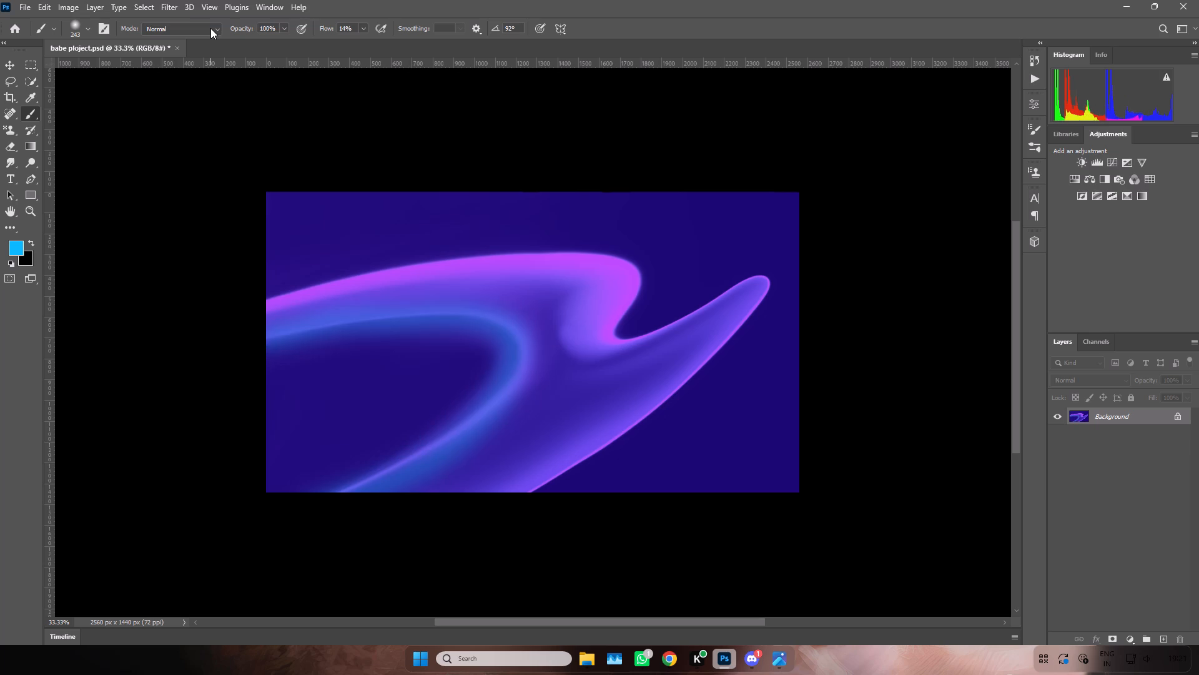
Open the Liquify filter on the Background layer.
{"action": "left_click", "coordinate": [169, 2]}
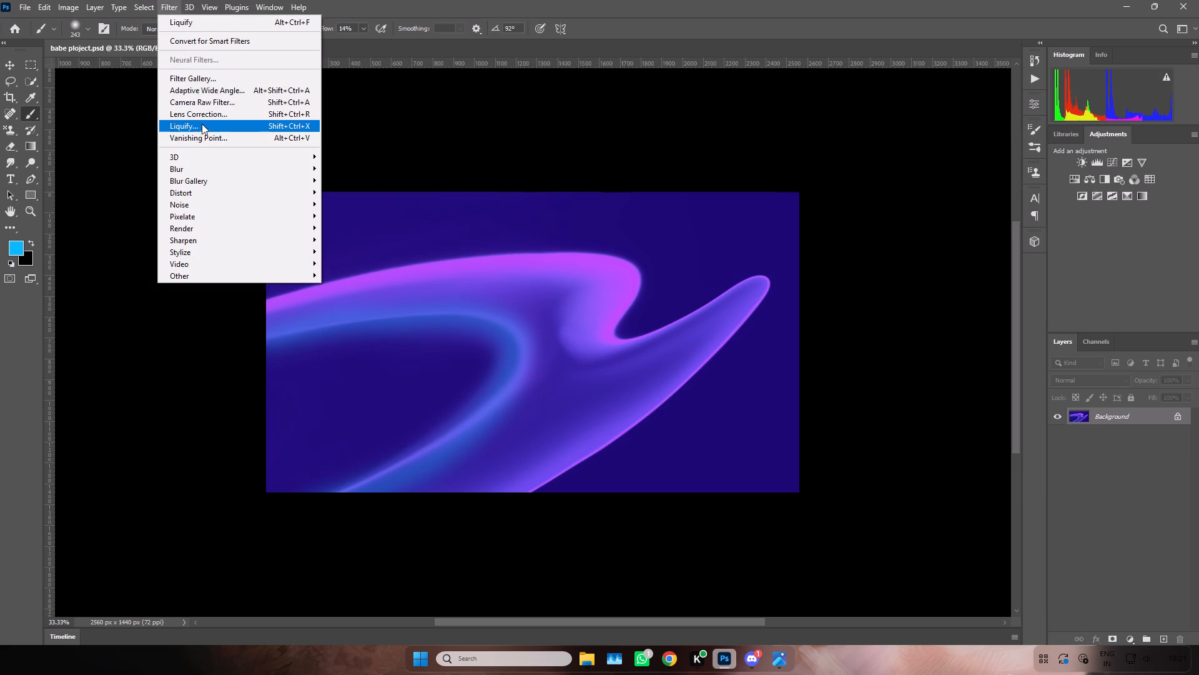
{"action": "left_click", "coordinate": [202, 131]}
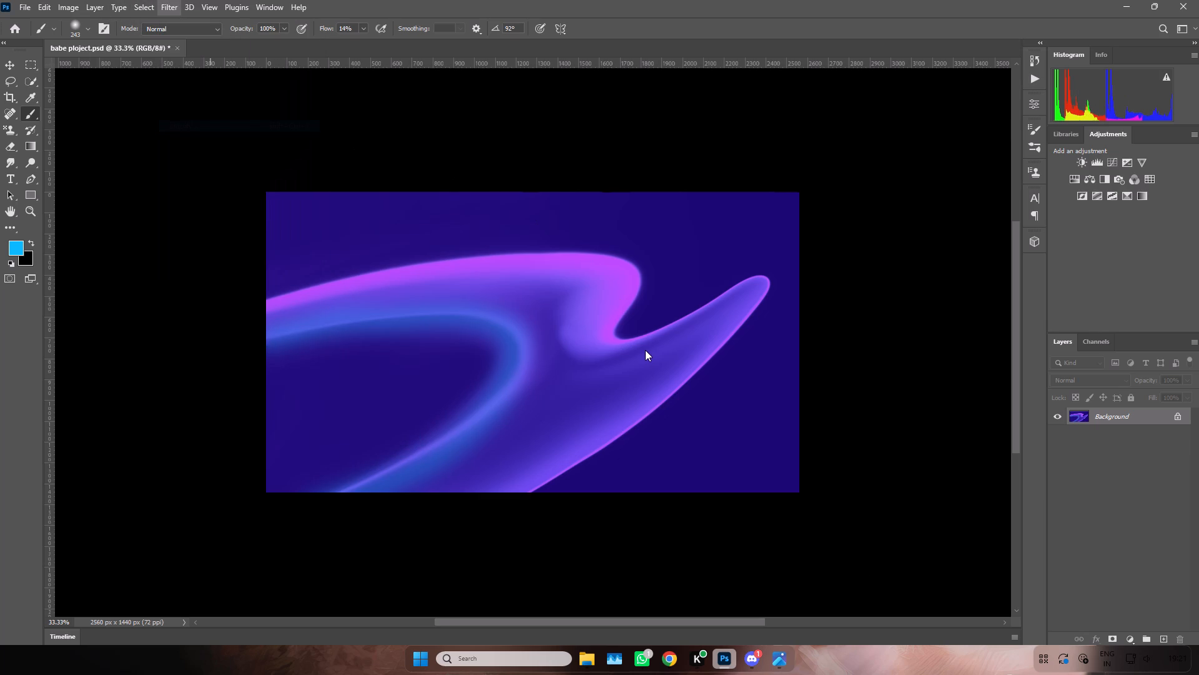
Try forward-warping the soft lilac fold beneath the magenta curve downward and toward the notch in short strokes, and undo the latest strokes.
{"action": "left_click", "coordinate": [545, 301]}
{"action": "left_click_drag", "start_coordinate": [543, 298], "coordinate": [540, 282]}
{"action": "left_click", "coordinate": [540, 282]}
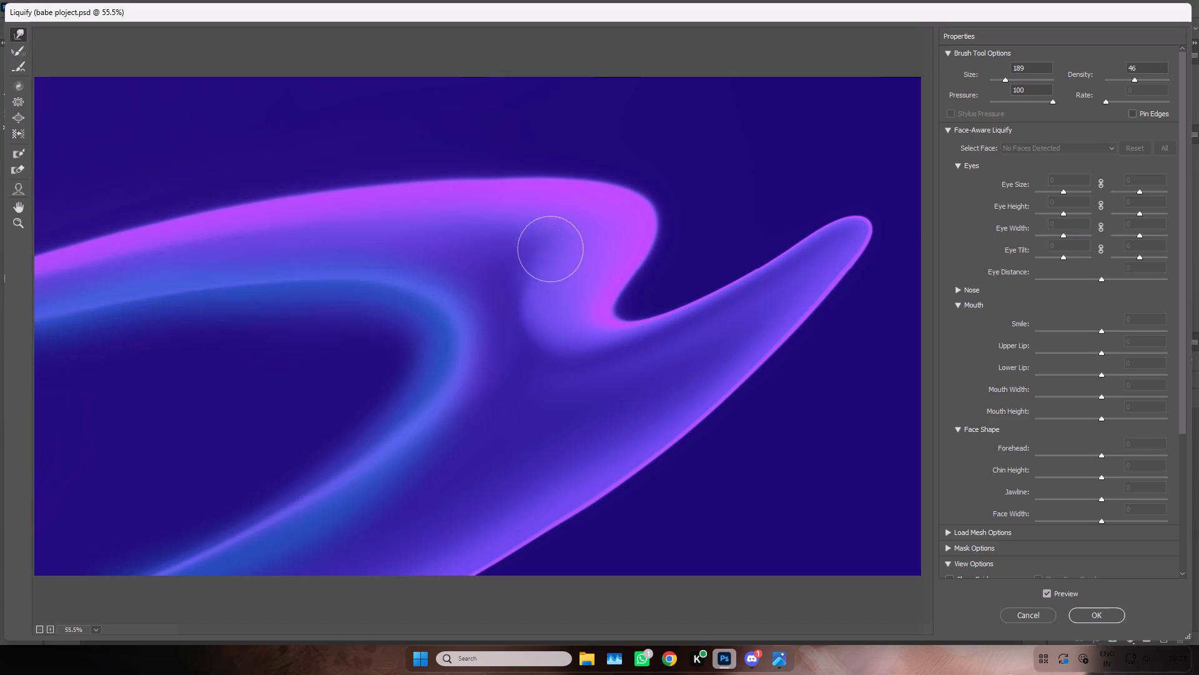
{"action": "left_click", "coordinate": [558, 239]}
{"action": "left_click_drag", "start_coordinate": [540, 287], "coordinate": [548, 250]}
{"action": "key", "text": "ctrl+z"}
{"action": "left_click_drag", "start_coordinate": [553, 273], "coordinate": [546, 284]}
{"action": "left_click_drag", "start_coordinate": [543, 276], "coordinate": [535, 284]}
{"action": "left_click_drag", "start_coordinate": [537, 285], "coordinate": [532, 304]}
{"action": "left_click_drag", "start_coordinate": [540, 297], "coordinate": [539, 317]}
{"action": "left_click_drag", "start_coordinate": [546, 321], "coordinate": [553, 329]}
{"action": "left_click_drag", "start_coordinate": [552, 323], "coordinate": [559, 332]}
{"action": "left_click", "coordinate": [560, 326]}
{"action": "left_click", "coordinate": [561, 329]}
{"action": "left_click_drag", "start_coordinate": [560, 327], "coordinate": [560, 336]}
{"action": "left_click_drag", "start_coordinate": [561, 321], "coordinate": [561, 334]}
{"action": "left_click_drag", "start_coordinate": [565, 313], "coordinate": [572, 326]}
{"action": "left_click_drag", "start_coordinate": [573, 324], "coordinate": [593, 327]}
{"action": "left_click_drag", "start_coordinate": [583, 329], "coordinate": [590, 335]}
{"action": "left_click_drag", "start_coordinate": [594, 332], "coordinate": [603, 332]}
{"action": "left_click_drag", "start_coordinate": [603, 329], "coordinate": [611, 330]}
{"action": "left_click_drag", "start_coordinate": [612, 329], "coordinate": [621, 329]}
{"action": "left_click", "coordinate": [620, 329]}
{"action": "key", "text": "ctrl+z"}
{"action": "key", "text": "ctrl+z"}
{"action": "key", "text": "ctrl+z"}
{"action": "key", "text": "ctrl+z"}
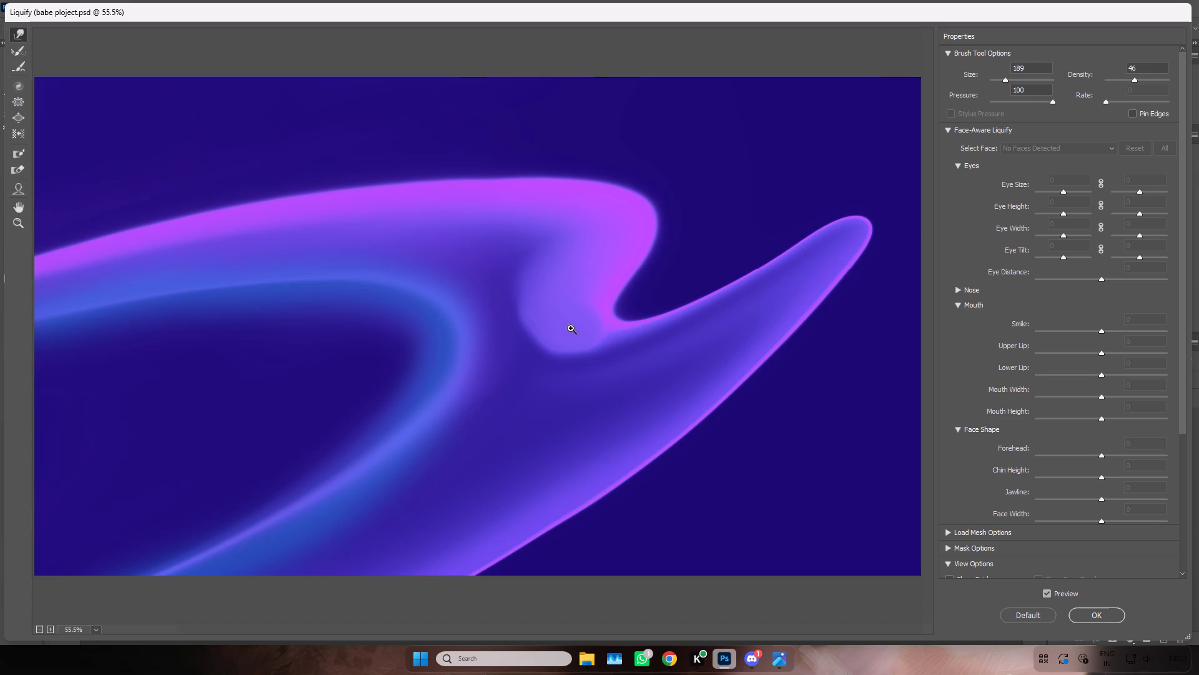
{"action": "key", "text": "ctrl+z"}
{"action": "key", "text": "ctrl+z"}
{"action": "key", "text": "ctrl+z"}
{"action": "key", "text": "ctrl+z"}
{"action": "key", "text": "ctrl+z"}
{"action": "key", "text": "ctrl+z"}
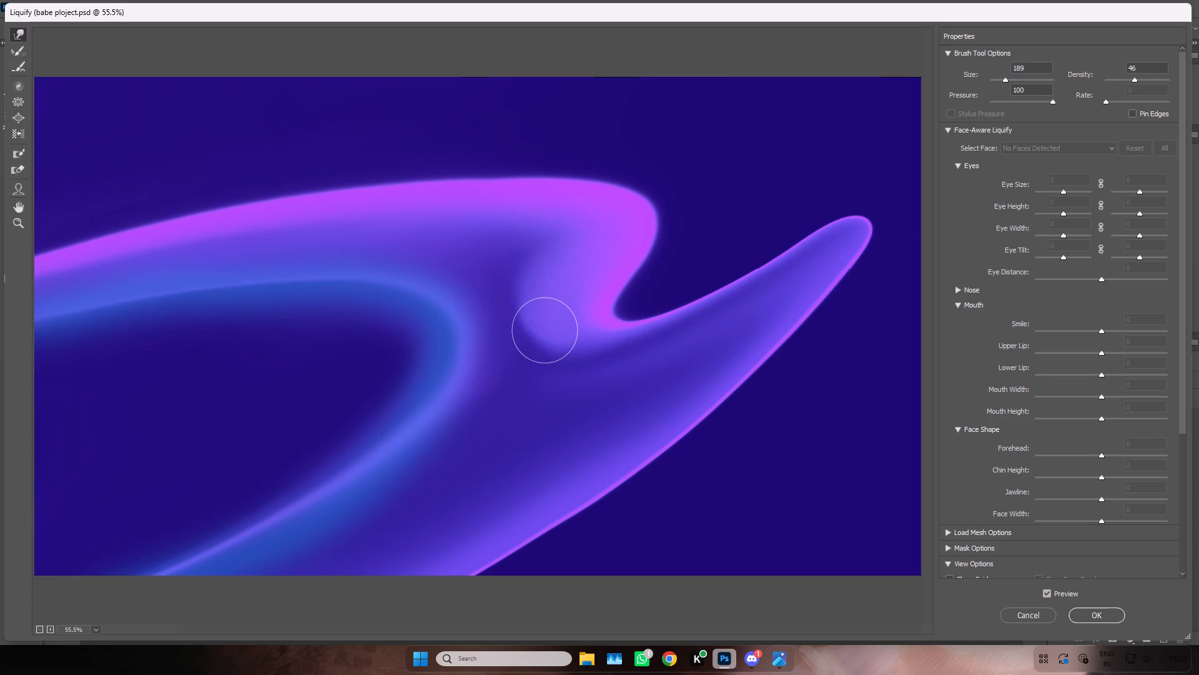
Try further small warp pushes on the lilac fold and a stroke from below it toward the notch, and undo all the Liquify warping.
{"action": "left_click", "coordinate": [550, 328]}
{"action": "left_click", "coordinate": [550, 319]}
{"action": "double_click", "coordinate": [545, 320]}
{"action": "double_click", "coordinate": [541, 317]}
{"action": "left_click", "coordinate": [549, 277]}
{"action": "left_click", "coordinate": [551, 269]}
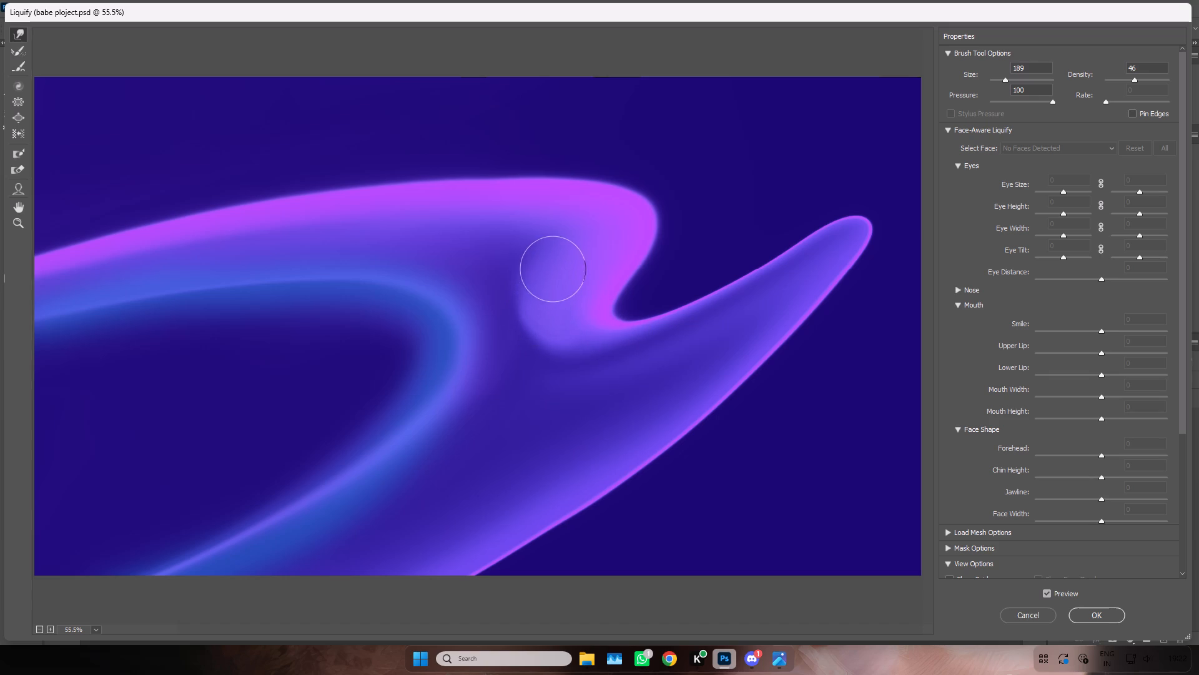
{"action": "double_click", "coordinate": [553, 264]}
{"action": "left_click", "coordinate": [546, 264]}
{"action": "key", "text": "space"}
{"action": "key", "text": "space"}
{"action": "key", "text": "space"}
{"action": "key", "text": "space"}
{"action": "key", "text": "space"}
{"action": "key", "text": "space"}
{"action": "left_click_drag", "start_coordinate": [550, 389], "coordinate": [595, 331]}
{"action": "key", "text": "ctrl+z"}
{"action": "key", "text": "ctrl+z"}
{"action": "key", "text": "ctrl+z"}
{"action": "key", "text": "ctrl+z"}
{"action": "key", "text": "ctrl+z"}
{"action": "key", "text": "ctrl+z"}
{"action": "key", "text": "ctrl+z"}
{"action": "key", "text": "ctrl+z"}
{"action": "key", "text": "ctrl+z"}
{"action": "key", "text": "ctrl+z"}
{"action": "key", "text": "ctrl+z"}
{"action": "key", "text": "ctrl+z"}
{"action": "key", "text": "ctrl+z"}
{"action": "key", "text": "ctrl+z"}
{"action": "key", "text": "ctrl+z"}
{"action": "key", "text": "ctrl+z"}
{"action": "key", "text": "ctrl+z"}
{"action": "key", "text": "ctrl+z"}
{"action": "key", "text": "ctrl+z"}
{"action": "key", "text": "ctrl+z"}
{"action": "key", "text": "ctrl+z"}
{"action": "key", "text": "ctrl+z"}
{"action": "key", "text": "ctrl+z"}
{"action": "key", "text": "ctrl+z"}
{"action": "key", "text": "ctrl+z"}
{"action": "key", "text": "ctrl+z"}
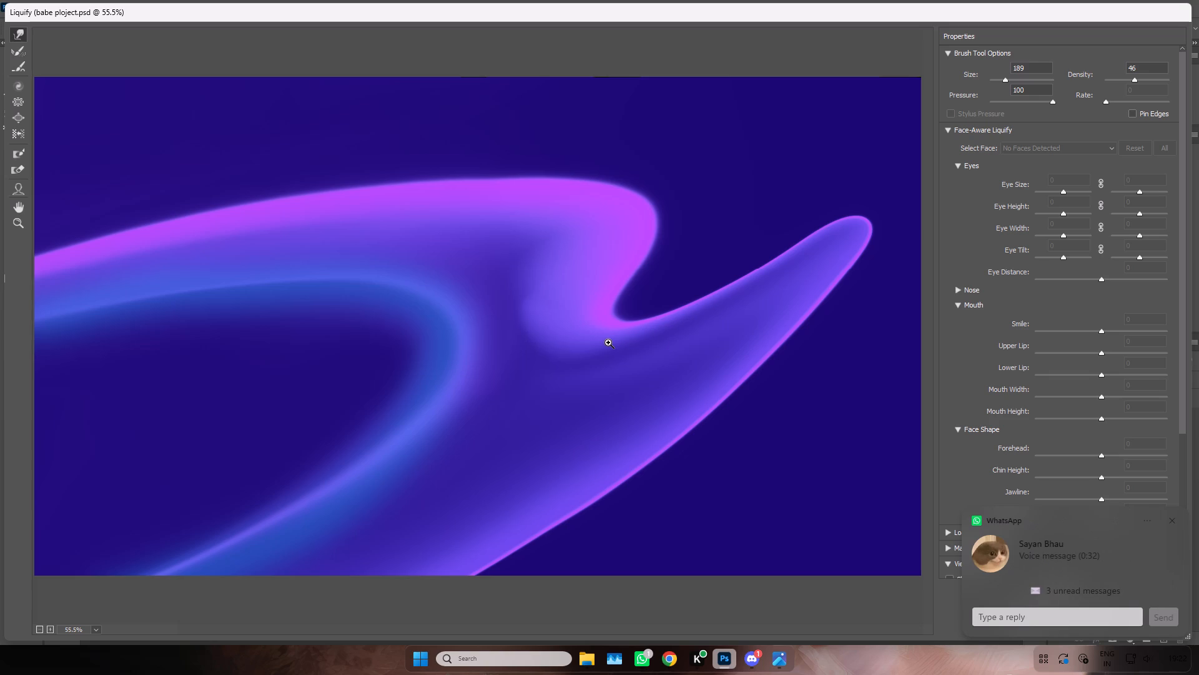
Set the Liquify brush density to 6.
{"action": "key", "text": "ctrl+minus"}
{"action": "key", "text": "ctrl+minus"}
{"action": "key", "text": "ctrl+minus"}
{"action": "key", "text": "ctrl+equal"}
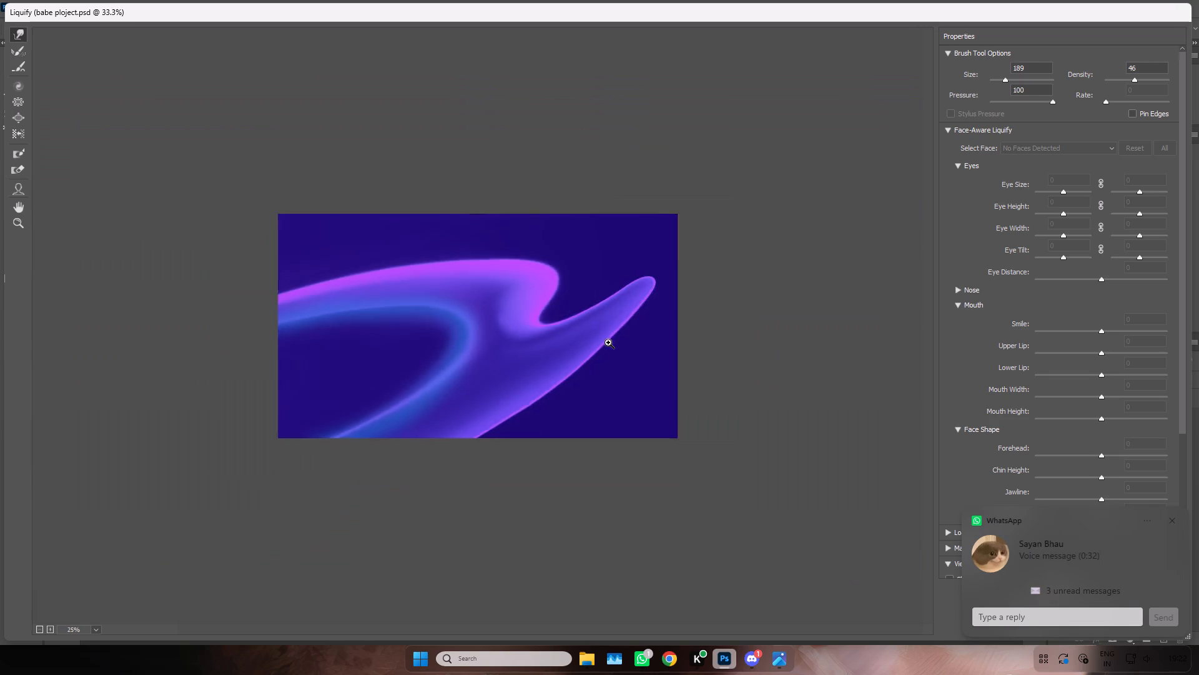
{"action": "key", "text": "ctrl+equal"}
{"action": "key", "text": "ctrl+equal"}
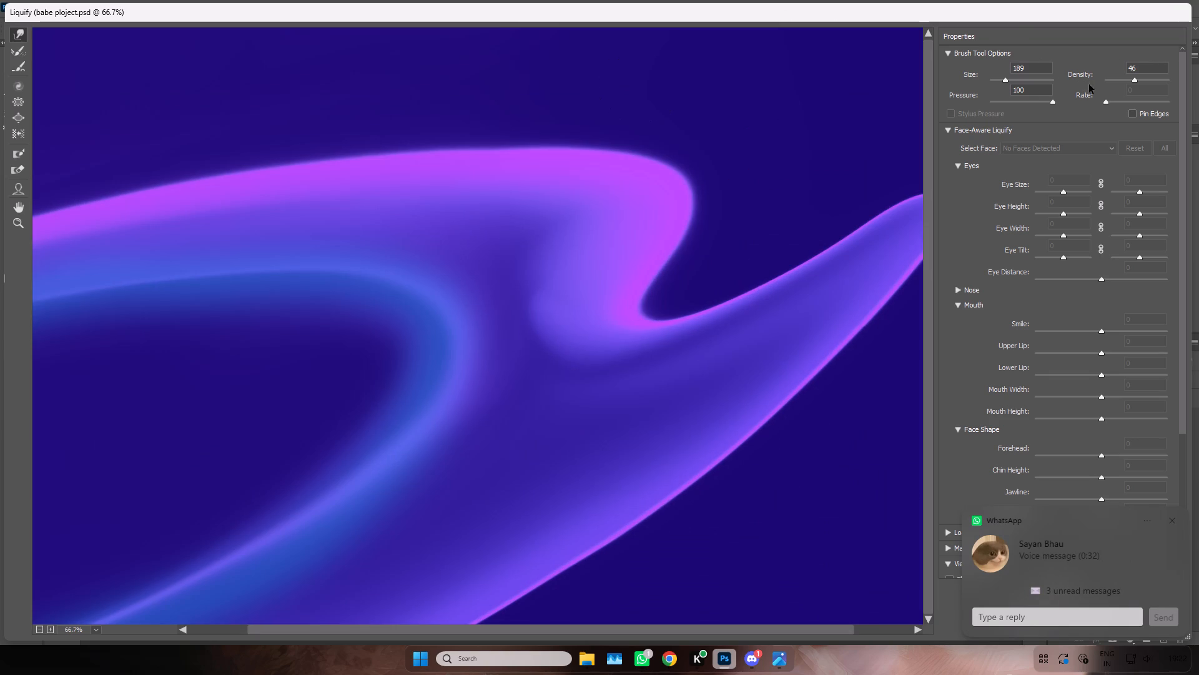
{"action": "left_click_drag", "start_coordinate": [1127, 79], "coordinate": [1109, 83]}
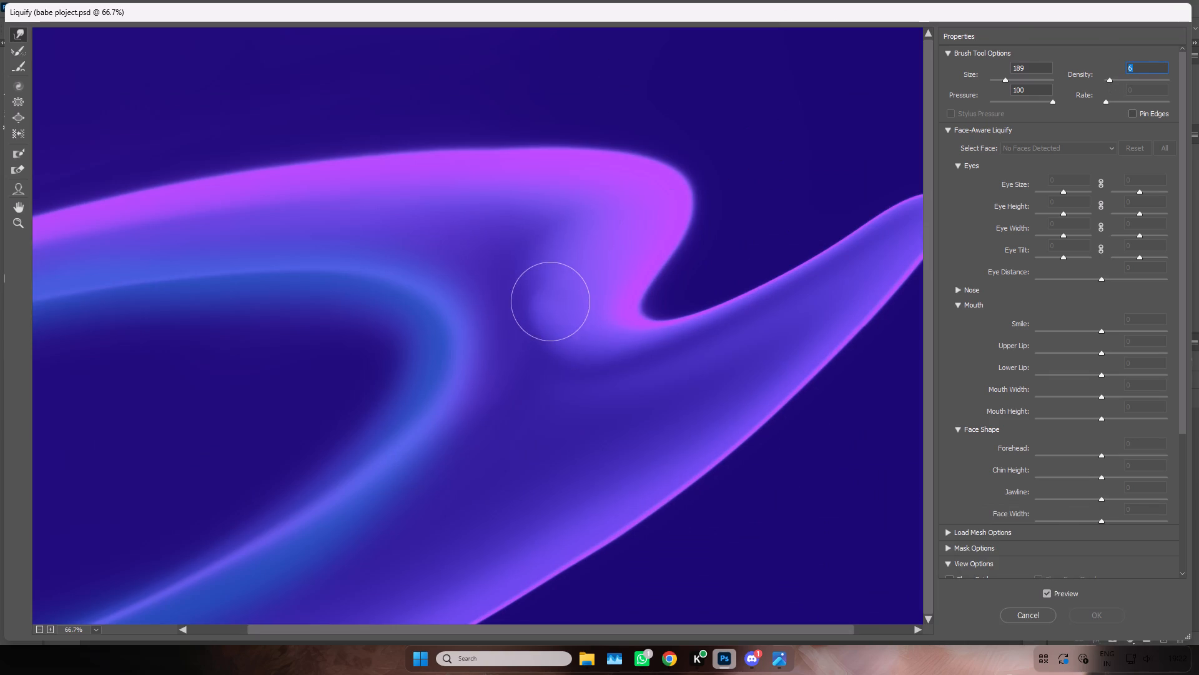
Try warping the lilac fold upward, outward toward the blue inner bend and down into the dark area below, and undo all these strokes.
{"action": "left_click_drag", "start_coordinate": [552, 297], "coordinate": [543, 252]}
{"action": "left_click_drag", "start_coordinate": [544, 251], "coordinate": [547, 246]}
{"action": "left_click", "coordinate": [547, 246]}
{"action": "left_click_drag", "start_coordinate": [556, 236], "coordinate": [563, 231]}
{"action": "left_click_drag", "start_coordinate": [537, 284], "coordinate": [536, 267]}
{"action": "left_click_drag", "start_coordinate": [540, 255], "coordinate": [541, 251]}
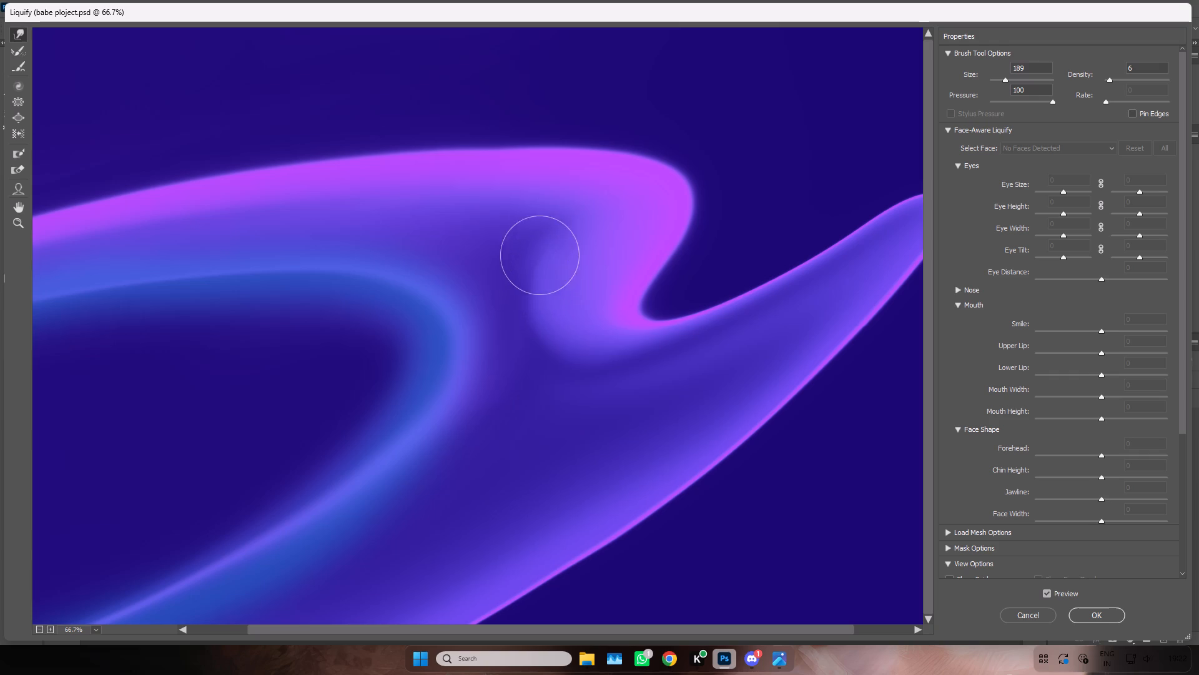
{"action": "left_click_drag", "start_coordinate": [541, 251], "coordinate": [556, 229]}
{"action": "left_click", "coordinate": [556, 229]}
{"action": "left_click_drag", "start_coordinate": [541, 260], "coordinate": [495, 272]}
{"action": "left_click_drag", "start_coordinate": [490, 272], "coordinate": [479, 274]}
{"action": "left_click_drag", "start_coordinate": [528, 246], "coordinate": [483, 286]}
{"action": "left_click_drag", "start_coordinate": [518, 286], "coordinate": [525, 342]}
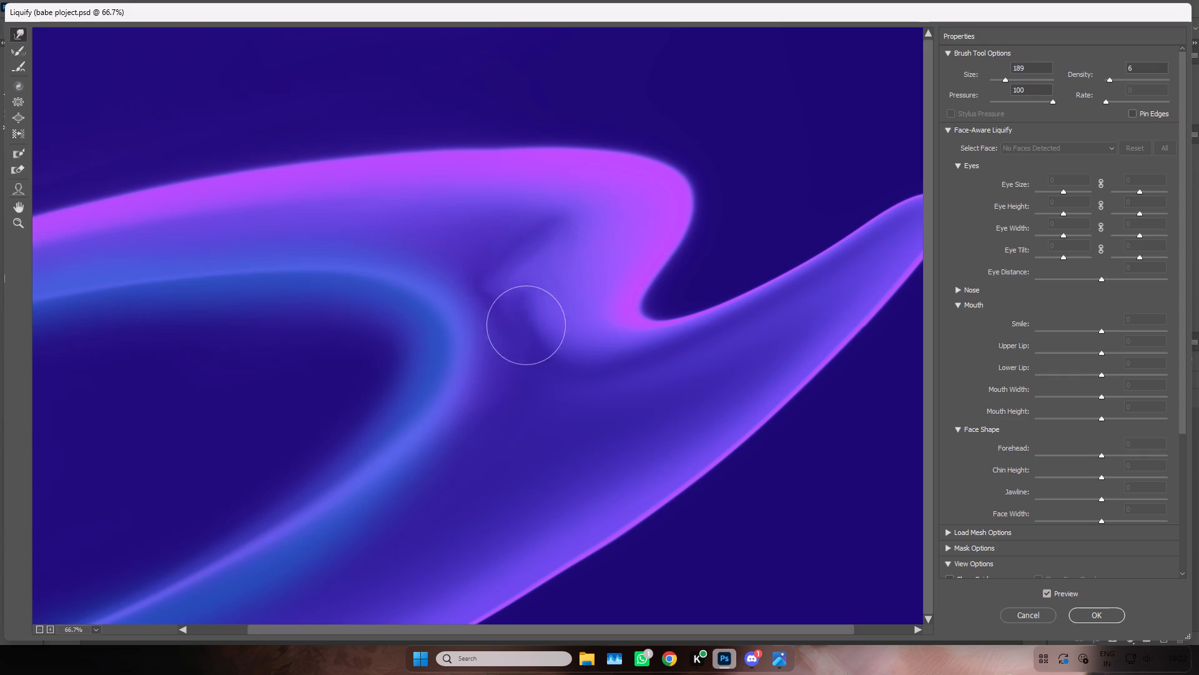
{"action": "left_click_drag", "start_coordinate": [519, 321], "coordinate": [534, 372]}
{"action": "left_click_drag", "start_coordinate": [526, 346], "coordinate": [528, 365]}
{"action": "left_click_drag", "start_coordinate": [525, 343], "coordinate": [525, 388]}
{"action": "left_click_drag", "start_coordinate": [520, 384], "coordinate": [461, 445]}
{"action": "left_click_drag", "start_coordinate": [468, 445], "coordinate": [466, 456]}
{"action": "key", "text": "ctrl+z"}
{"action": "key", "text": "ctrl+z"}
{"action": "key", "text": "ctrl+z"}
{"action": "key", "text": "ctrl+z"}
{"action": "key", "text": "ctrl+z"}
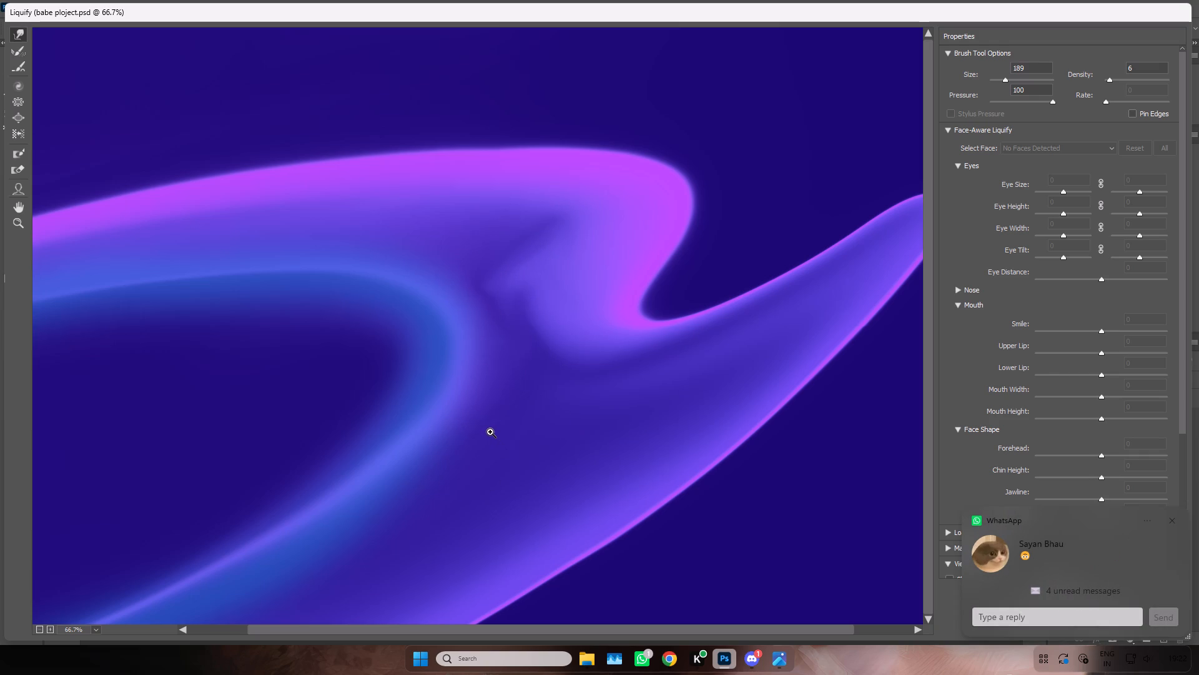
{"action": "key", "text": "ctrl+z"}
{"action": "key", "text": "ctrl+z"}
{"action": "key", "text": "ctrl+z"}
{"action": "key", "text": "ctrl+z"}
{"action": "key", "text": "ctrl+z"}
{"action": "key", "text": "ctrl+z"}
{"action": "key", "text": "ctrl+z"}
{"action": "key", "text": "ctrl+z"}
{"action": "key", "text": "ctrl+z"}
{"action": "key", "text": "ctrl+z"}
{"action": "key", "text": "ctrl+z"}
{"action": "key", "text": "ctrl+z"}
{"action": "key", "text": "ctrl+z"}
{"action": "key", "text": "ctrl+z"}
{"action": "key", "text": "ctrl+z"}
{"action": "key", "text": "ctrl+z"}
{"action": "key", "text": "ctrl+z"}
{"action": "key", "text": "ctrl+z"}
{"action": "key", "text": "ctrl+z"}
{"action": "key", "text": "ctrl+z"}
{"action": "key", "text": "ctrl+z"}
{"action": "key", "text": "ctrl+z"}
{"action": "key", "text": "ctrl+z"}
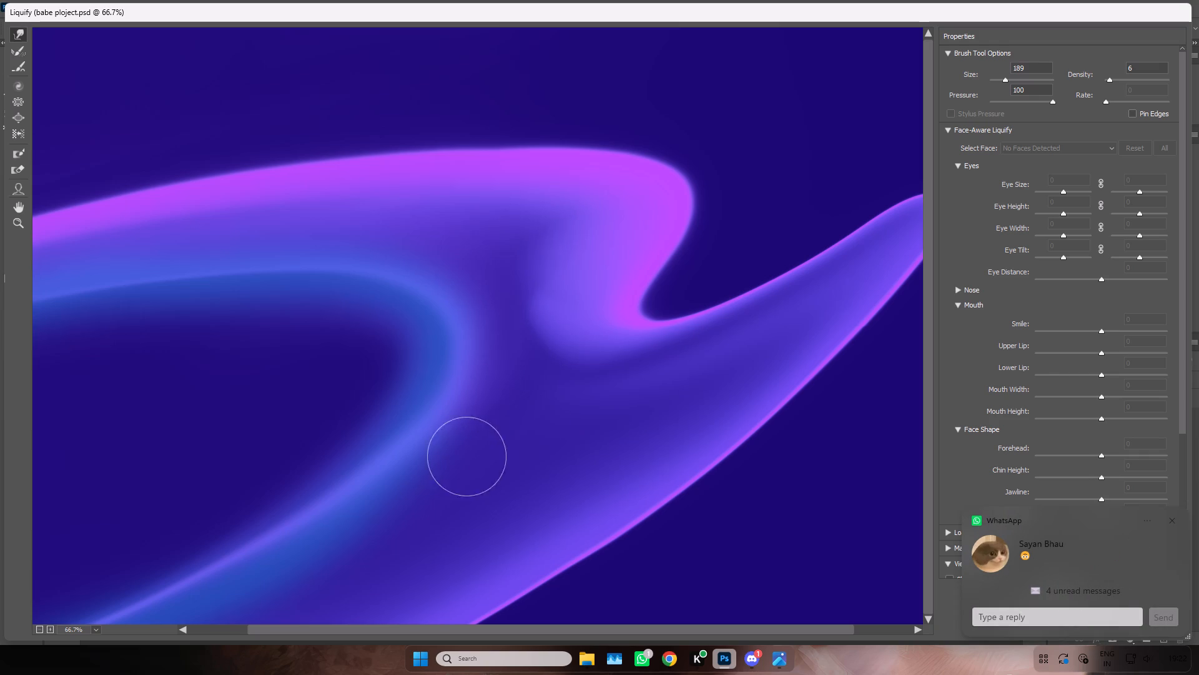
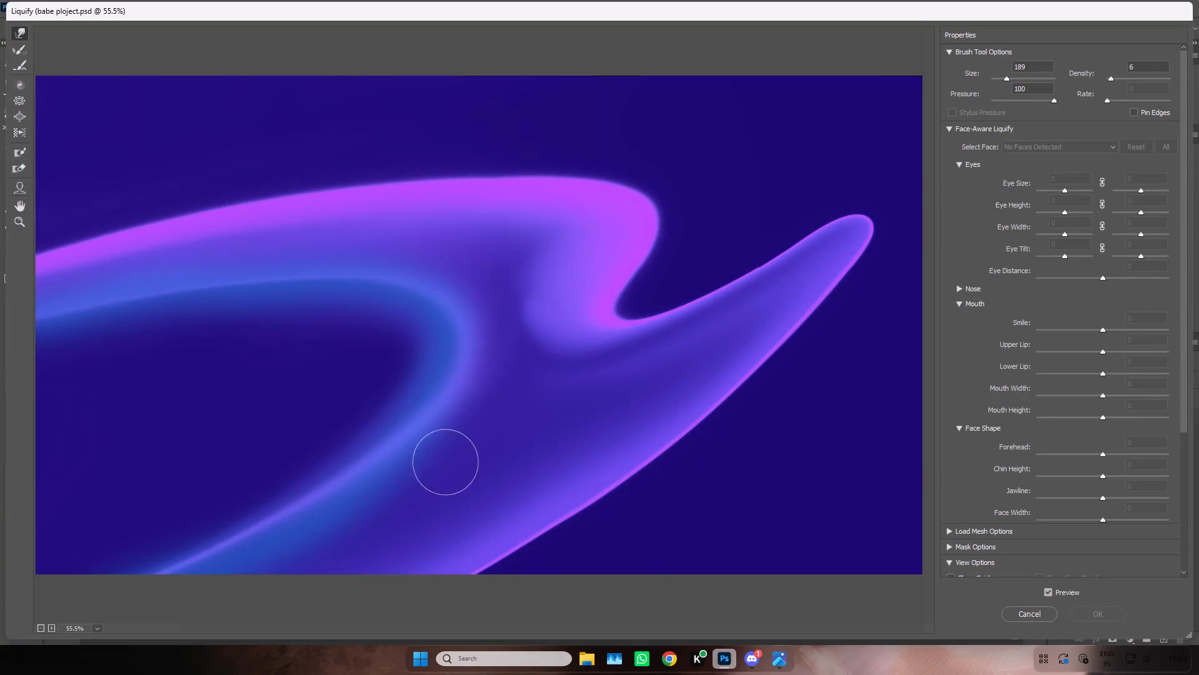
Warp the blue inner glow with Forward Warp strokes, pulling its lower arm toward the bottom edge and its upper arm toward the left canvas edge.
{"action": "left_click_drag", "start_coordinate": [430, 471], "coordinate": [166, 614]}
{"action": "left_click_drag", "start_coordinate": [423, 459], "coordinate": [171, 610]}
{"action": "left_click_drag", "start_coordinate": [367, 494], "coordinate": [174, 616]}
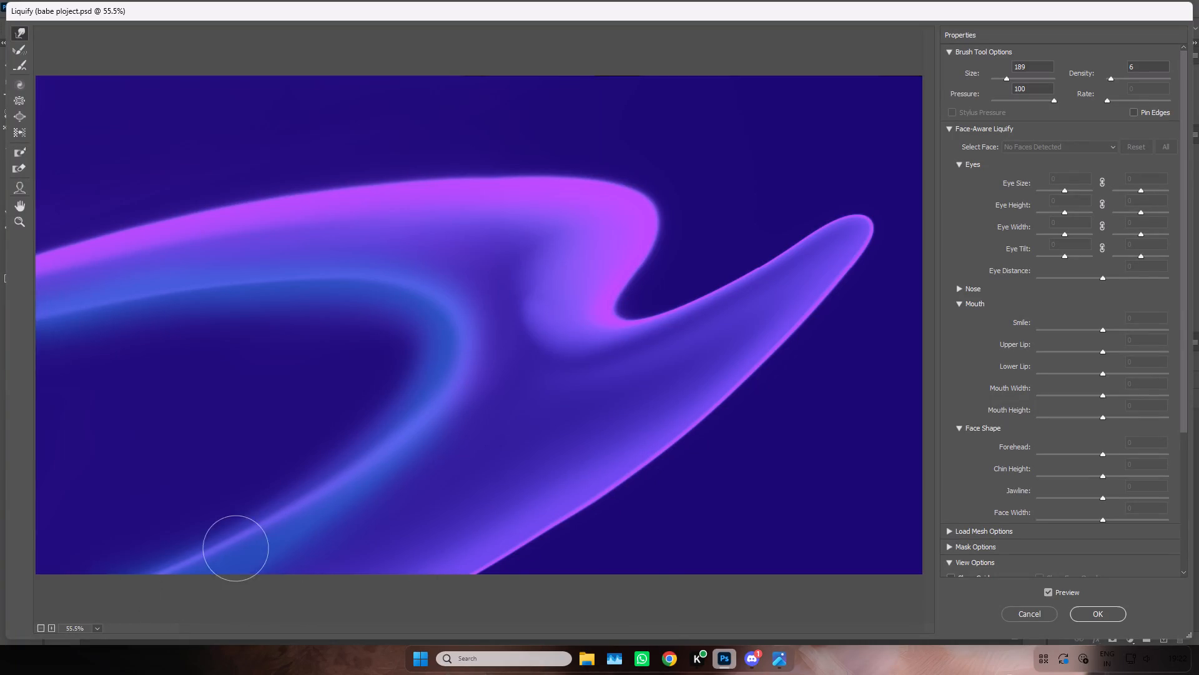
{"action": "left_click_drag", "start_coordinate": [381, 347], "coordinate": [175, 576]}
{"action": "left_click_drag", "start_coordinate": [357, 307], "coordinate": [37, 327]}
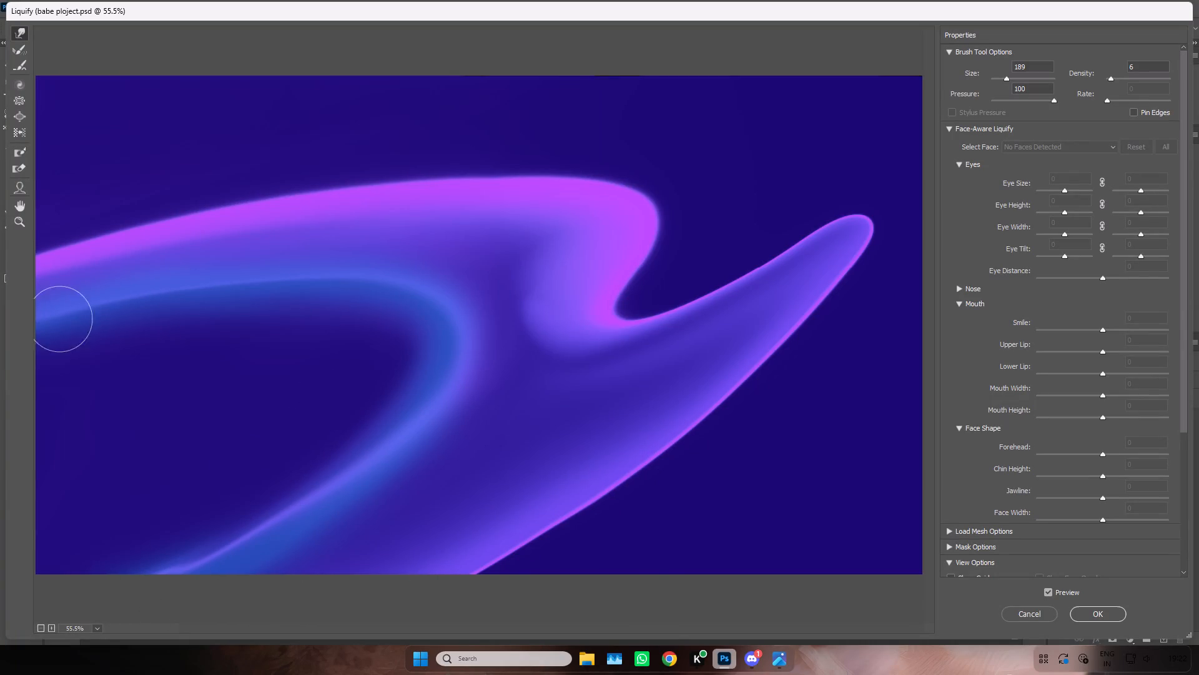
{"action": "left_click_drag", "start_coordinate": [345, 251], "coordinate": [99, 292]}
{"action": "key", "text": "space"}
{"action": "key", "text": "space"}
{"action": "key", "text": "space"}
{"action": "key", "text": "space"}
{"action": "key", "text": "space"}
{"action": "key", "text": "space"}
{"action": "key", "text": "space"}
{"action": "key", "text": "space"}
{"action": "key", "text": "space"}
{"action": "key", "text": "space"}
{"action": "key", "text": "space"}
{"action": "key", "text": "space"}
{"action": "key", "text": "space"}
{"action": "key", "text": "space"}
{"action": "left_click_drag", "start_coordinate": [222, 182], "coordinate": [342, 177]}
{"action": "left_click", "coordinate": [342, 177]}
Set the warp brush density to 15 and pull the upper arm of the blue glow out toward the left canvas edge.
{"action": "left_click_drag", "start_coordinate": [1112, 81], "coordinate": [1118, 80]}
{"action": "left_click_drag", "start_coordinate": [270, 254], "coordinate": [0, 352]}
{"action": "left_click_drag", "start_coordinate": [288, 312], "coordinate": [0, 338]}
{"action": "left_click_drag", "start_coordinate": [190, 304], "coordinate": [0, 354]}
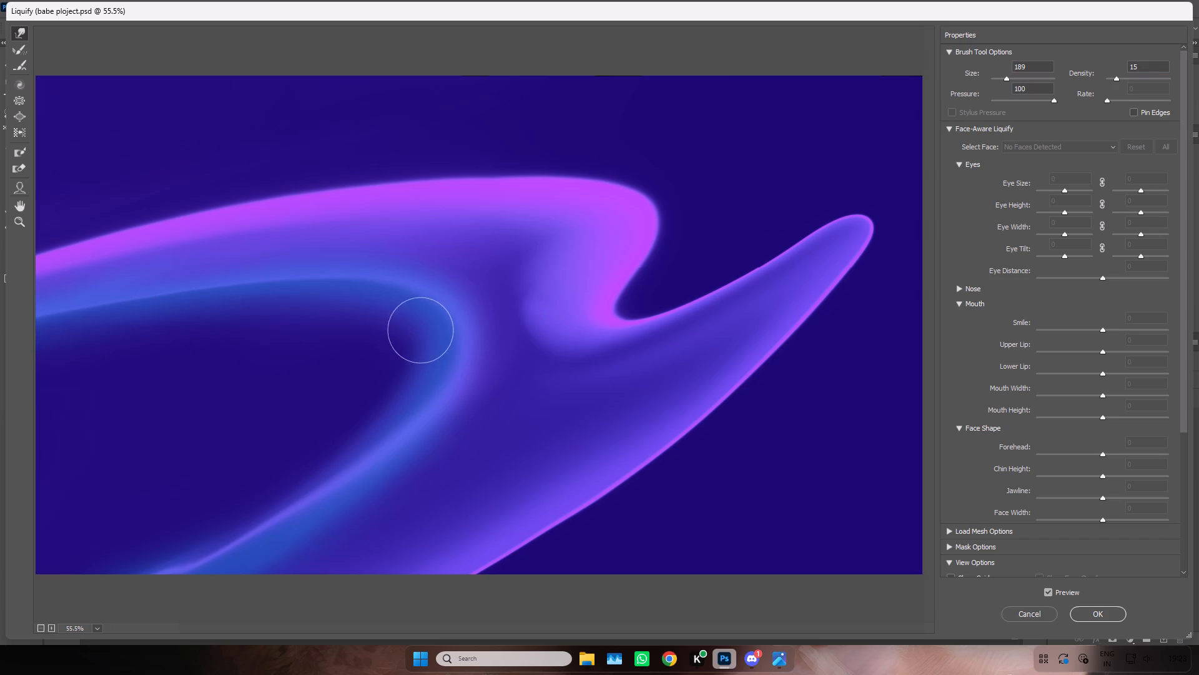
Pull the lower arm of the blue glow diagonally down past the bottom canvas edge, smoothing both of its sides.
{"action": "left_click_drag", "start_coordinate": [416, 346], "coordinate": [99, 595]}
{"action": "left_click_drag", "start_coordinate": [214, 517], "coordinate": [91, 602]}
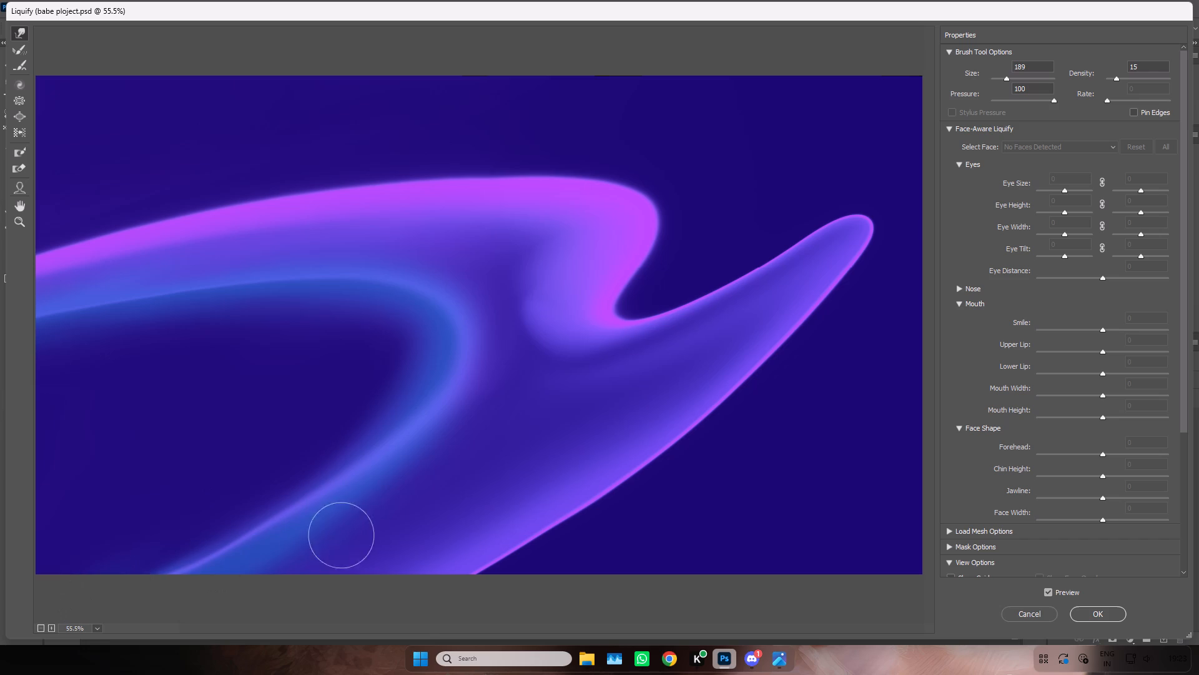
{"action": "left_click_drag", "start_coordinate": [362, 512], "coordinate": [177, 617]}
{"action": "left_click_drag", "start_coordinate": [328, 534], "coordinate": [165, 612]}
{"action": "left_click_drag", "start_coordinate": [315, 547], "coordinate": [164, 612]}
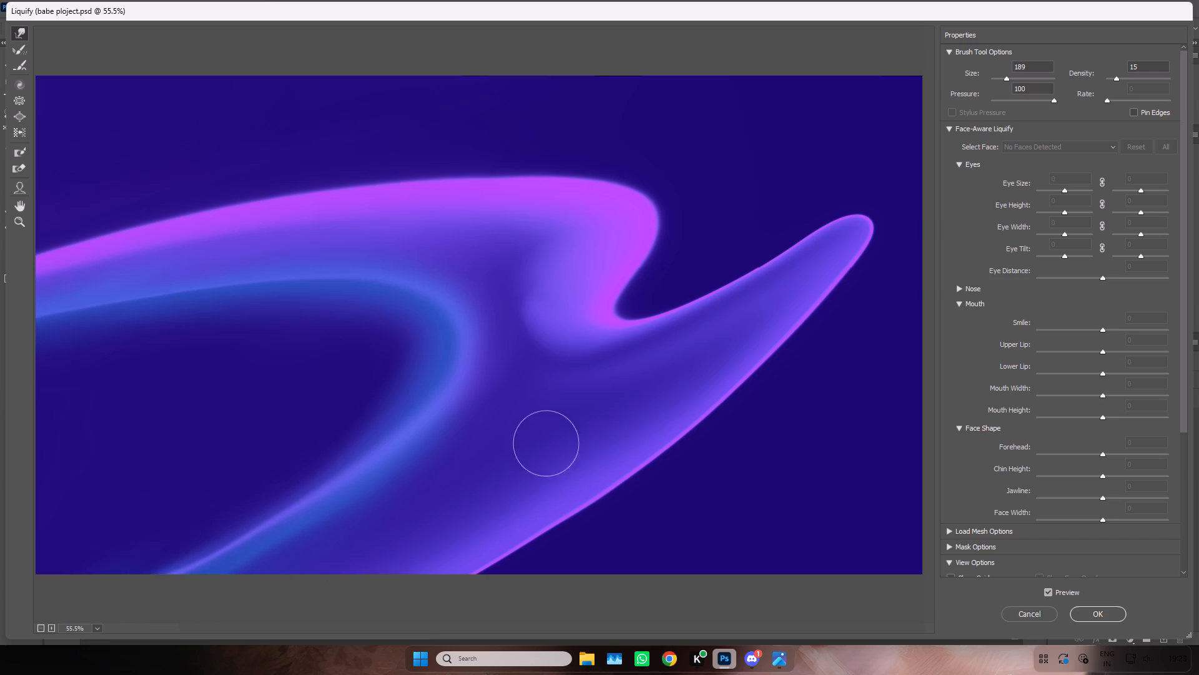
{"action": "left_click_drag", "start_coordinate": [491, 417], "coordinate": [343, 534]}
Smooth the inner edge of the blue glow with warp strokes along its upper arm, around the bend and into the lower arm.
{"action": "left_click_drag", "start_coordinate": [359, 317], "coordinate": [261, 305]}
{"action": "left_click_drag", "start_coordinate": [261, 305], "coordinate": [0, 351]}
{"action": "left_click_drag", "start_coordinate": [310, 327], "coordinate": [305, 450]}
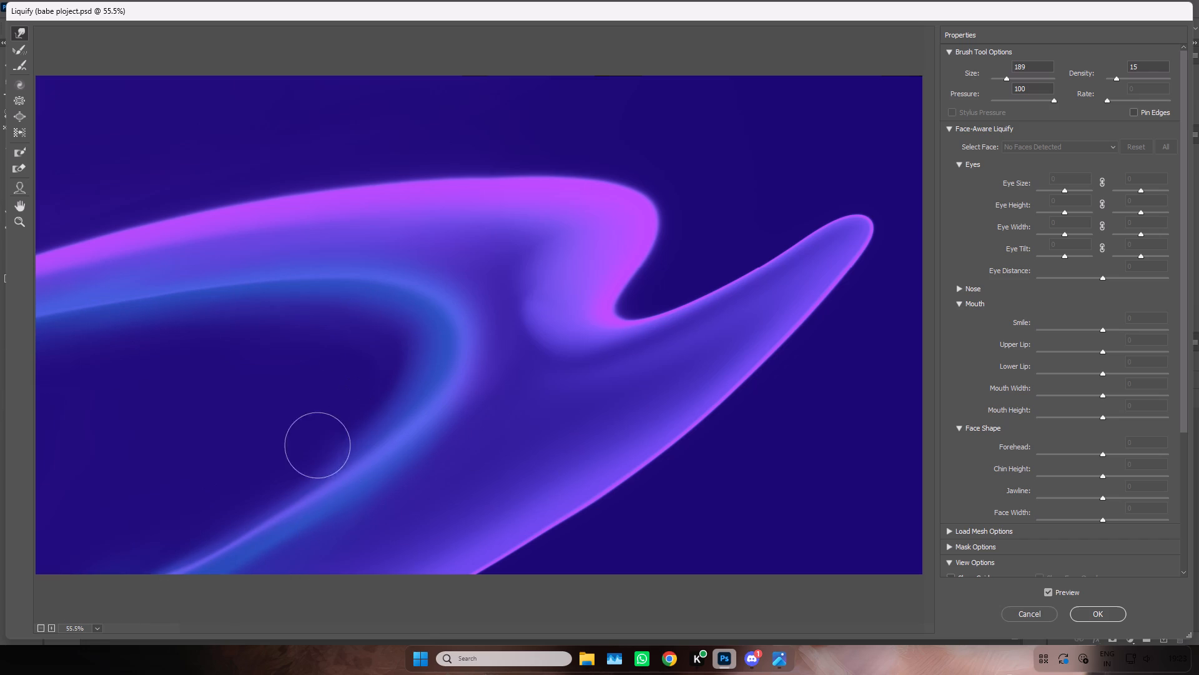
{"action": "left_click_drag", "start_coordinate": [305, 450], "coordinate": [190, 486]}
{"action": "left_click_drag", "start_coordinate": [382, 403], "coordinate": [0, 346]}
{"action": "left_click_drag", "start_coordinate": [348, 318], "coordinate": [0, 347]}
{"action": "left_click_drag", "start_coordinate": [361, 321], "coordinate": [410, 356]}
{"action": "left_click_drag", "start_coordinate": [410, 356], "coordinate": [295, 475]}
{"action": "left_click_drag", "start_coordinate": [406, 374], "coordinate": [203, 527]}
Refine the inner edge of the blue glow's lower arm with repeated diagonal warp strokes running past the bottom canvas edge.
{"action": "key", "text": "ctrl+minus"}
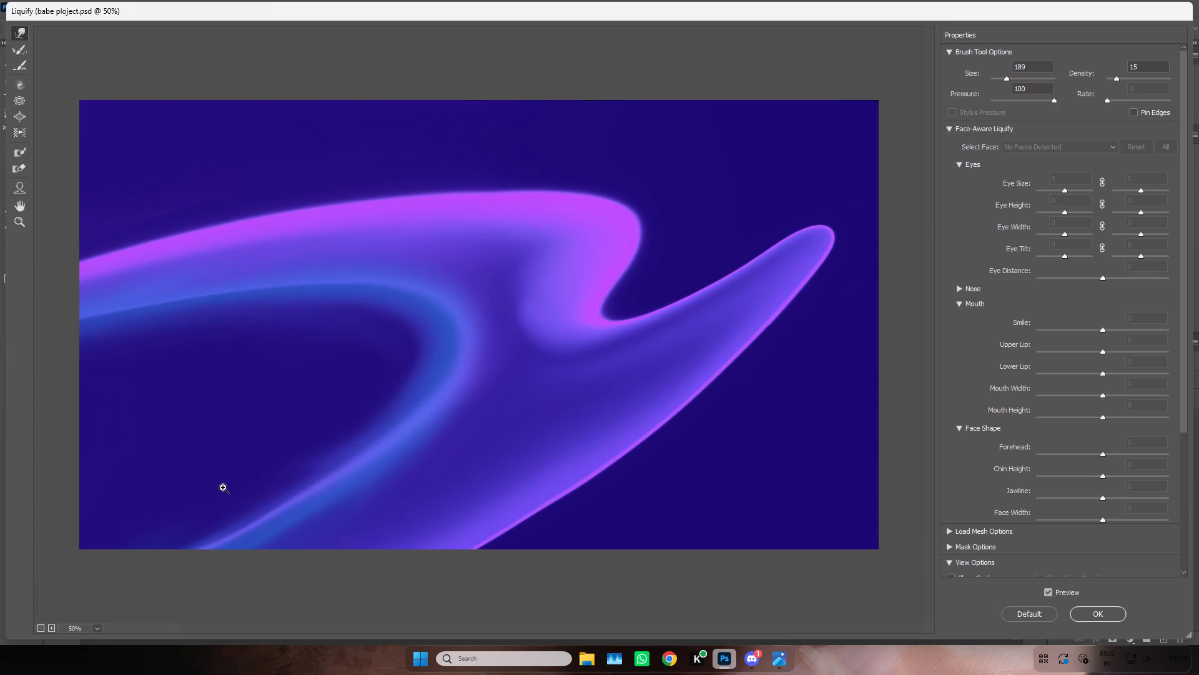
{"action": "left_click_drag", "start_coordinate": [355, 436], "coordinate": [114, 599]}
{"action": "left_click_drag", "start_coordinate": [326, 445], "coordinate": [109, 584]}
{"action": "left_click_drag", "start_coordinate": [275, 469], "coordinate": [118, 610]}
{"action": "left_click_drag", "start_coordinate": [267, 486], "coordinate": [81, 610]}
{"action": "left_click_drag", "start_coordinate": [81, 610], "coordinate": [92, 599]}
{"action": "left_click_drag", "start_coordinate": [275, 472], "coordinate": [144, 571]}
{"action": "left_click_drag", "start_coordinate": [308, 471], "coordinate": [106, 592]}
{"action": "left_click_drag", "start_coordinate": [282, 468], "coordinate": [80, 621]}
{"action": "left_click_drag", "start_coordinate": [80, 621], "coordinate": [95, 605]}
{"action": "left_click_drag", "start_coordinate": [223, 517], "coordinate": [48, 630]}
Refine the inner edge of the blue glow's upper arm and bend with long warp strokes toward the left canvas edge and lower-left corner.
{"action": "left_click_drag", "start_coordinate": [217, 312], "coordinate": [0, 347]}
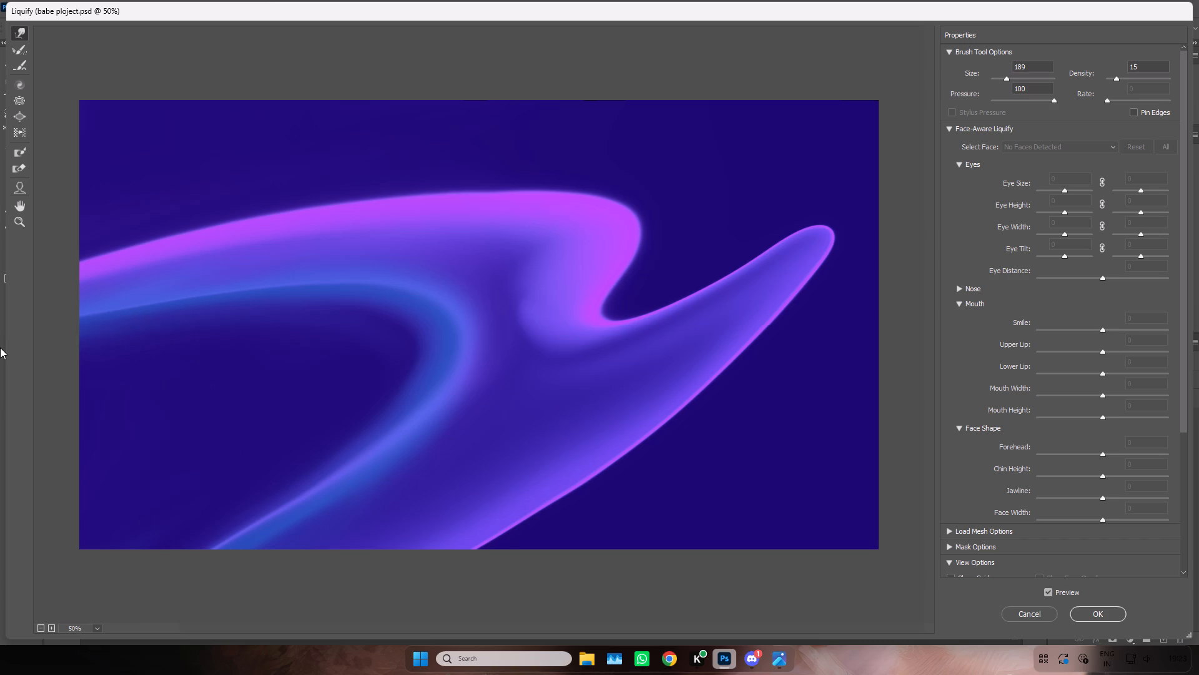
{"action": "left_click_drag", "start_coordinate": [195, 311], "coordinate": [0, 364]}
{"action": "left_click_drag", "start_coordinate": [334, 318], "coordinate": [0, 400]}
{"action": "left_click_drag", "start_coordinate": [297, 326], "coordinate": [46, 375]}
{"action": "left_click_drag", "start_coordinate": [375, 337], "coordinate": [157, 542]}
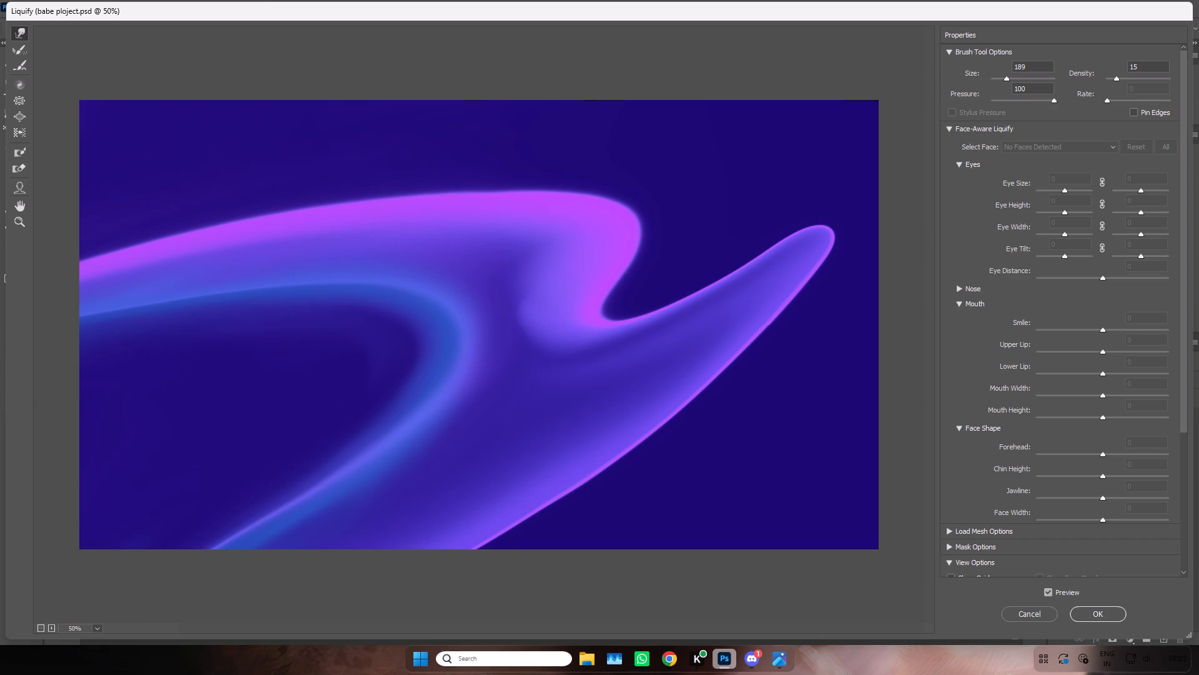
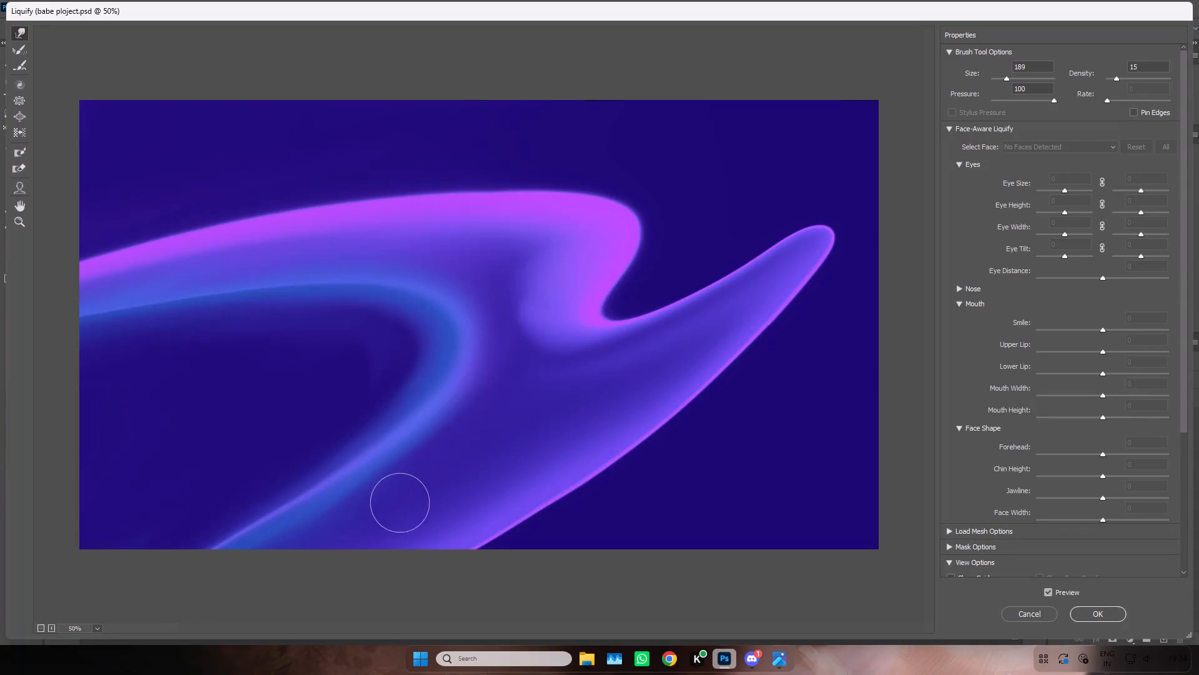
Smooth the outer side of the blue glow's lower arm with two diagonal warp strokes running past the bottom canvas edge.
{"action": "left_click_drag", "start_coordinate": [403, 493], "coordinate": [190, 611]}
{"action": "left_click_drag", "start_coordinate": [379, 484], "coordinate": [137, 626]}
Set the brush density to 53 and smooth the dark area beneath the blue glow's upper arm with warp strokes past the left canvas edge.
{"action": "left_click_drag", "start_coordinate": [1122, 81], "coordinate": [1140, 80]}
{"action": "left_click_drag", "start_coordinate": [315, 337], "coordinate": [2, 400]}
{"action": "left_click_drag", "start_coordinate": [225, 337], "coordinate": [6, 397]}
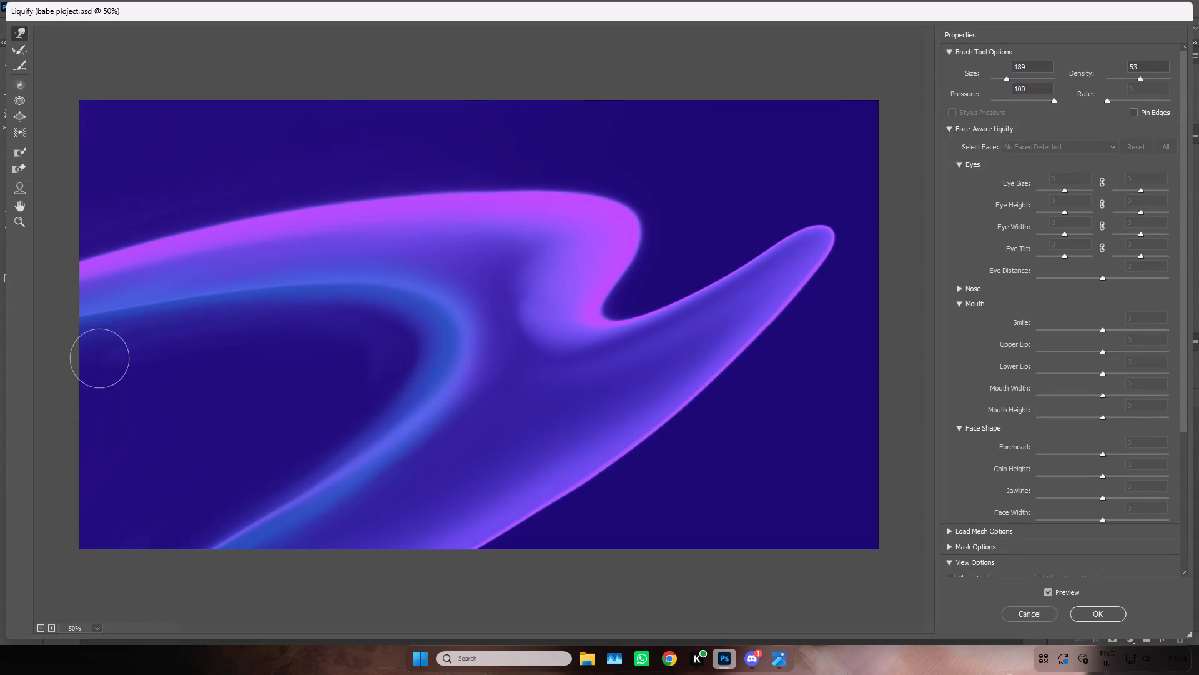
{"action": "left_click_drag", "start_coordinate": [6, 397], "coordinate": [0, 408]}
{"action": "left_click_drag", "start_coordinate": [236, 336], "coordinate": [0, 399]}
{"action": "left_click_drag", "start_coordinate": [235, 349], "coordinate": [0, 391]}
{"action": "left_click_drag", "start_coordinate": [254, 349], "coordinate": [0, 394]}
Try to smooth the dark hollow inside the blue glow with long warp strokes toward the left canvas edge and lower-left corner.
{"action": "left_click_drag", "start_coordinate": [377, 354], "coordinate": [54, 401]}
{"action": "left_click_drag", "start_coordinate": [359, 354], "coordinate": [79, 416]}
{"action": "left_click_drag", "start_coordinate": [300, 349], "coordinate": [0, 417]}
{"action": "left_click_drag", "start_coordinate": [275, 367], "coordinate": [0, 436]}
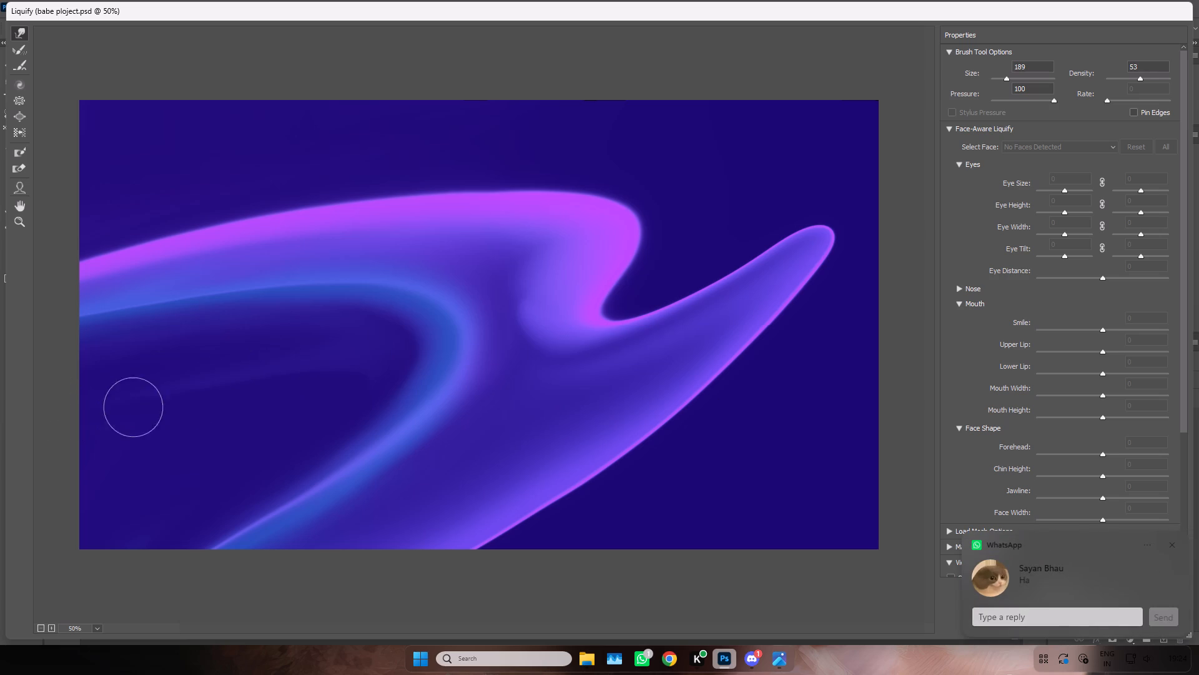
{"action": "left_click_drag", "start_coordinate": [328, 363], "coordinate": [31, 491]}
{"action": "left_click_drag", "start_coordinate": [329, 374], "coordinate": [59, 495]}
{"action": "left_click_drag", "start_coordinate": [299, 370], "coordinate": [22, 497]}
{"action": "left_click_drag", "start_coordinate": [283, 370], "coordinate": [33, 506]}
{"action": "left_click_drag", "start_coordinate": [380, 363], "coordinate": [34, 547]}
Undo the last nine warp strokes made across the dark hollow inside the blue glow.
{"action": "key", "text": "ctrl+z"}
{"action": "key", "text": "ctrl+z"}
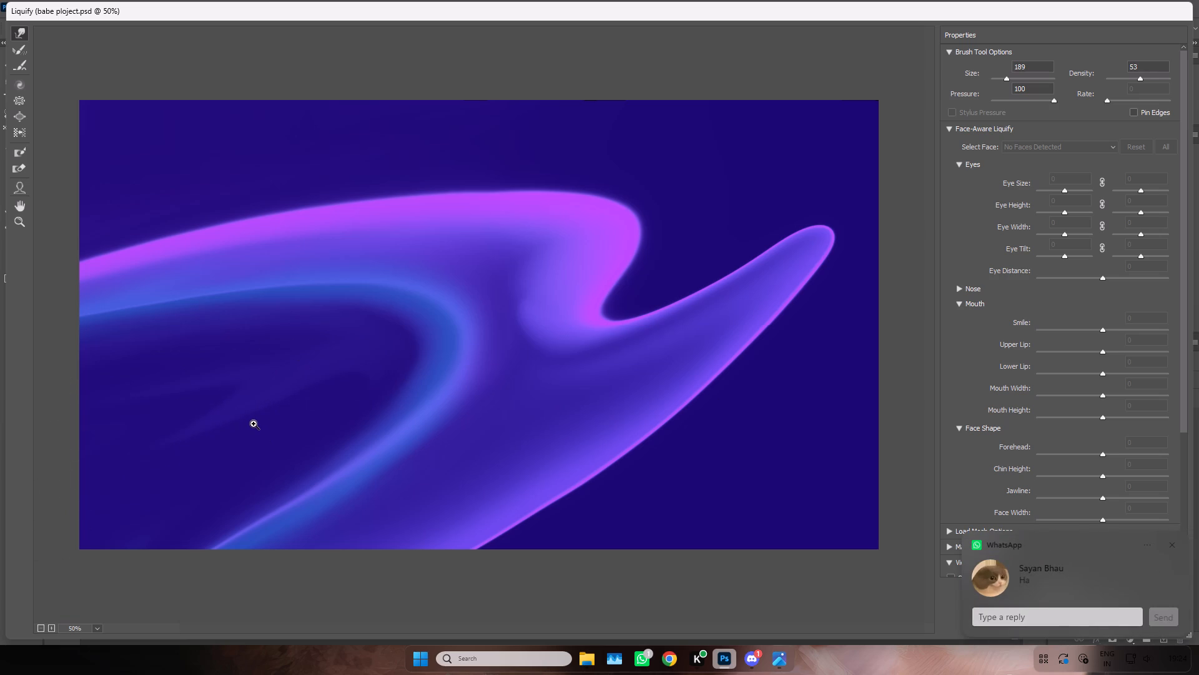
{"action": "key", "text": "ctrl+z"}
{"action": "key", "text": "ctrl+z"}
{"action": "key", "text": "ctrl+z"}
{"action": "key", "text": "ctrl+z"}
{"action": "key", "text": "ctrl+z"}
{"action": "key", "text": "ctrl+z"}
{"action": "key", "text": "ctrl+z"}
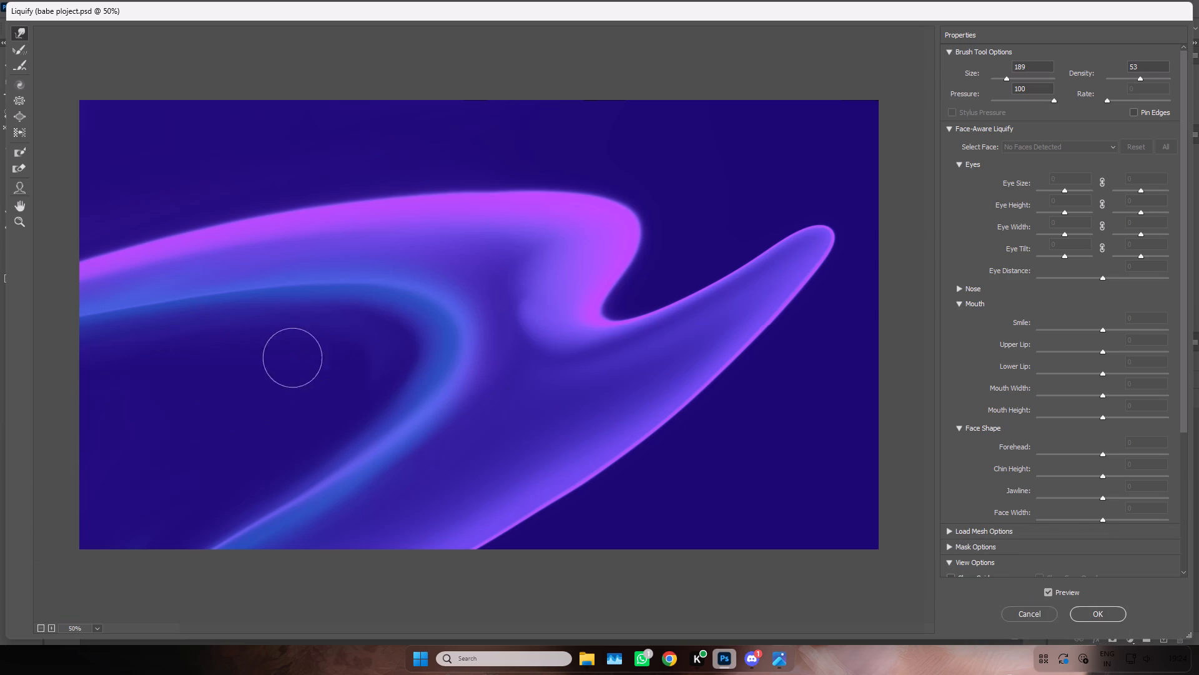
Smooth the dark hollow and inner edge of the blue glow with long warp strokes toward the left and bottom canvas edges.
{"action": "left_click_drag", "start_coordinate": [215, 351], "coordinate": [151, 559]}
{"action": "left_click_drag", "start_coordinate": [355, 353], "coordinate": [0, 353]}
{"action": "left_click_drag", "start_coordinate": [376, 328], "coordinate": [0, 339]}
{"action": "left_click_drag", "start_coordinate": [355, 334], "coordinate": [119, 581]}
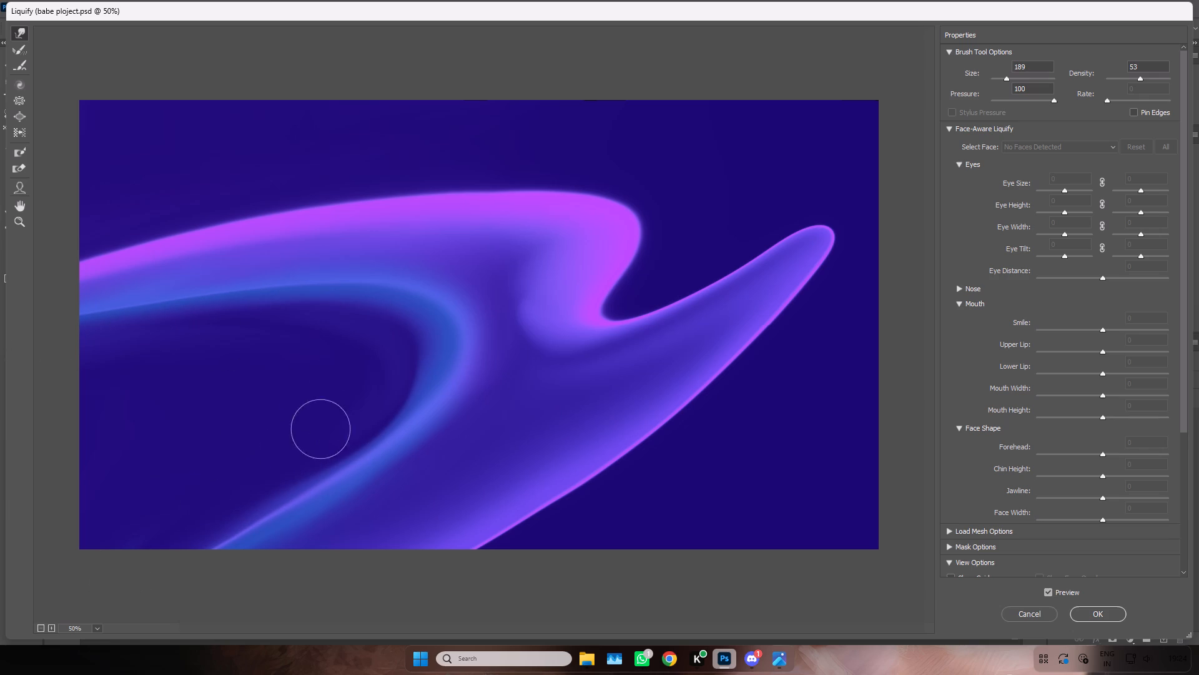
{"action": "left_click_drag", "start_coordinate": [393, 354], "coordinate": [26, 328]}
{"action": "left_click_drag", "start_coordinate": [257, 326], "coordinate": [30, 361]}
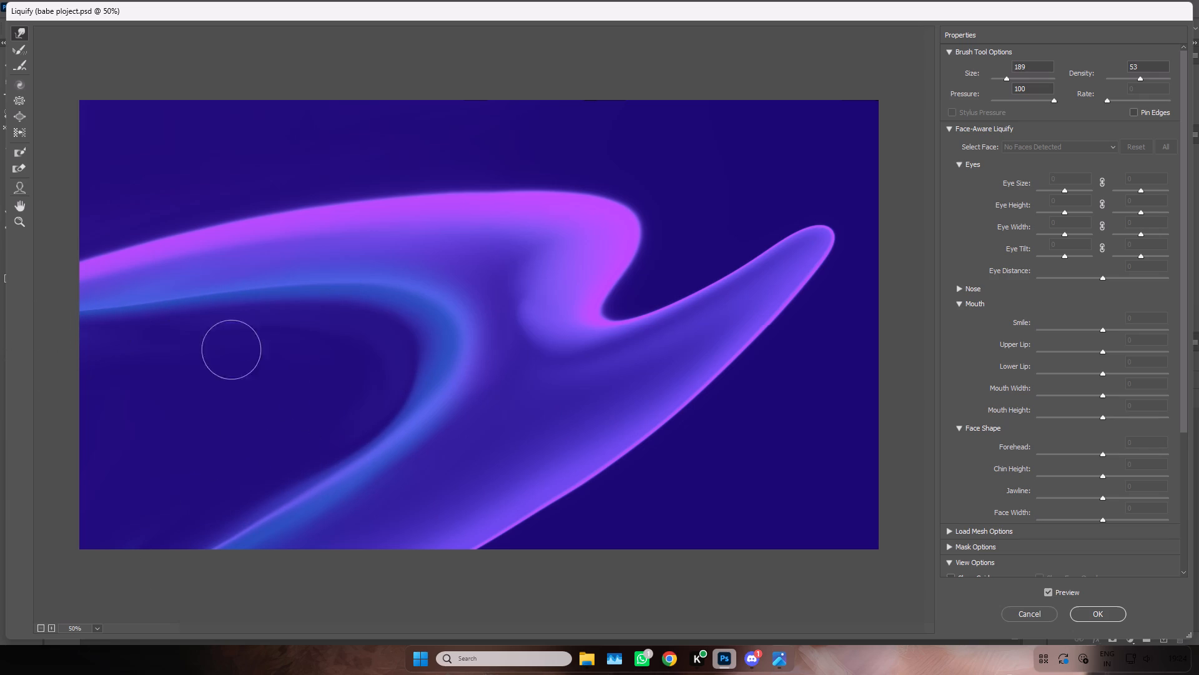
{"action": "left_click_drag", "start_coordinate": [293, 349], "coordinate": [7, 367]}
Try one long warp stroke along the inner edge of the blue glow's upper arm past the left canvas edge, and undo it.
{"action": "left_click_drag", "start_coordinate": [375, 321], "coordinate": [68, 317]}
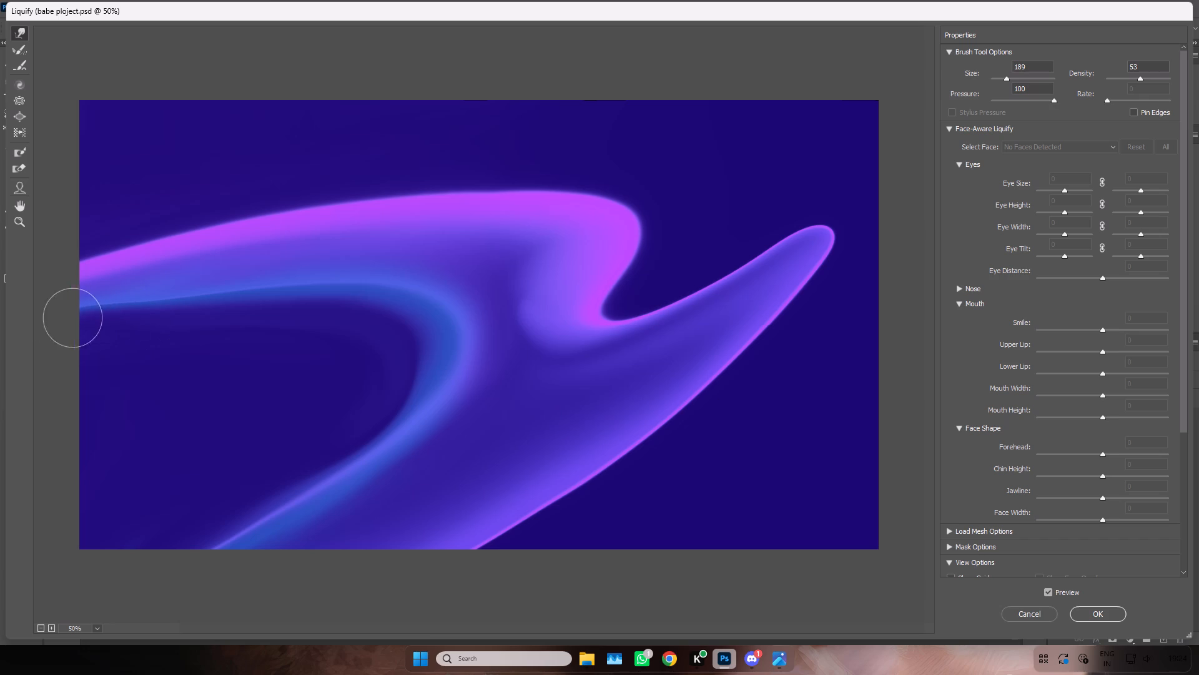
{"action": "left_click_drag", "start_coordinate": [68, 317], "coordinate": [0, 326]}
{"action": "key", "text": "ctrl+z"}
Pull the end of the blue glow's upper arm slightly downward where it meets the left canvas edge.
{"action": "left_click_drag", "start_coordinate": [177, 284], "coordinate": [104, 292]}
{"action": "left_click_drag", "start_coordinate": [104, 292], "coordinate": [0, 324]}
{"action": "left_click_drag", "start_coordinate": [184, 282], "coordinate": [0, 332]}
{"action": "left_click_drag", "start_coordinate": [146, 296], "coordinate": [117, 303]}
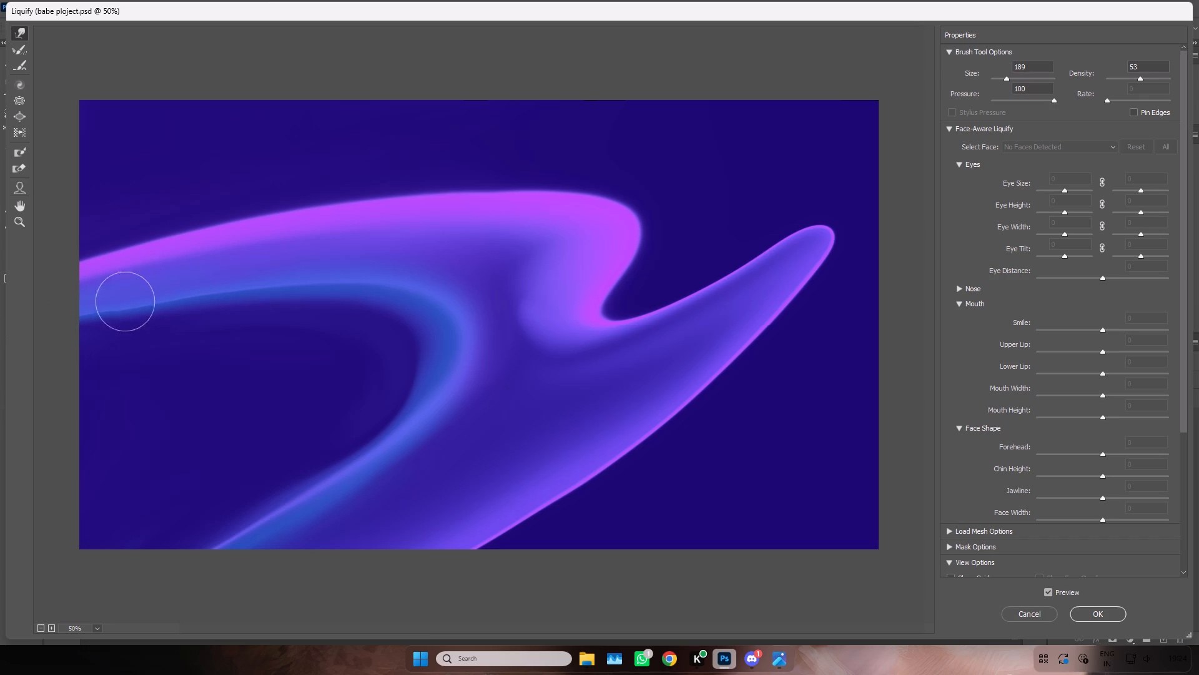
{"action": "left_click_drag", "start_coordinate": [117, 303], "coordinate": [17, 338]}
Nudge the inner edge of the blue glow outward at the top of its bend.
{"action": "left_click_drag", "start_coordinate": [368, 325], "coordinate": [385, 324]}
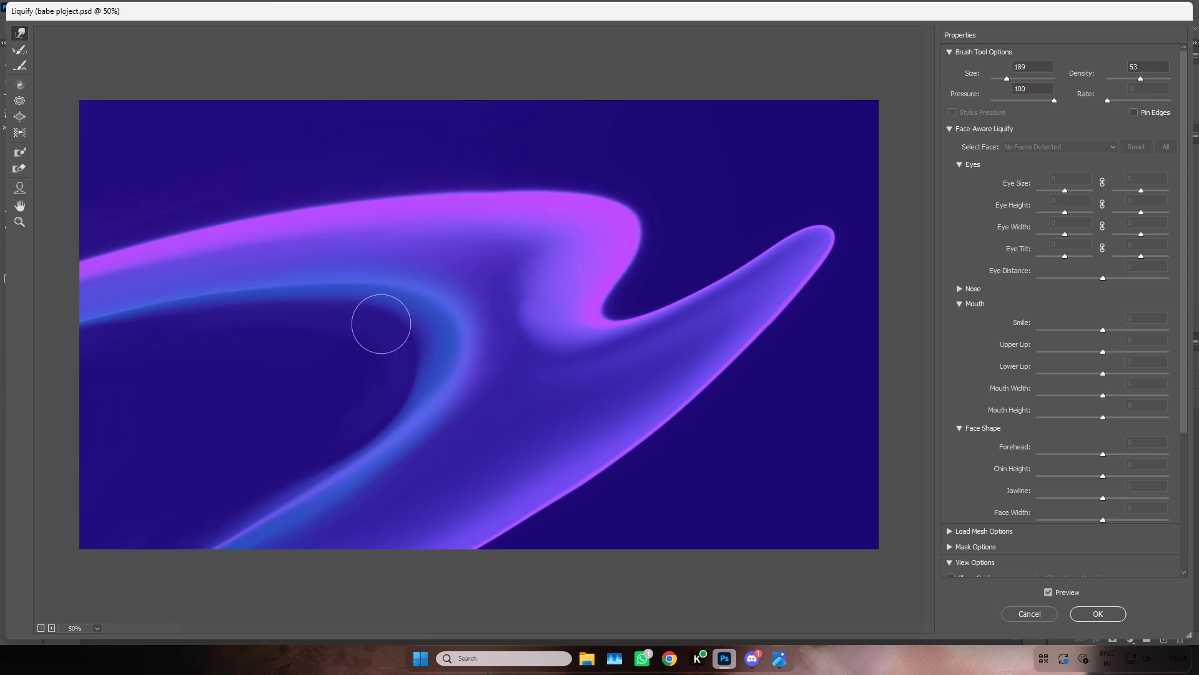
Smooth the inner edge of the blue glow around its bend with warp strokes toward the left canvas edge and lower-left corner.
{"action": "left_click_drag", "start_coordinate": [385, 324], "coordinate": [422, 342]}
{"action": "left_click", "coordinate": [422, 342]}
{"action": "left_click_drag", "start_coordinate": [400, 334], "coordinate": [402, 321]}
{"action": "left_click_drag", "start_coordinate": [400, 323], "coordinate": [374, 314]}
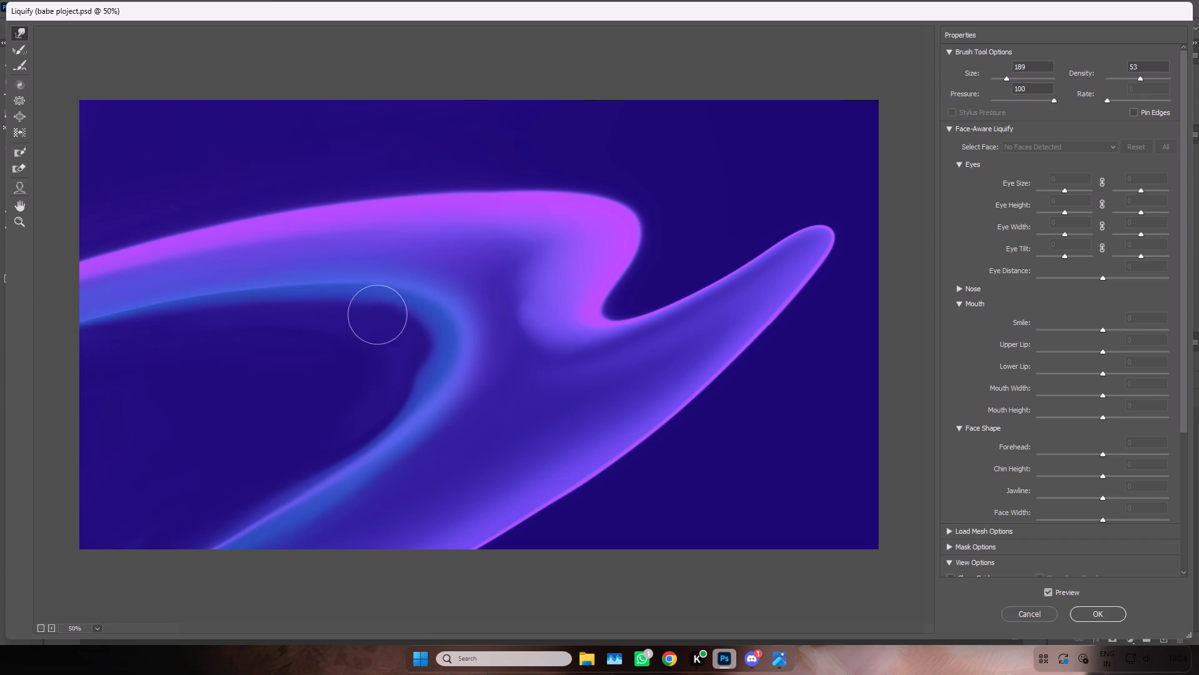
{"action": "left_click_drag", "start_coordinate": [374, 314], "coordinate": [52, 357]}
{"action": "left_click_drag", "start_coordinate": [406, 347], "coordinate": [358, 441]}
{"action": "left_click_drag", "start_coordinate": [410, 374], "coordinate": [258, 504]}
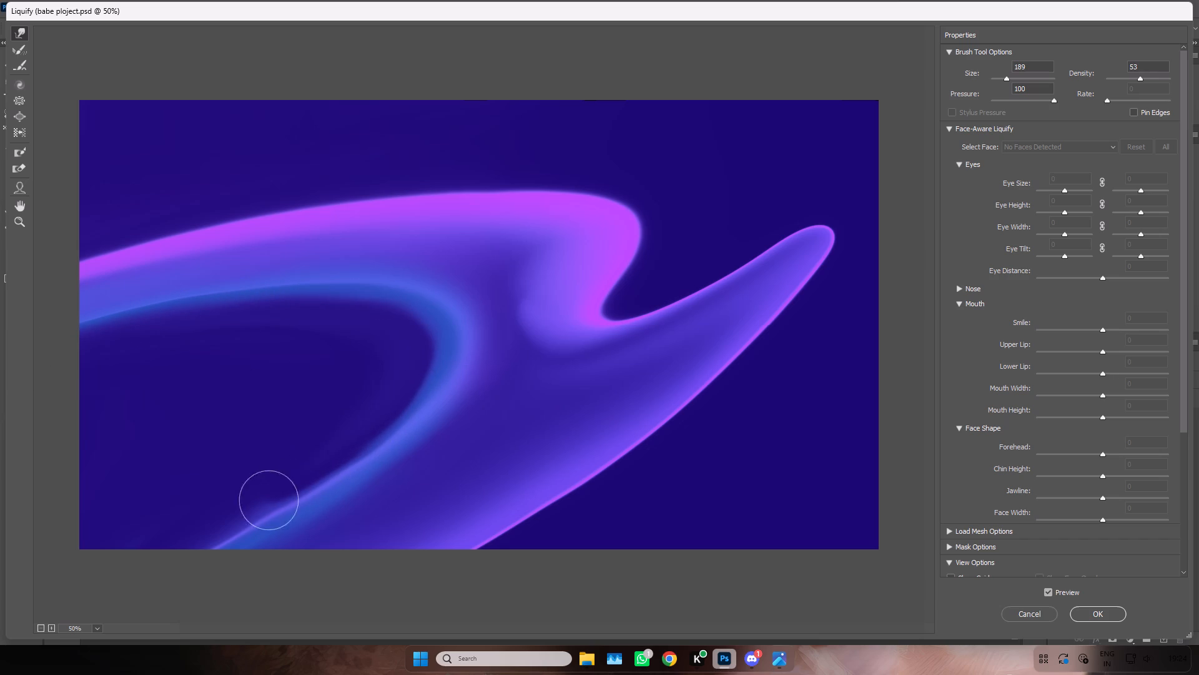
{"action": "left_click_drag", "start_coordinate": [258, 504], "coordinate": [159, 555]}
Smooth the inner edge of the blue glow's lower arm in a closer view with long diagonal warp strokes past the canvas bottom.
{"action": "key", "text": "ctrl+minus"}
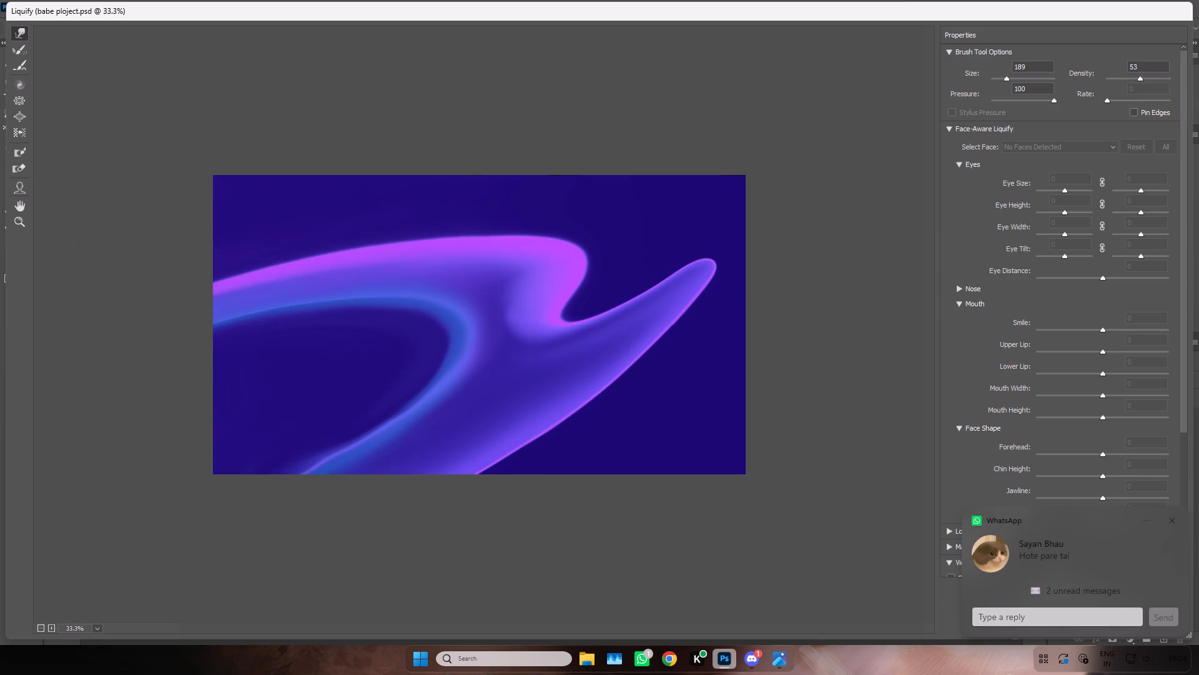
{"action": "key", "text": "ctrl+equal"}
{"action": "key", "text": "ctrl+equal"}
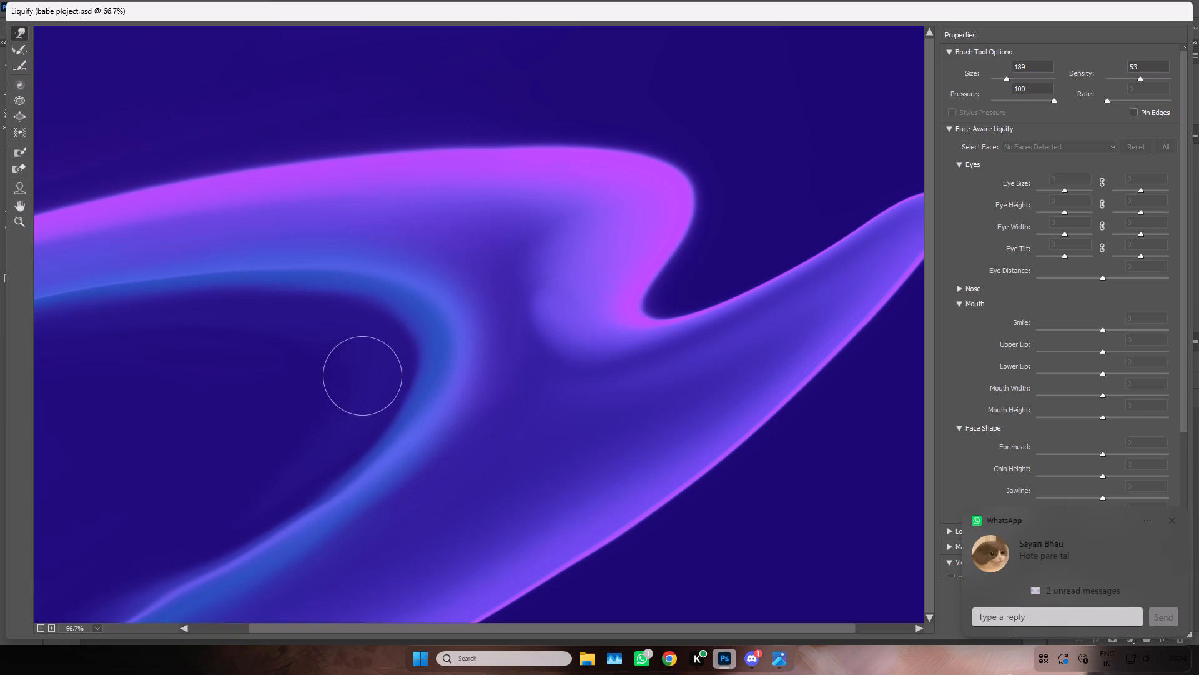
{"action": "left_click_drag", "start_coordinate": [389, 386], "coordinate": [294, 489]}
{"action": "left_click_drag", "start_coordinate": [406, 409], "coordinate": [213, 551]}
{"action": "left_click_drag", "start_coordinate": [367, 459], "coordinate": [179, 593]}
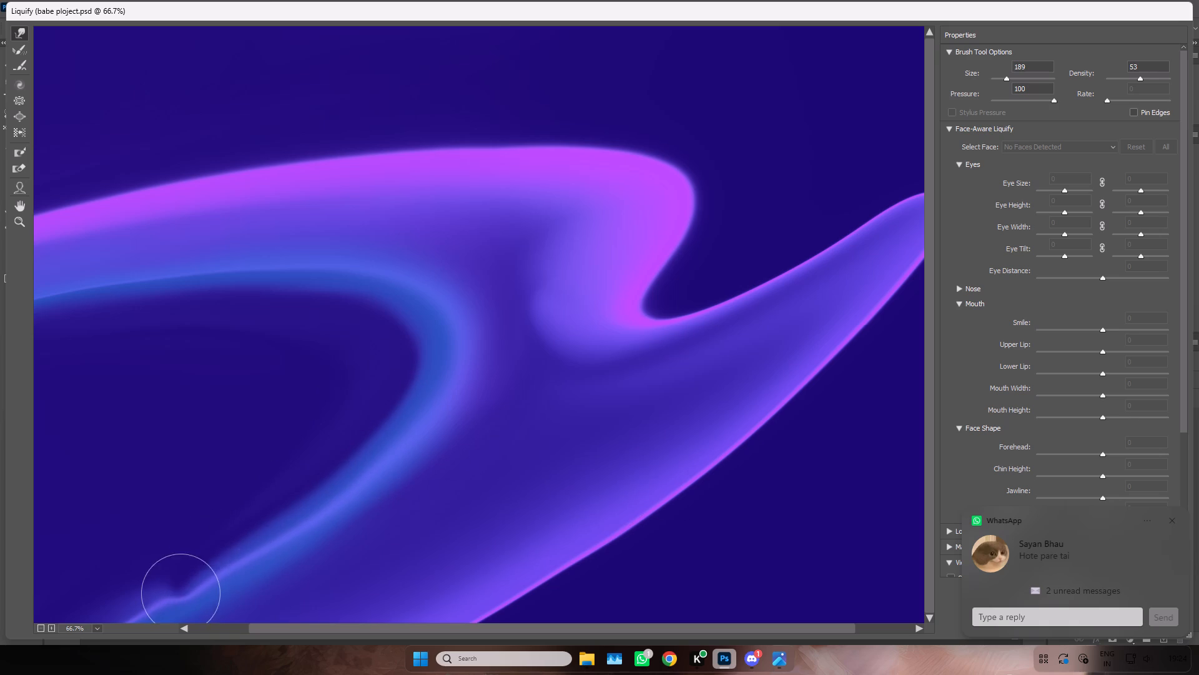
{"action": "left_click_drag", "start_coordinate": [255, 546], "coordinate": [79, 646]}
Even out the tip of the blue glow's lower arm where it meets the bottom canvas edge with short diagonal warp strokes.
{"action": "key", "text": "ctrl+minus"}
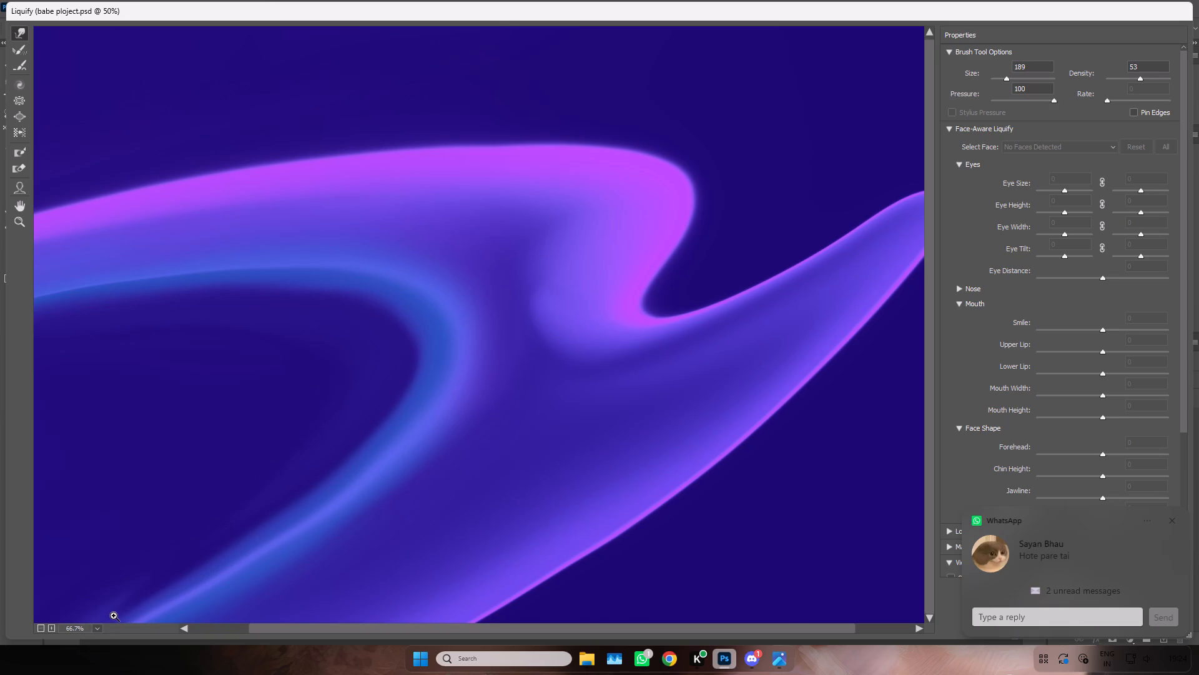
{"action": "left_click_drag", "start_coordinate": [269, 527], "coordinate": [172, 591]}
{"action": "left_click_drag", "start_coordinate": [267, 513], "coordinate": [202, 551]}
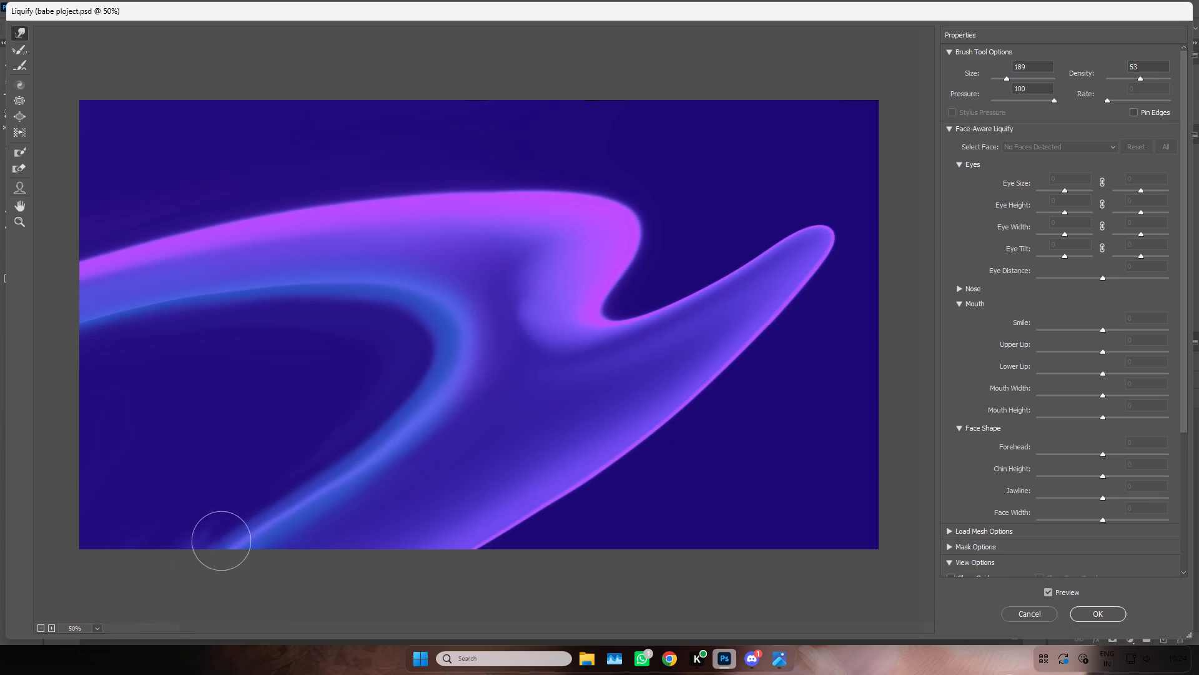
{"action": "left_click_drag", "start_coordinate": [202, 551], "coordinate": [143, 581]}
{"action": "left_click_drag", "start_coordinate": [266, 526], "coordinate": [147, 584]}
{"action": "left_click_drag", "start_coordinate": [238, 534], "coordinate": [92, 615]}
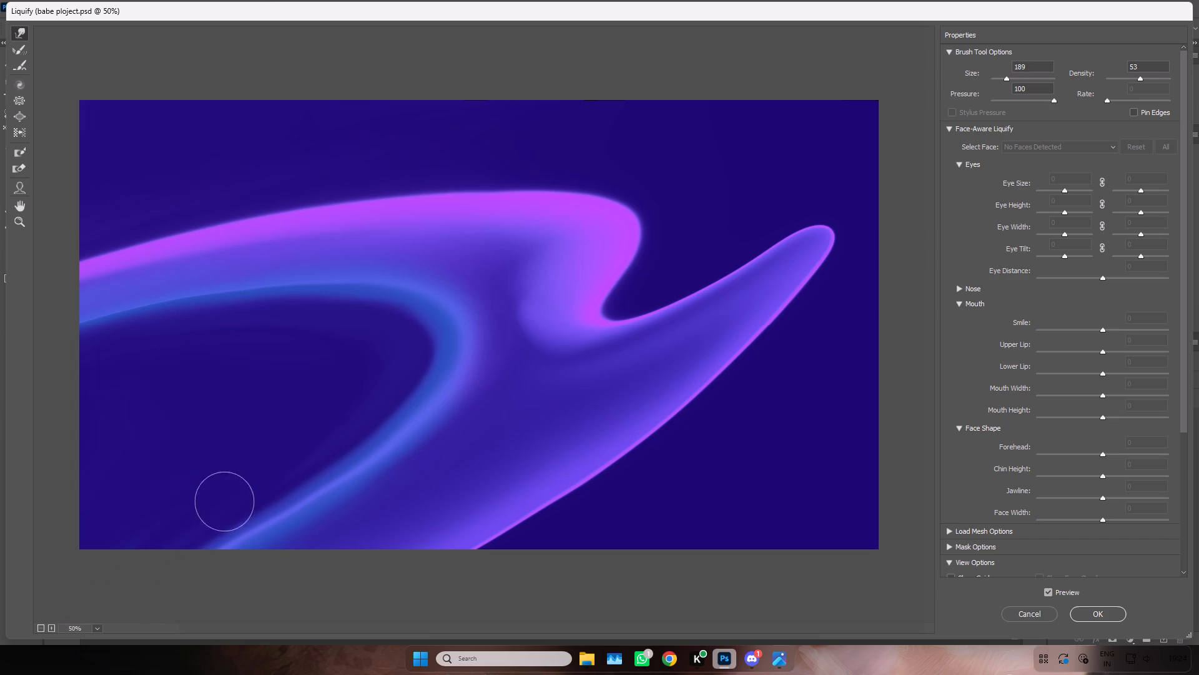
Stretch the blue glow's lower arm diagonally past the bottom canvas edge, then push its inner edge back into a clean, narrower band.
{"action": "left_click_drag", "start_coordinate": [408, 426], "coordinate": [185, 583]}
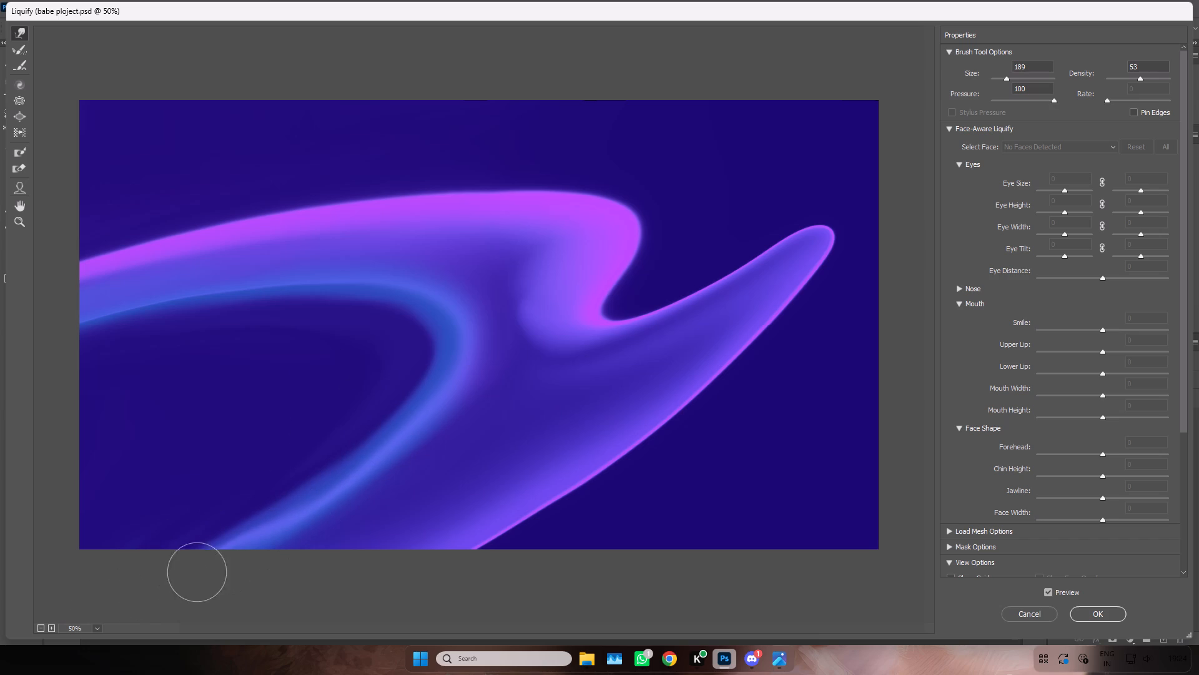
{"action": "left_click_drag", "start_coordinate": [359, 454], "coordinate": [199, 567]}
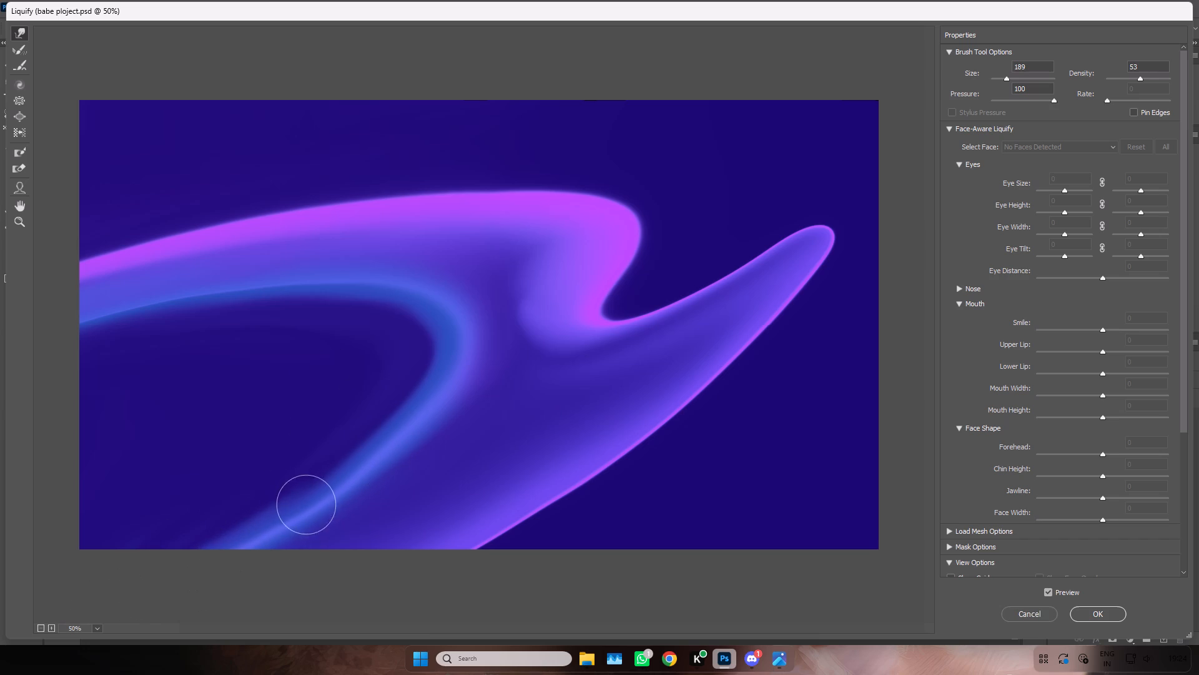
{"action": "left_click_drag", "start_coordinate": [337, 475], "coordinate": [177, 571]}
{"action": "left_click_drag", "start_coordinate": [345, 458], "coordinate": [263, 512]}
{"action": "left_click_drag", "start_coordinate": [263, 512], "coordinate": [153, 572]}
{"action": "left_click_drag", "start_coordinate": [278, 490], "coordinate": [171, 561]}
{"action": "left_click_drag", "start_coordinate": [284, 489], "coordinate": [178, 575]}
{"action": "left_click_drag", "start_coordinate": [274, 507], "coordinate": [156, 581]}
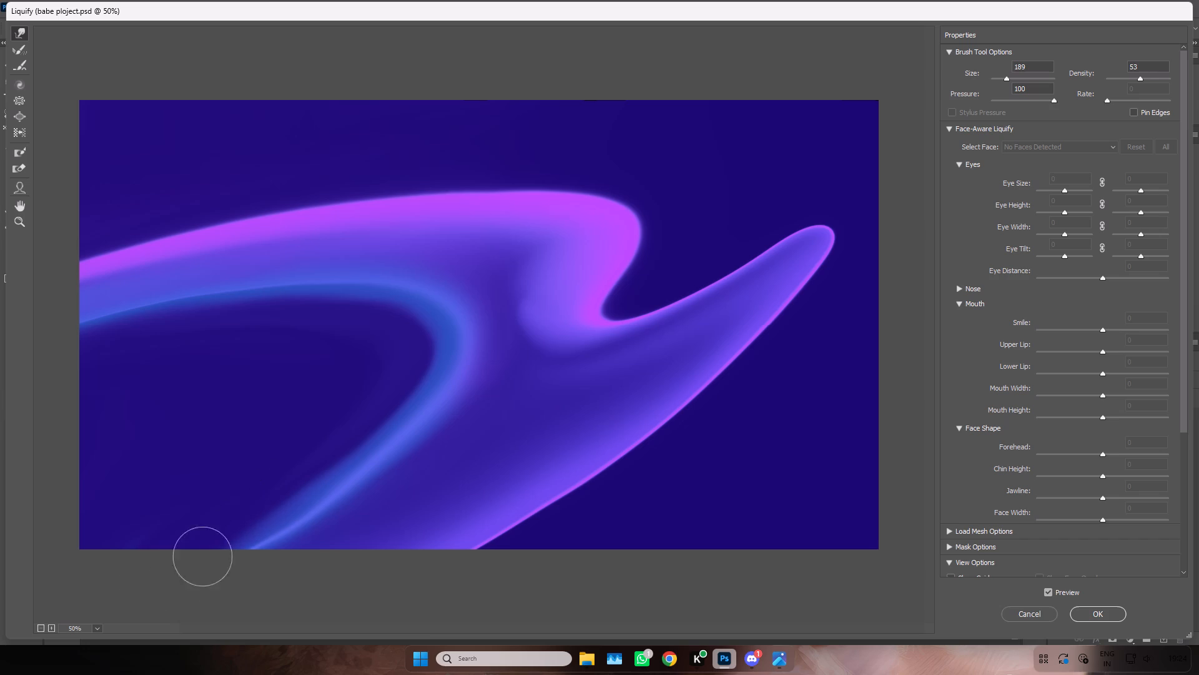
{"action": "left_click_drag", "start_coordinate": [156, 581], "coordinate": [126, 596]}
{"action": "left_click_drag", "start_coordinate": [261, 526], "coordinate": [157, 577]}
Sweep the dark area inside the curve toward the left edge and lower-left corner, and pull the lower arm's glow off the bottom.
{"action": "left_click_drag", "start_coordinate": [353, 331], "coordinate": [107, 347]}
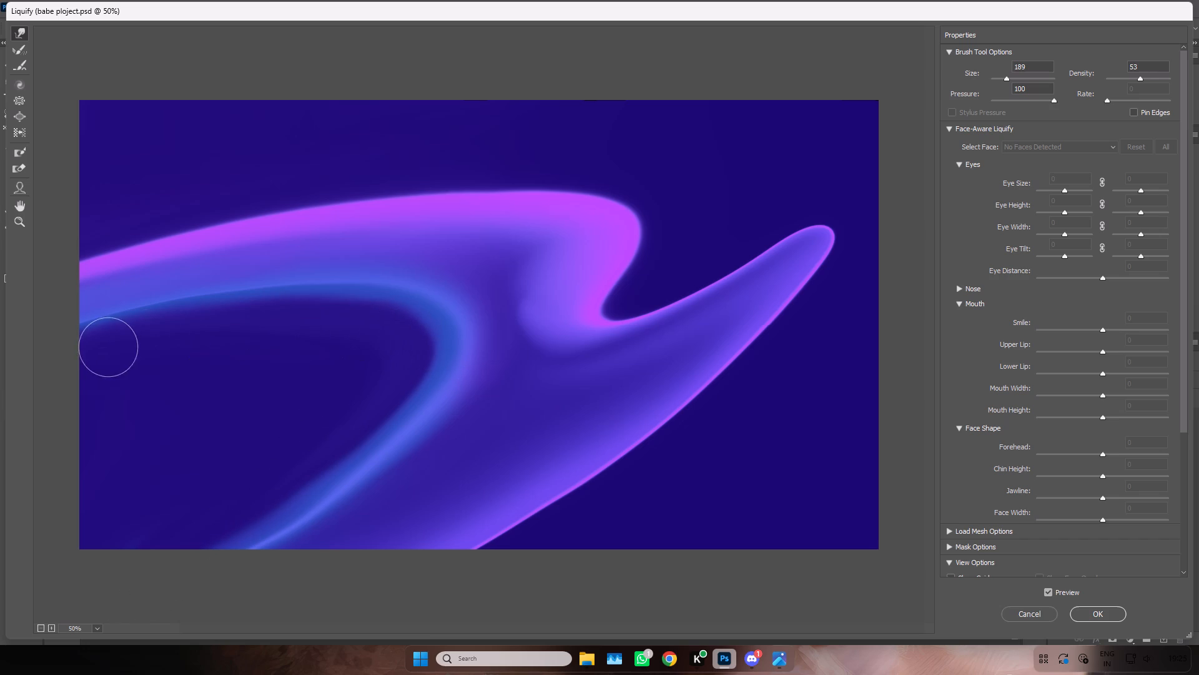
{"action": "left_click_drag", "start_coordinate": [283, 319], "coordinate": [66, 368]}
{"action": "left_click_drag", "start_coordinate": [376, 348], "coordinate": [195, 536]}
{"action": "left_click_drag", "start_coordinate": [347, 481], "coordinate": [209, 578]}
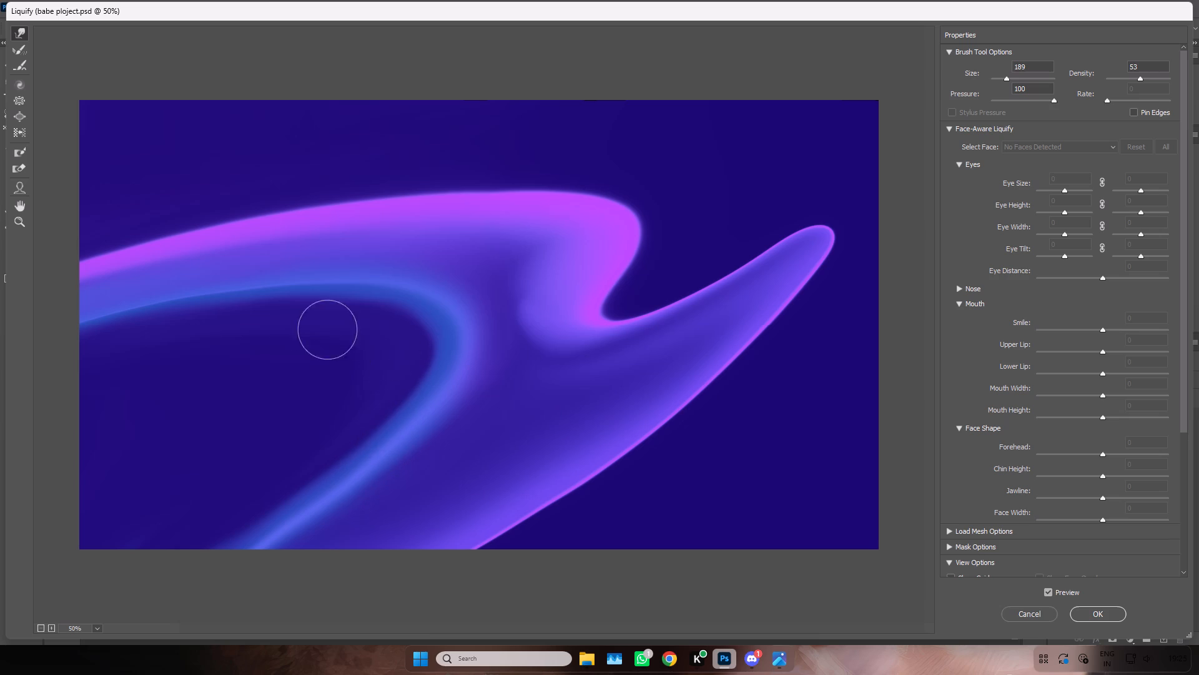
Pull the blue glow's upper arm from the bend past the left canvas edge with repeated warp strokes, widening its band there.
{"action": "left_click_drag", "start_coordinate": [376, 281], "coordinate": [153, 304]}
{"action": "left_click_drag", "start_coordinate": [153, 304], "coordinate": [31, 337]}
{"action": "left_click_drag", "start_coordinate": [245, 278], "coordinate": [22, 345]}
{"action": "left_click_drag", "start_coordinate": [219, 280], "coordinate": [0, 342]}
{"action": "left_click_drag", "start_coordinate": [206, 296], "coordinate": [2, 332]}
{"action": "left_click_drag", "start_coordinate": [154, 306], "coordinate": [2, 337]}
{"action": "left_click", "coordinate": [2, 337]}
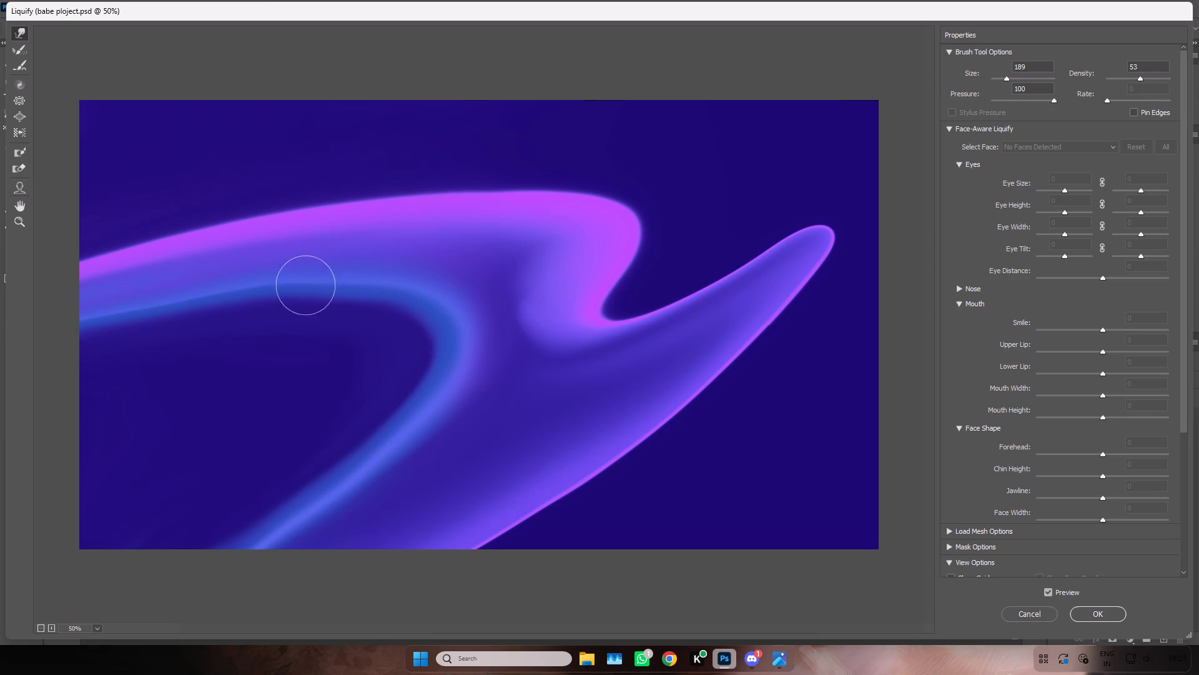
{"action": "left_click_drag", "start_coordinate": [340, 277], "coordinate": [25, 339]}
{"action": "left_click_drag", "start_coordinate": [388, 281], "coordinate": [327, 278]}
{"action": "left_click_drag", "start_coordinate": [327, 278], "coordinate": [7, 334]}
{"action": "left_click_drag", "start_coordinate": [179, 287], "coordinate": [31, 342]}
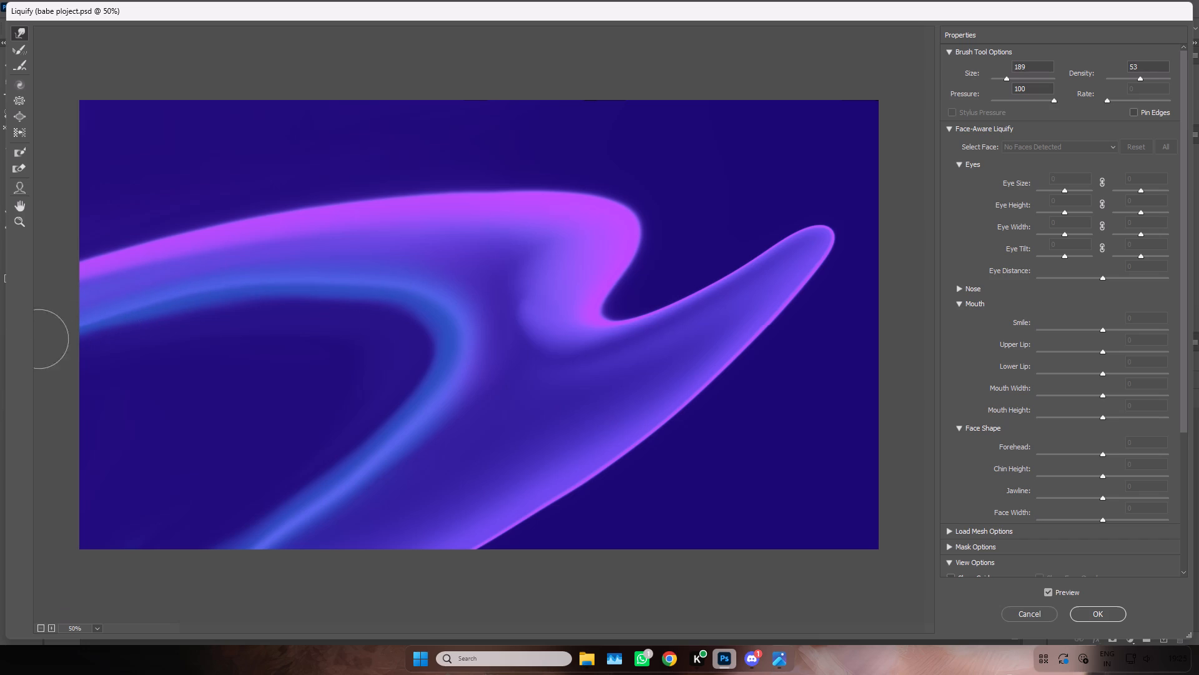
{"action": "left_click_drag", "start_coordinate": [206, 288], "coordinate": [19, 339]}
{"action": "left_click_drag", "start_coordinate": [391, 285], "coordinate": [5, 334]}
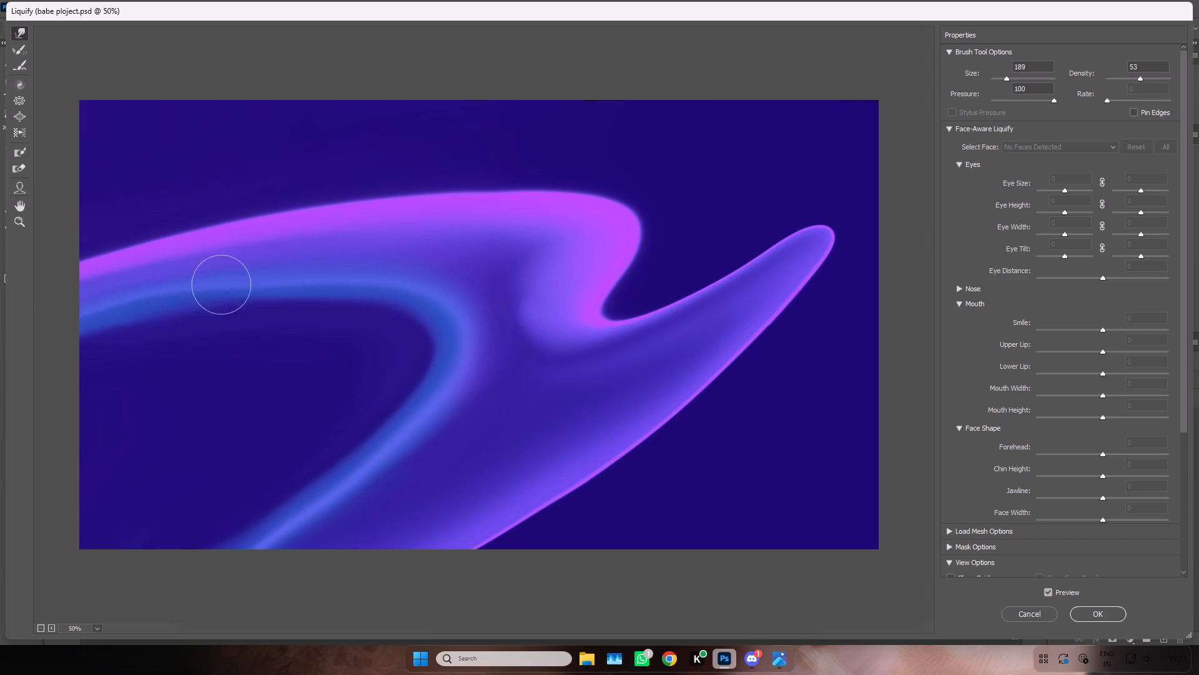
Smooth the blue glow's upper arm with long warp strokes from the bend past the left canvas edge, undoing the last stroke.
{"action": "left_click_drag", "start_coordinate": [372, 282], "coordinate": [57, 321]}
{"action": "left_click", "coordinate": [57, 321]}
{"action": "left_click_drag", "start_coordinate": [217, 269], "coordinate": [22, 323]}
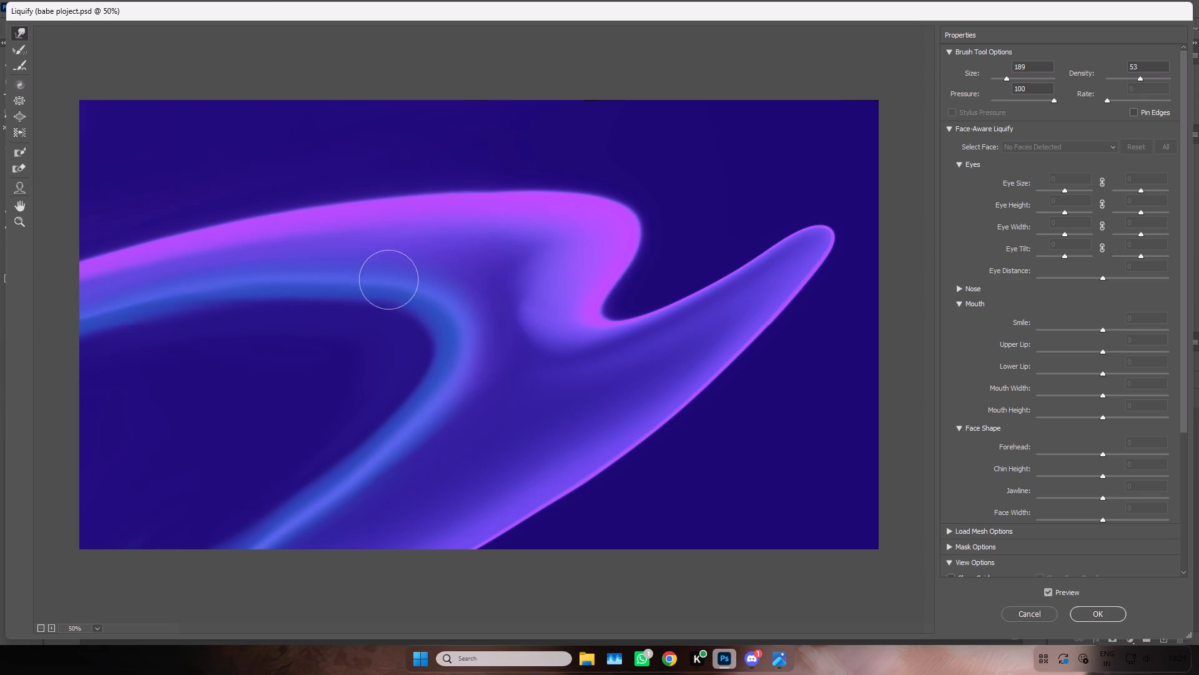
{"action": "left_click_drag", "start_coordinate": [418, 276], "coordinate": [0, 327]}
{"action": "left_click_drag", "start_coordinate": [405, 301], "coordinate": [0, 362]}
{"action": "left_click_drag", "start_coordinate": [359, 266], "coordinate": [294, 266]}
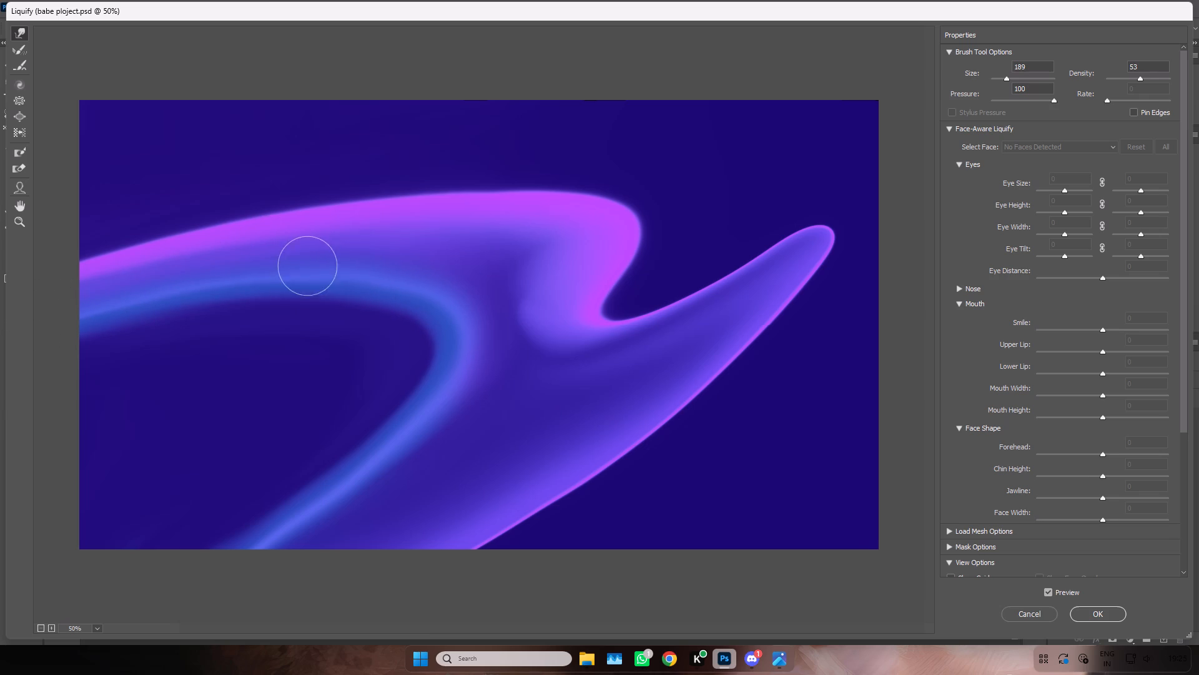
{"action": "left_click_drag", "start_coordinate": [294, 266], "coordinate": [0, 339]}
{"action": "left_click_drag", "start_coordinate": [173, 290], "coordinate": [0, 351]}
{"action": "left_click_drag", "start_coordinate": [239, 283], "coordinate": [1, 355]}
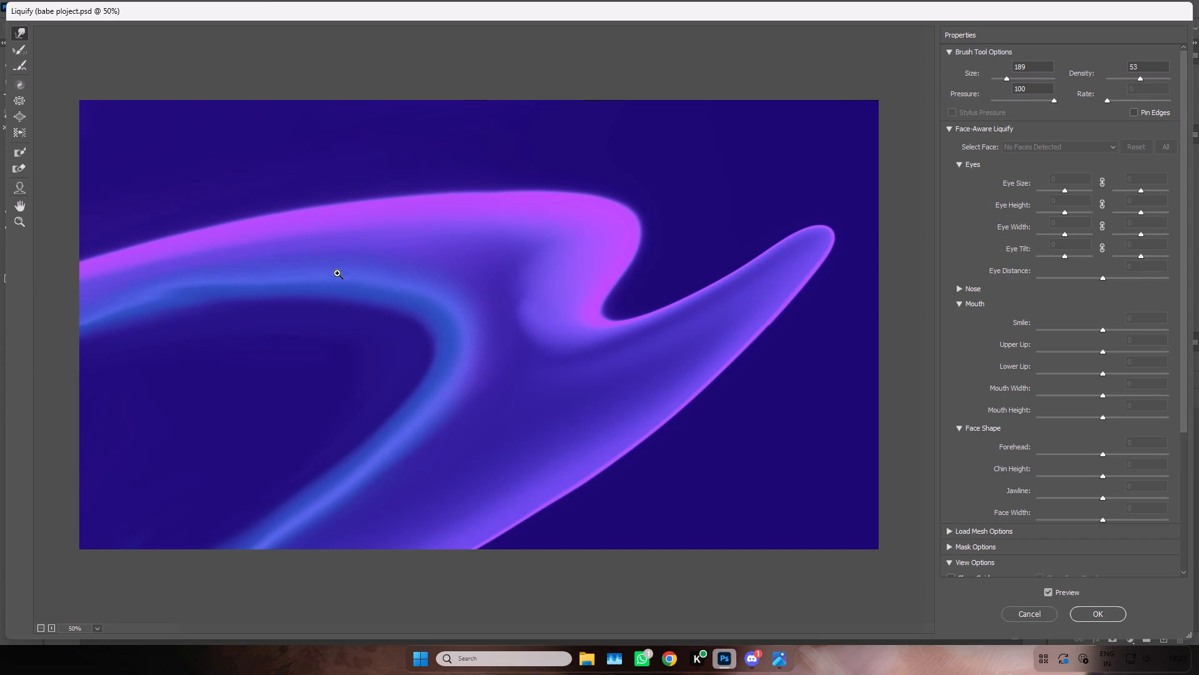
{"action": "key", "text": "ctrl+z"}
Even out the upper arm's glow where it meets the left canvas edge with mostly short, downward-slanting warp strokes.
{"action": "left_click_drag", "start_coordinate": [246, 282], "coordinate": [11, 342]}
{"action": "left_click_drag", "start_coordinate": [92, 299], "coordinate": [22, 339]}
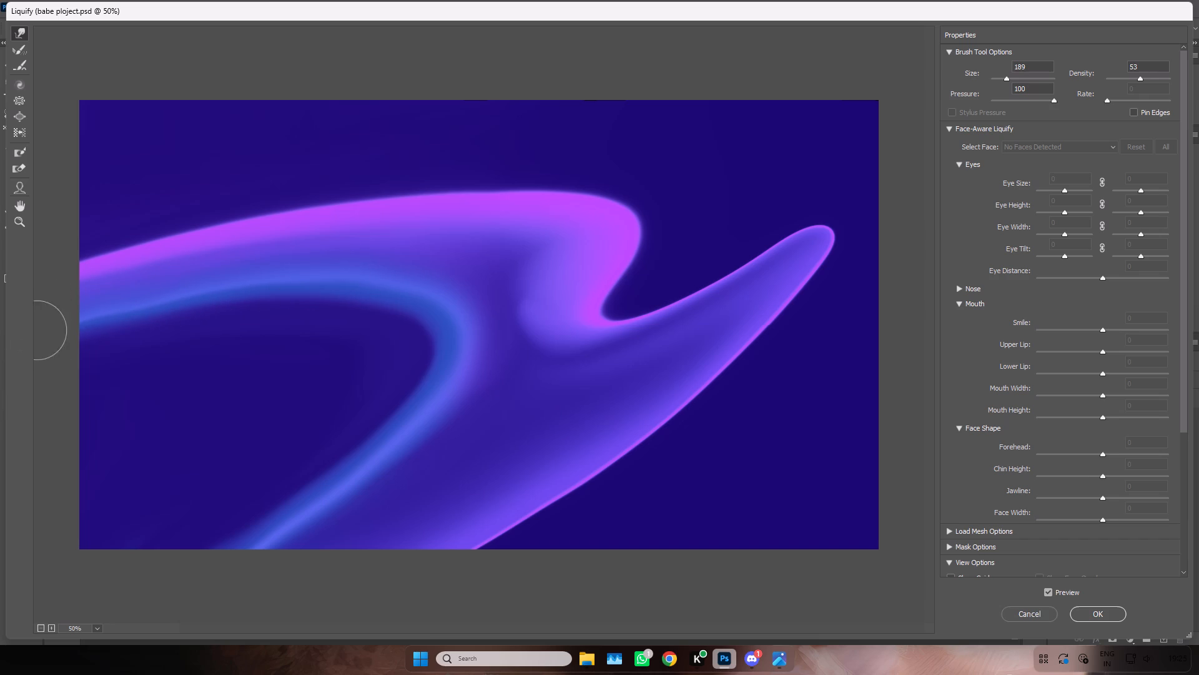
{"action": "left_click_drag", "start_coordinate": [22, 339], "coordinate": [20, 341]}
{"action": "left_click_drag", "start_coordinate": [96, 292], "coordinate": [25, 336]}
{"action": "left_click_drag", "start_coordinate": [92, 298], "coordinate": [21, 332]}
{"action": "left_click", "coordinate": [18, 334]}
{"action": "left_click_drag", "start_coordinate": [98, 298], "coordinate": [44, 324]}
{"action": "left_click", "coordinate": [41, 326]}
{"action": "left_click_drag", "start_coordinate": [109, 300], "coordinate": [59, 325]}
{"action": "left_click", "coordinate": [54, 329]}
{"action": "left_click_drag", "start_coordinate": [119, 302], "coordinate": [9, 345]}
Sweep the dark area beneath the blue glow's upper arm past the left canvas edge, smoothing the glow's inner edge.
{"action": "left_click_drag", "start_coordinate": [410, 329], "coordinate": [44, 387]}
{"action": "left_click_drag", "start_coordinate": [44, 387], "coordinate": [25, 397]}
{"action": "left_click_drag", "start_coordinate": [303, 319], "coordinate": [331, 313]}
{"action": "left_click", "coordinate": [331, 313]}
{"action": "left_click_drag", "start_coordinate": [415, 338], "coordinate": [337, 305]}
{"action": "left_click_drag", "start_coordinate": [337, 305], "coordinate": [7, 371]}
{"action": "left_click", "coordinate": [7, 371]}
{"action": "left_click_drag", "start_coordinate": [215, 314], "coordinate": [123, 327]}
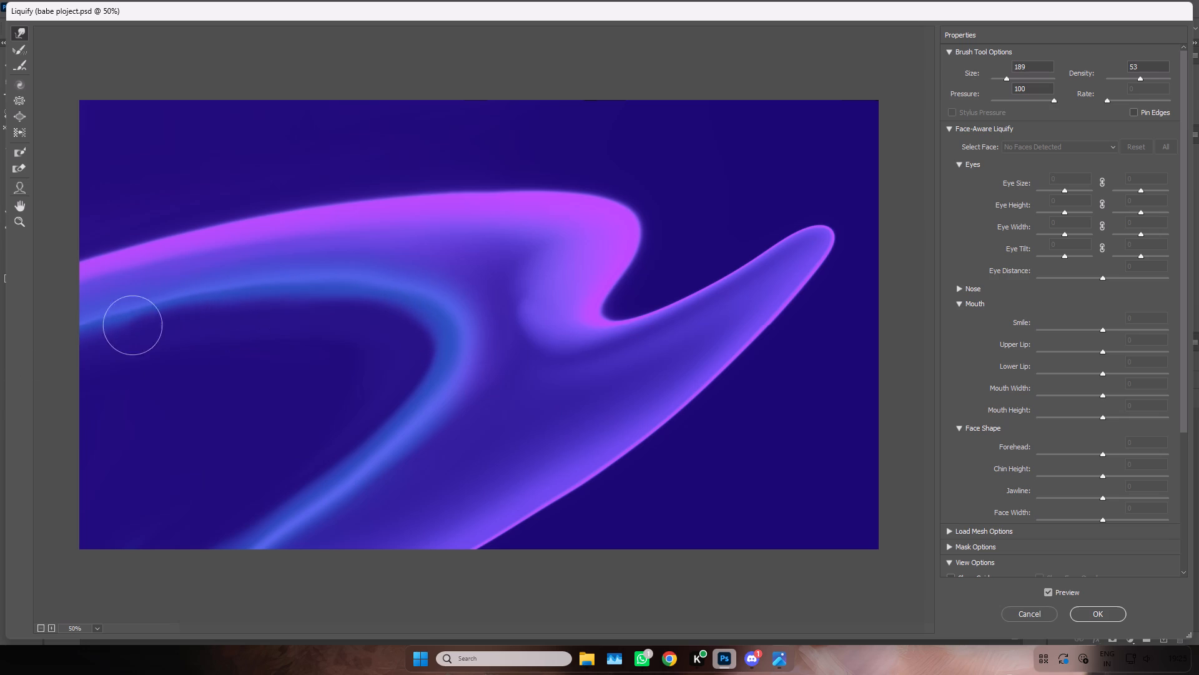
{"action": "left_click_drag", "start_coordinate": [123, 327], "coordinate": [10, 356]}
{"action": "left_click", "coordinate": [10, 356]}
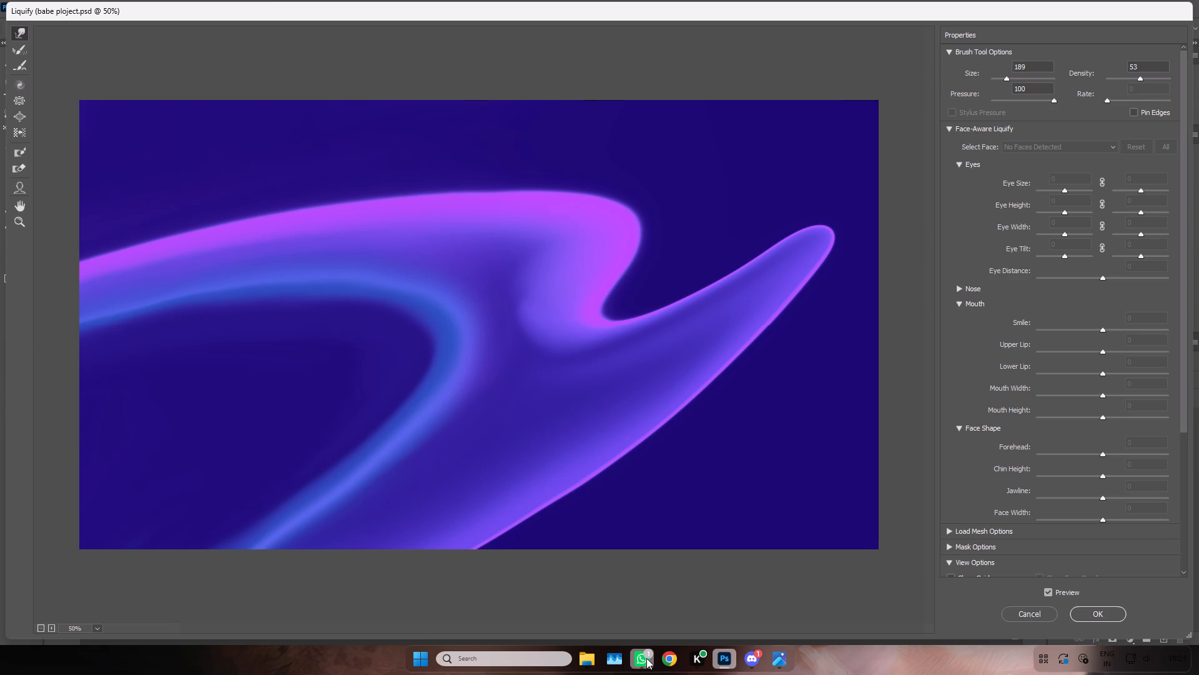
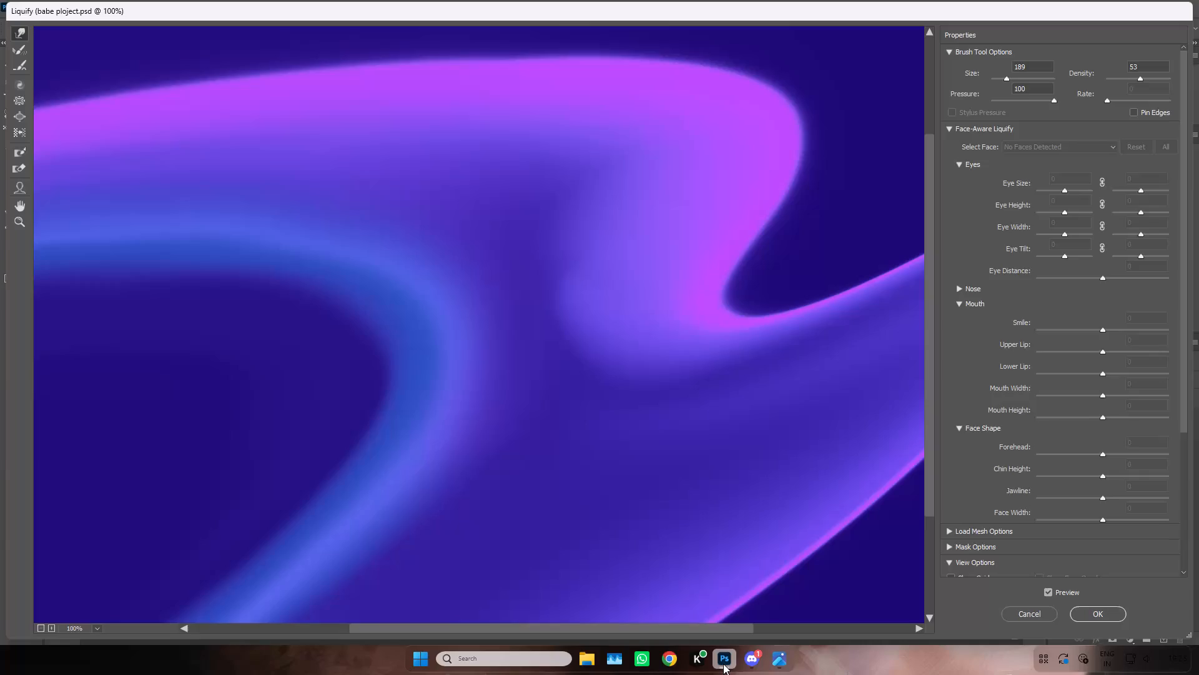
Warp the inner edge of the blue glow's lower arm diagonally down and left past the bottom canvas edge.
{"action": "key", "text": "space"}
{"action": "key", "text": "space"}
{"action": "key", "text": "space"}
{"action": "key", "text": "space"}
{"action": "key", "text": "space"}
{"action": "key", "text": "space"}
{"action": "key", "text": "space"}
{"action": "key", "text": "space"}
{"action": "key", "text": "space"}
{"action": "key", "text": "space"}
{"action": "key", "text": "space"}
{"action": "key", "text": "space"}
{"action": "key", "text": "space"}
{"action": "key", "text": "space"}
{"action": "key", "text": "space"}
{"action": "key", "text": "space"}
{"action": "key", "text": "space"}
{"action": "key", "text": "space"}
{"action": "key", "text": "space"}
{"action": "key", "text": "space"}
{"action": "left_click_drag", "start_coordinate": [327, 447], "coordinate": [655, 212]}
{"action": "left_click_drag", "start_coordinate": [382, 382], "coordinate": [591, 145]}
{"action": "left_click_drag", "start_coordinate": [591, 145], "coordinate": [586, 164]}
{"action": "left_click_drag", "start_coordinate": [486, 350], "coordinate": [652, 84]}
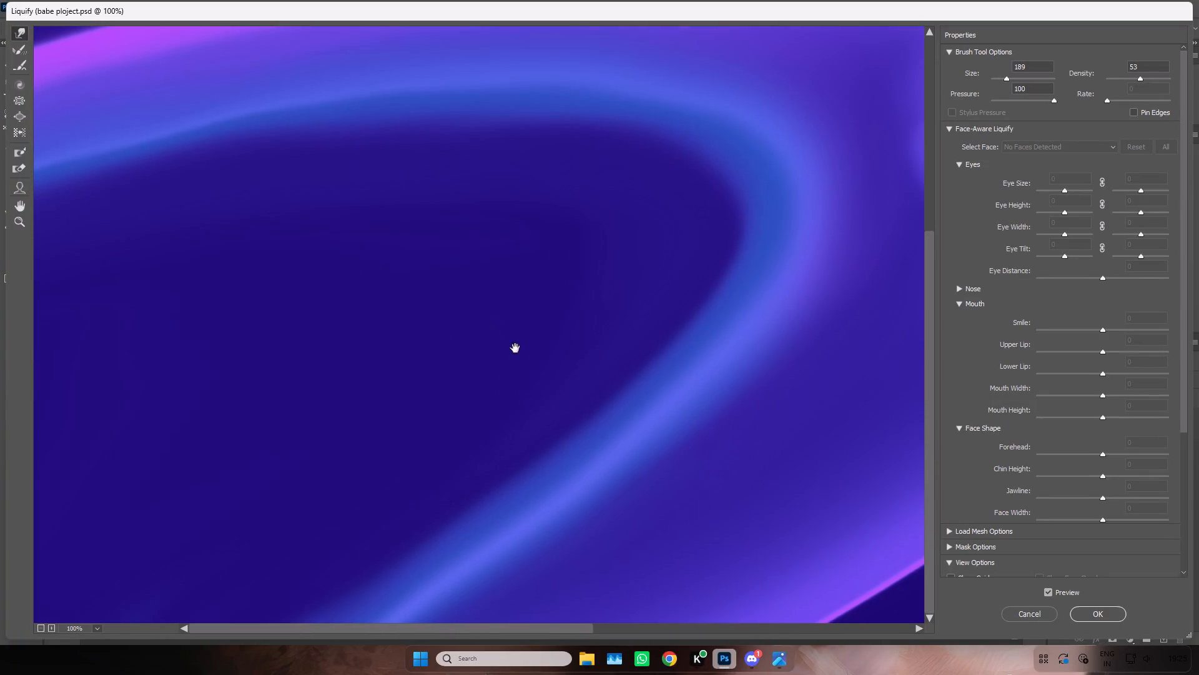
{"action": "left_click_drag", "start_coordinate": [510, 358], "coordinate": [565, 269]}
{"action": "key", "text": "ctrl+minus"}
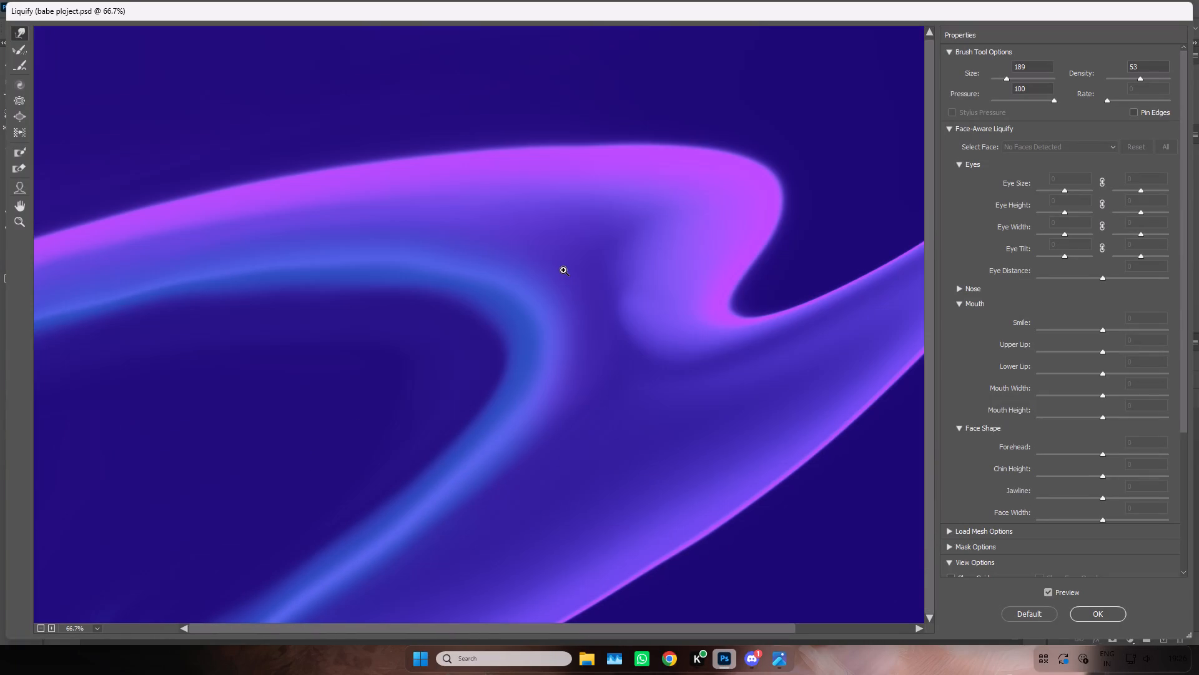
{"action": "key", "text": "ctrl+minus"}
{"action": "left_click_drag", "start_coordinate": [221, 507], "coordinate": [185, 553]}
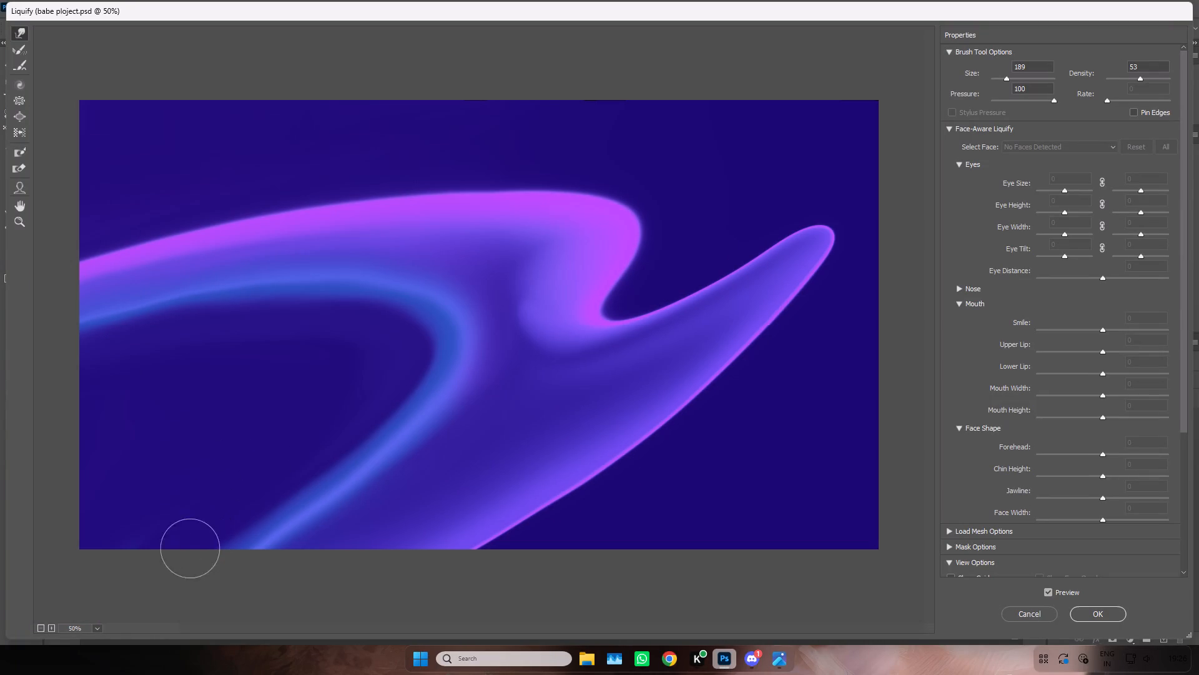
{"action": "left_click_drag", "start_coordinate": [185, 553], "coordinate": [172, 564]}
Stretch the blue glow's upper arm and the purple band above it past the left canvas edge with long, slightly downward warp strokes.
{"action": "left_click_drag", "start_coordinate": [266, 305], "coordinate": [45, 354]}
{"action": "left_click_drag", "start_coordinate": [38, 355], "coordinate": [29, 356]}
{"action": "left_click_drag", "start_coordinate": [222, 311], "coordinate": [40, 339]}
{"action": "left_click_drag", "start_coordinate": [249, 267], "coordinate": [54, 324]}
{"action": "left_click_drag", "start_coordinate": [254, 258], "coordinate": [217, 272]}
Pull the blue glow's upper arm and the purple band above it diagonally down past the left canvas edge with long warp strokes.
{"action": "left_click_drag", "start_coordinate": [217, 272], "coordinate": [62, 331]}
{"action": "left_click_drag", "start_coordinate": [330, 266], "coordinate": [36, 344]}
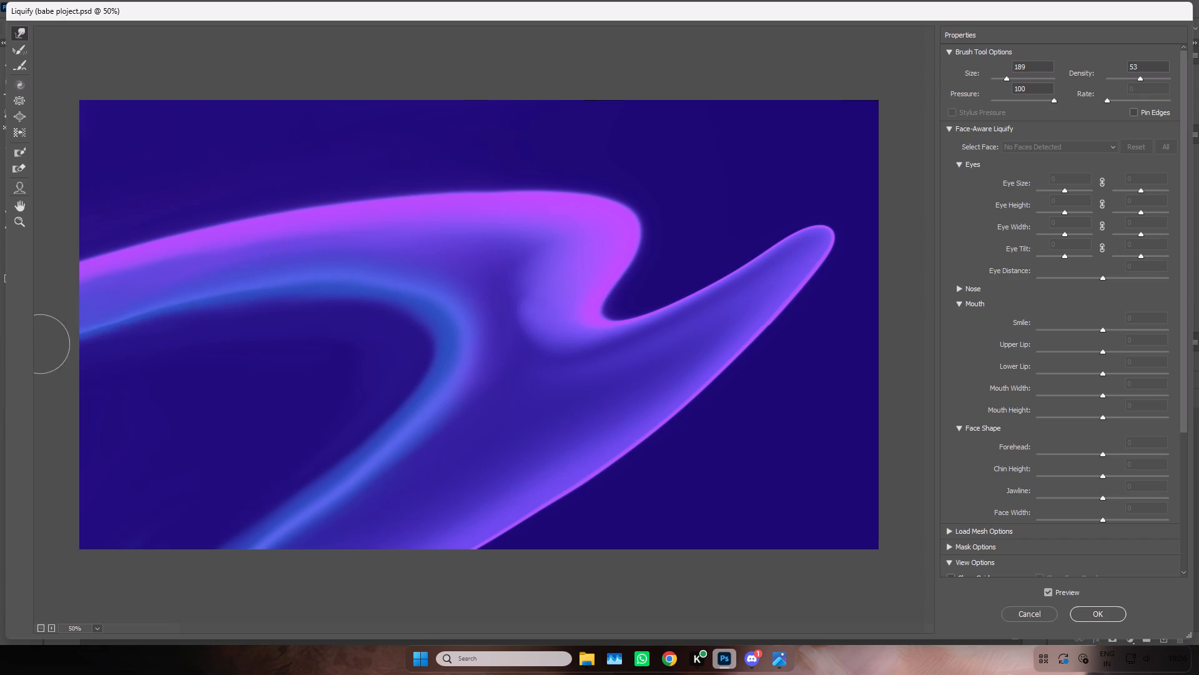
{"action": "left_click_drag", "start_coordinate": [36, 344], "coordinate": [19, 347]}
{"action": "left_click_drag", "start_coordinate": [356, 265], "coordinate": [54, 338]}
{"action": "left_click_drag", "start_coordinate": [54, 338], "coordinate": [22, 348]}
{"action": "left_click_drag", "start_coordinate": [108, 279], "coordinate": [53, 296]}
{"action": "left_click_drag", "start_coordinate": [53, 296], "coordinate": [0, 317]}
{"action": "left_click_drag", "start_coordinate": [124, 295], "coordinate": [0, 335]}
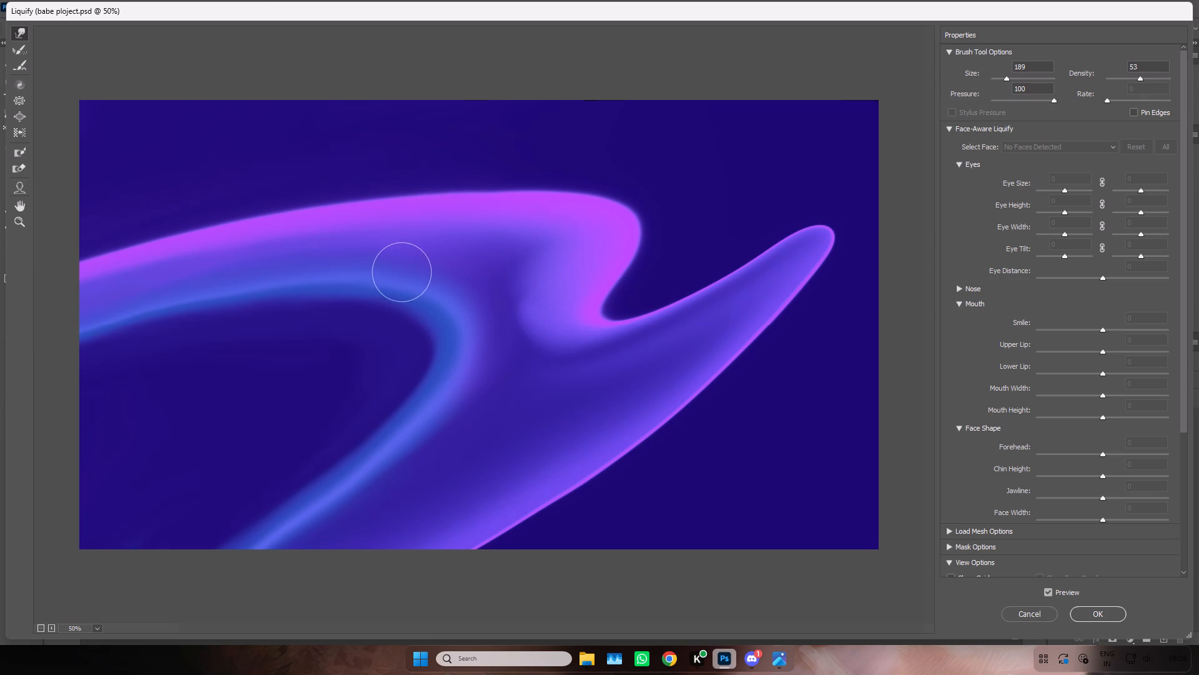
{"action": "left_click_drag", "start_coordinate": [275, 277], "coordinate": [32, 336]}
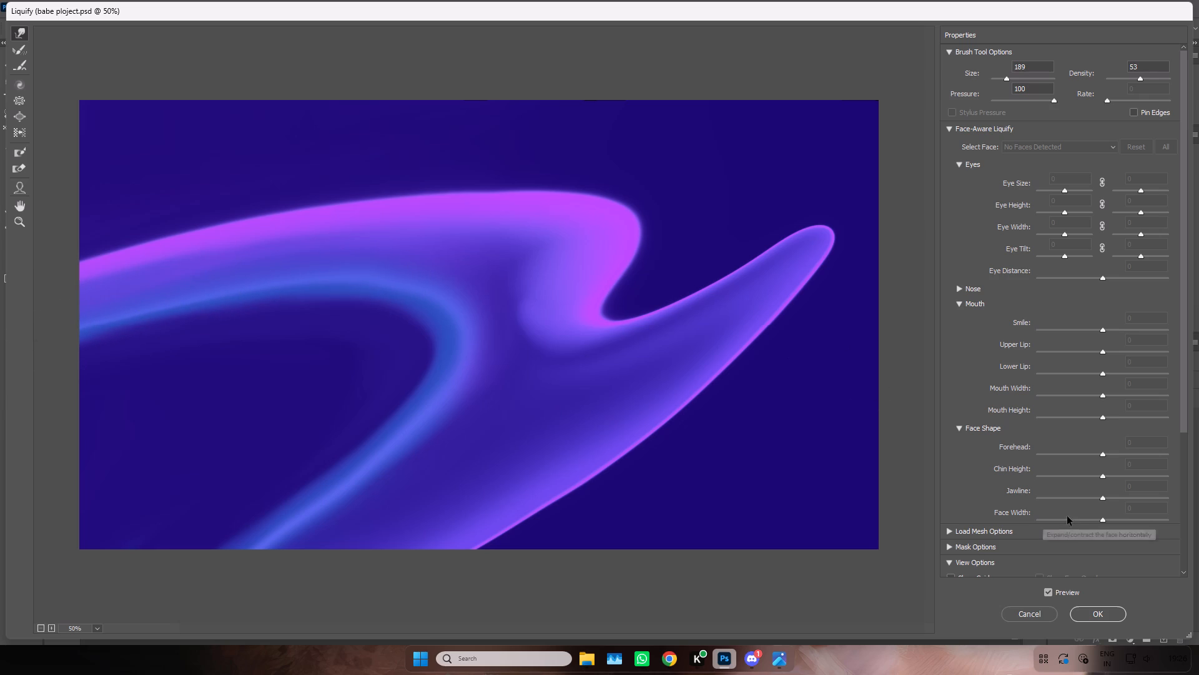
Refine the inner edge of the blue glow's bend with short warp nudges.
{"action": "left_click_drag", "start_coordinate": [404, 322], "coordinate": [423, 330]}
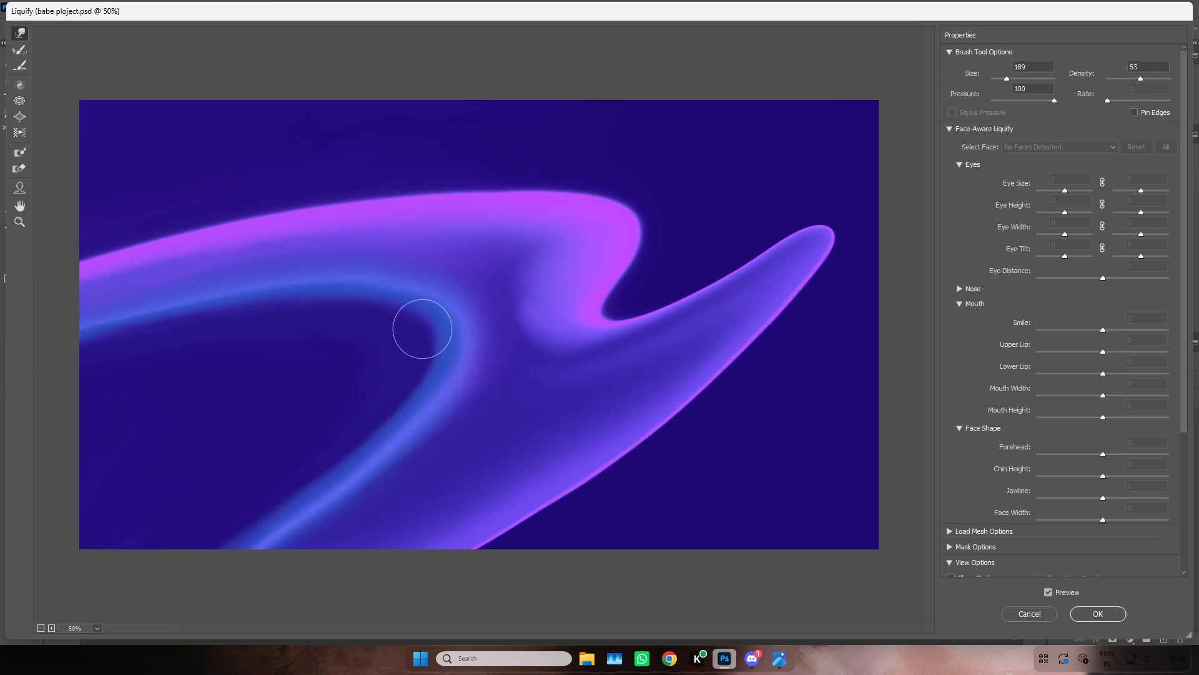
{"action": "left_click_drag", "start_coordinate": [423, 330], "coordinate": [427, 326]}
{"action": "double_click", "coordinate": [425, 323]}
{"action": "left_click_drag", "start_coordinate": [417, 322], "coordinate": [402, 317]}
{"action": "left_click", "coordinate": [402, 317]}
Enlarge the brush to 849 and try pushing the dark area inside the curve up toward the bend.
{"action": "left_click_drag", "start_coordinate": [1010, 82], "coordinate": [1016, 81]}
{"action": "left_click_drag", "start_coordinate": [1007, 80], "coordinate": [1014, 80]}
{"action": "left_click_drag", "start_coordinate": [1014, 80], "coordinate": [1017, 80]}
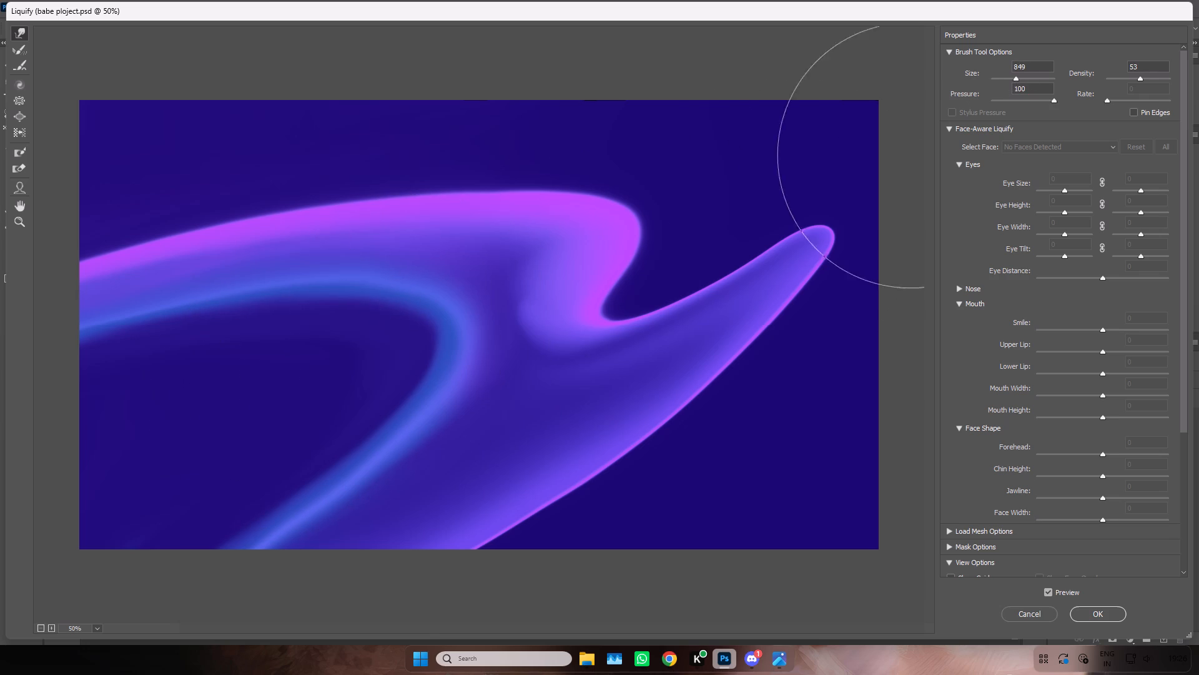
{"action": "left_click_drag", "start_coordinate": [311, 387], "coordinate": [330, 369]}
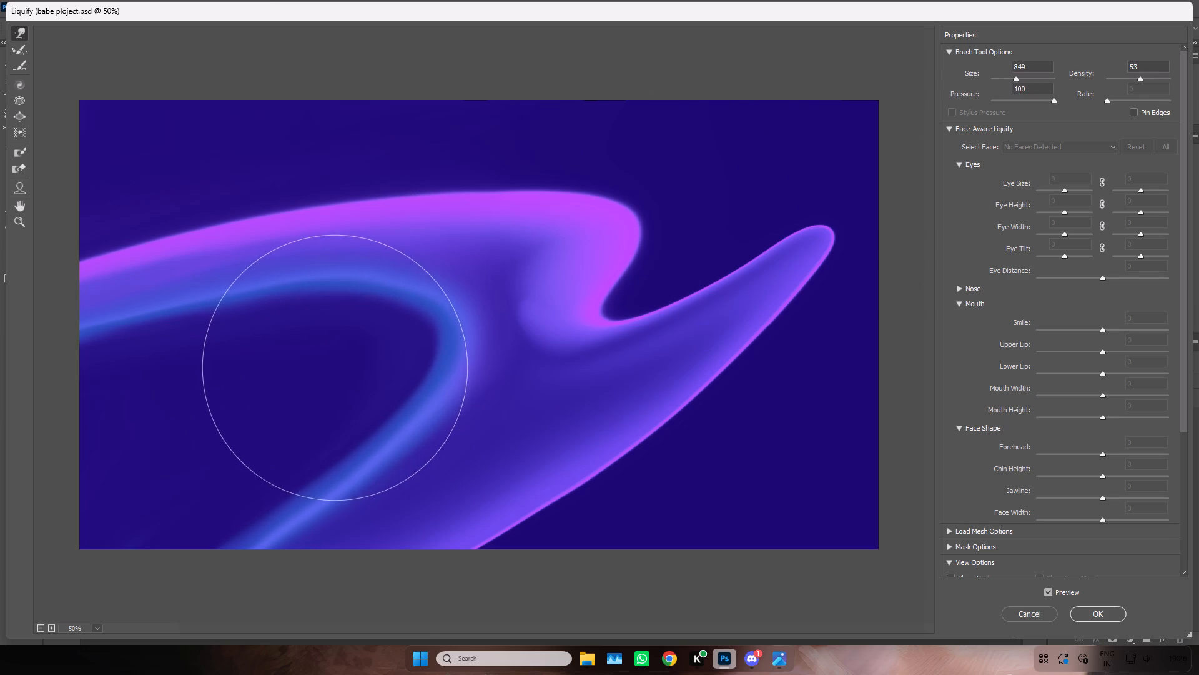
Undo the large push and, with brush size 305, sweep the dark area inside the curve toward the left edge and lower-left corner.
{"action": "left_click_drag", "start_coordinate": [1012, 78], "coordinate": [1005, 80]}
{"action": "key", "text": "ctrl+z"}
{"action": "left_click_drag", "start_coordinate": [370, 354], "coordinate": [387, 324]}
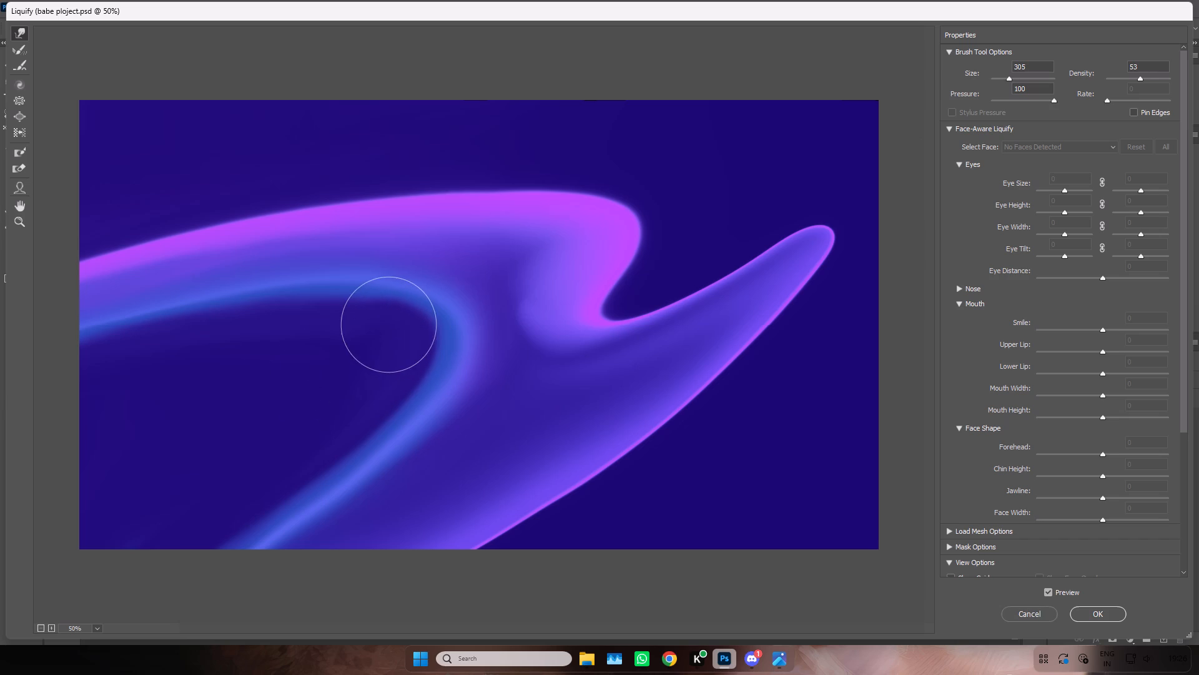
{"action": "left_click_drag", "start_coordinate": [387, 324], "coordinate": [382, 321]}
{"action": "left_click_drag", "start_coordinate": [371, 324], "coordinate": [67, 371]}
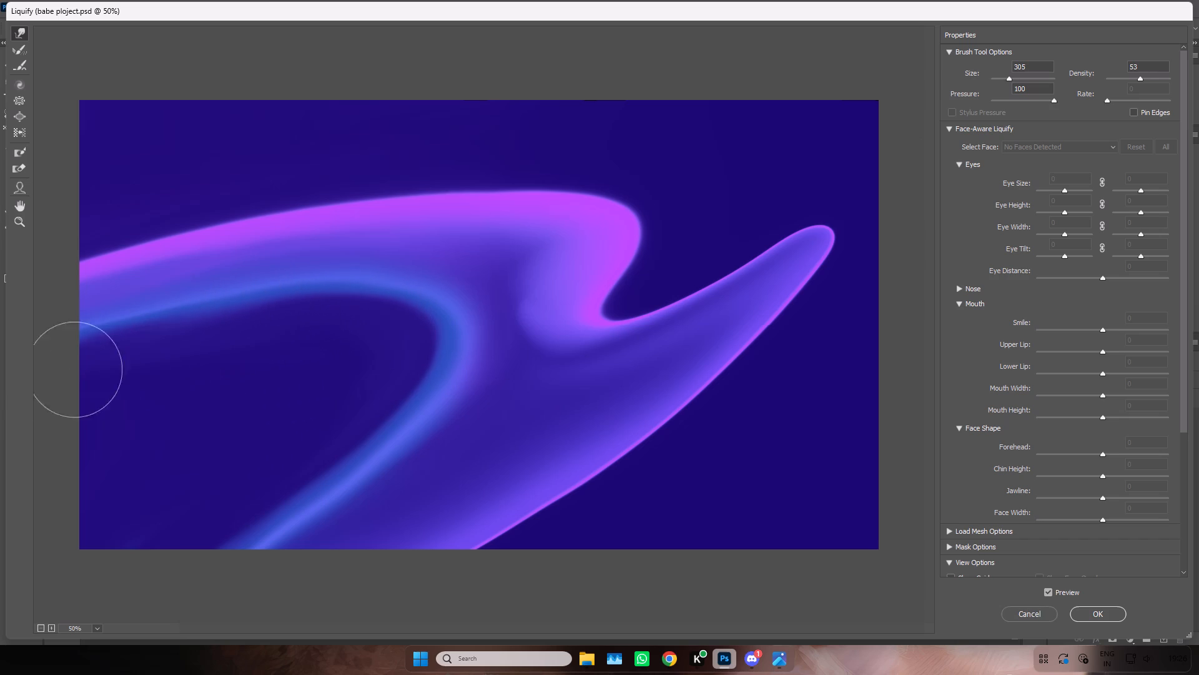
{"action": "left_click_drag", "start_coordinate": [67, 371], "coordinate": [34, 377]}
{"action": "left_click_drag", "start_coordinate": [257, 337], "coordinate": [0, 402]}
{"action": "left_click_drag", "start_coordinate": [273, 338], "coordinate": [0, 395]}
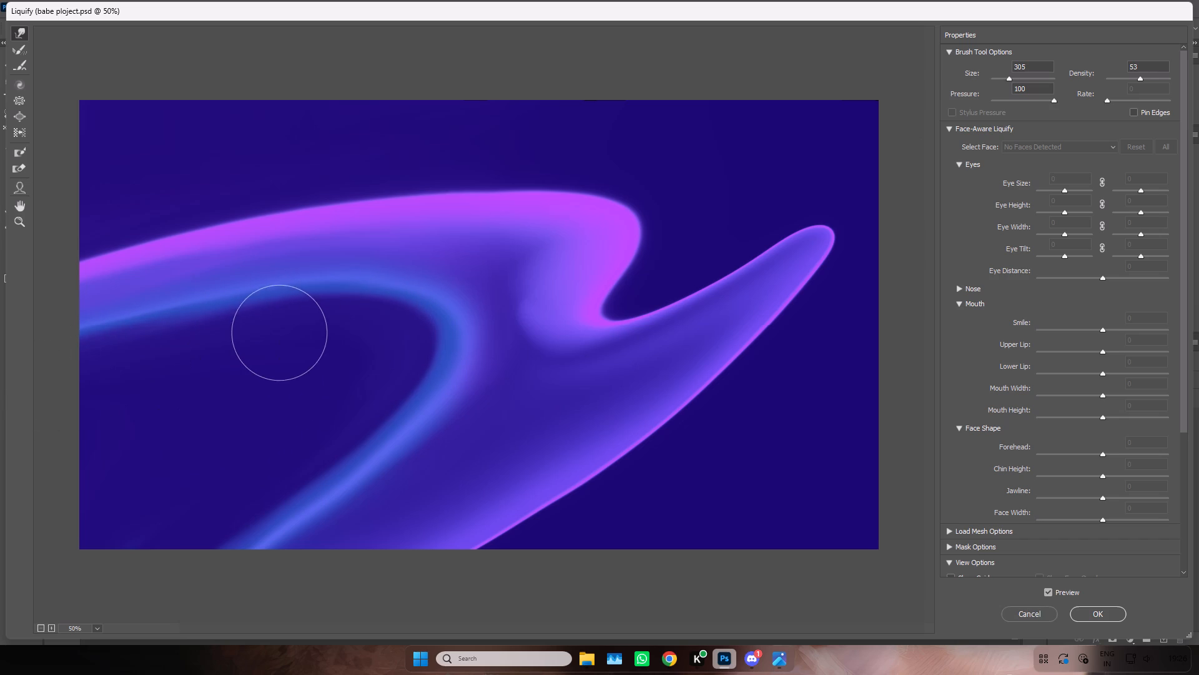
{"action": "left_click_drag", "start_coordinate": [279, 330], "coordinate": [5, 375]}
{"action": "left_click_drag", "start_coordinate": [376, 339], "coordinate": [132, 528]}
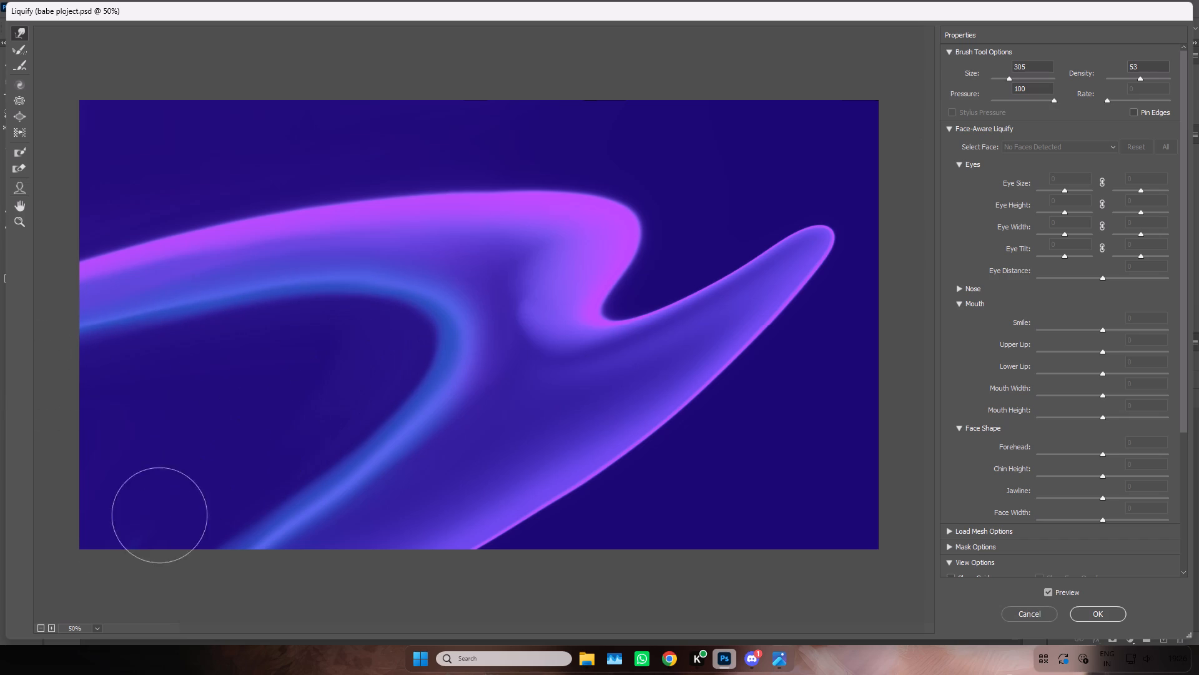
{"action": "left_click_drag", "start_coordinate": [132, 528], "coordinate": [117, 536]}
{"action": "left_click_drag", "start_coordinate": [376, 370], "coordinate": [337, 410]}
Stretch the purple body above the blue glow from the bend past the left canvas edge, carrying the glow's upper arm slightly downward.
{"action": "left_click_drag", "start_coordinate": [393, 257], "coordinate": [387, 257]}
{"action": "left_click_drag", "start_coordinate": [382, 257], "coordinate": [282, 261]}
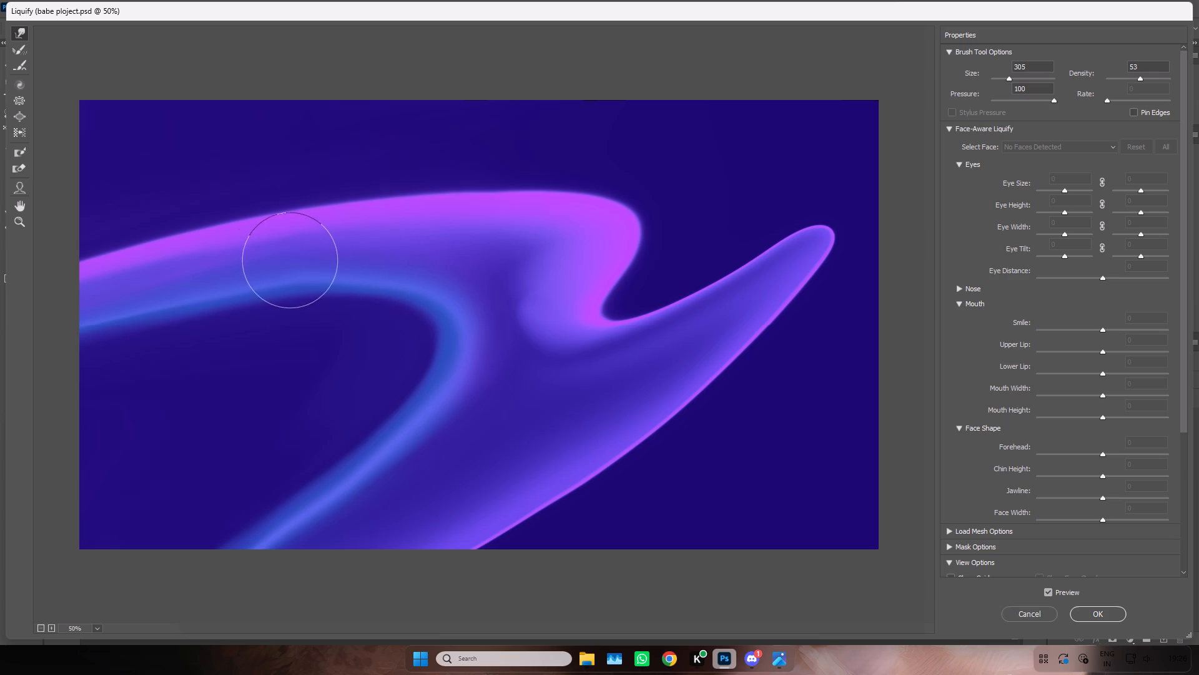
{"action": "left_click_drag", "start_coordinate": [282, 261], "coordinate": [0, 333]}
{"action": "left_click_drag", "start_coordinate": [357, 252], "coordinate": [173, 295]}
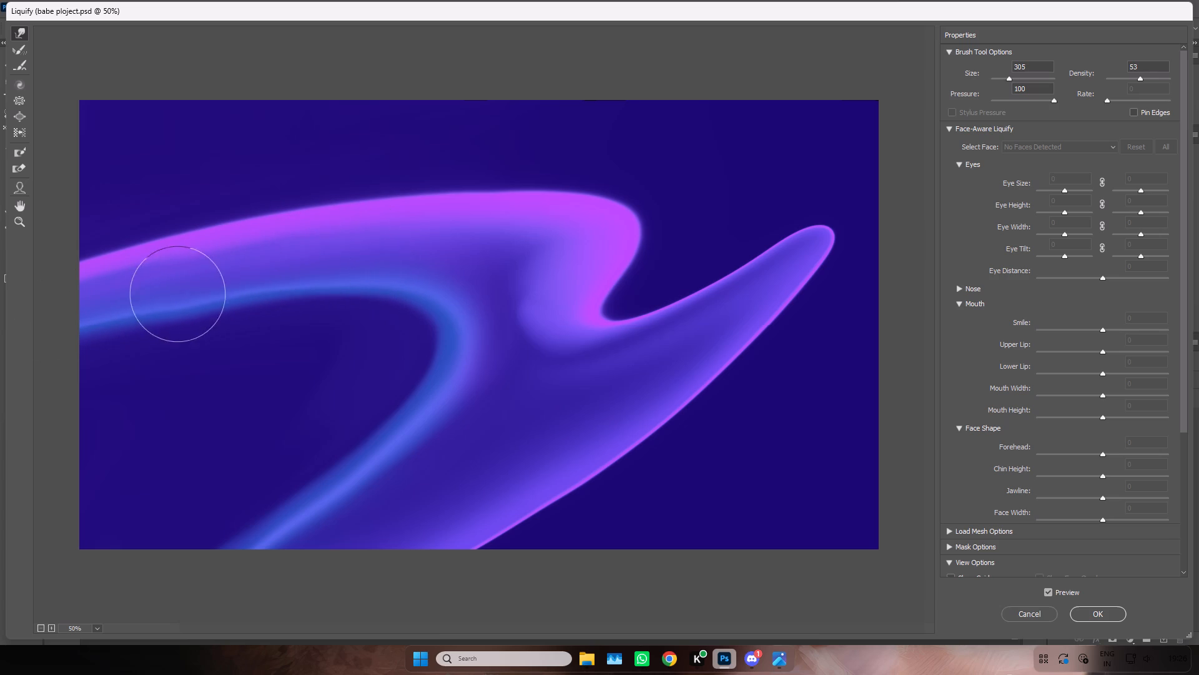
{"action": "left_click_drag", "start_coordinate": [173, 295], "coordinate": [2, 347]}
{"action": "left_click_drag", "start_coordinate": [262, 259], "coordinate": [4, 319]}
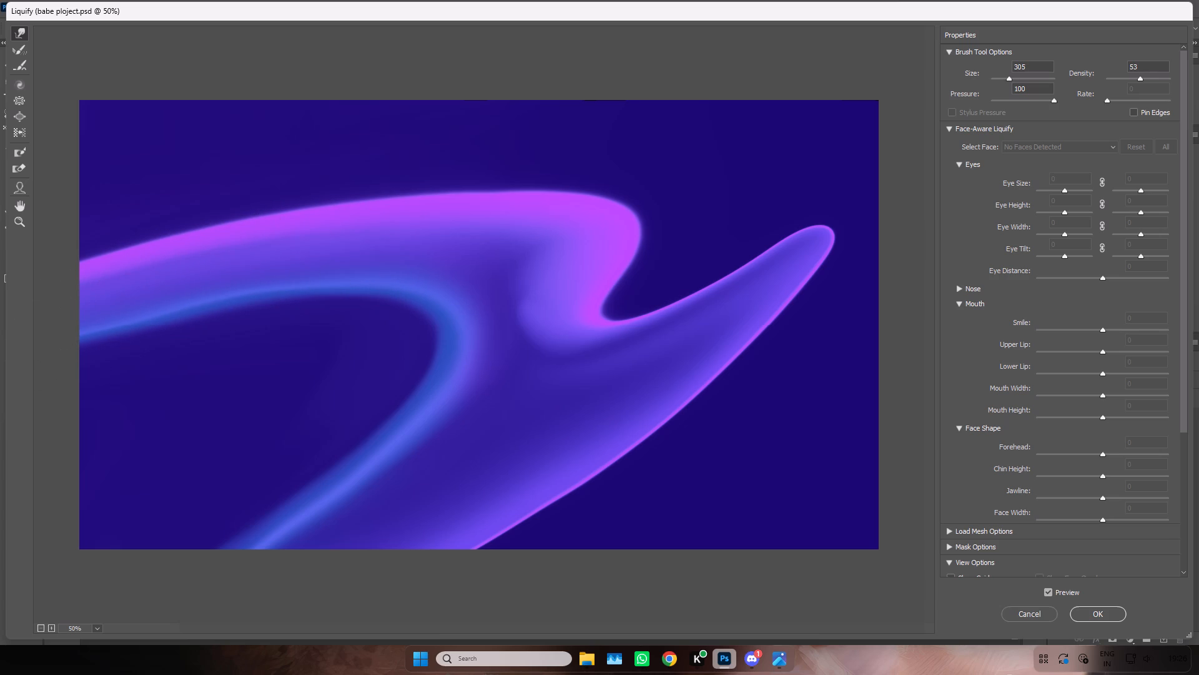
{"action": "left_click_drag", "start_coordinate": [4, 319], "coordinate": [0, 321]}
{"action": "left_click_drag", "start_coordinate": [480, 253], "coordinate": [424, 253]}
{"action": "left_click_drag", "start_coordinate": [424, 253], "coordinate": [0, 350]}
Reshape the magenta band's outer edge near the left canvas edge with diagonal warp strokes through and just above it.
{"action": "left_click_drag", "start_coordinate": [146, 269], "coordinate": [0, 309]}
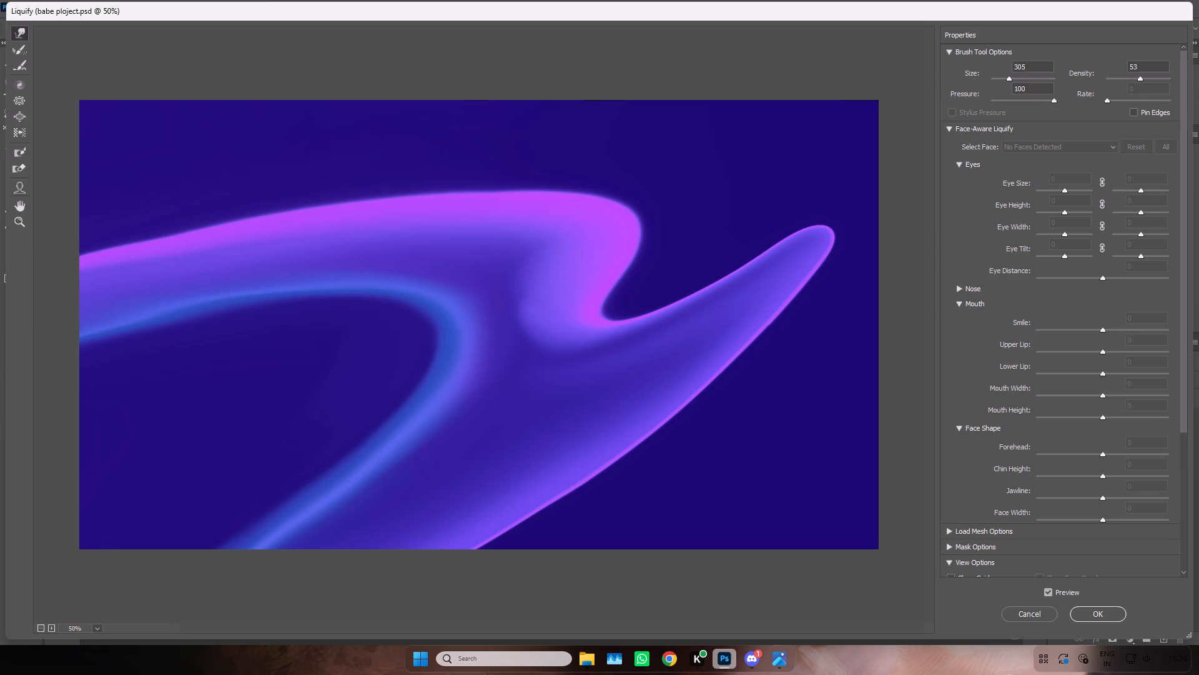
{"action": "left_click_drag", "start_coordinate": [0, 309], "coordinate": [0, 314]}
{"action": "left_click_drag", "start_coordinate": [210, 199], "coordinate": [203, 201]}
{"action": "left_click_drag", "start_coordinate": [201, 202], "coordinate": [5, 263]}
{"action": "left_click", "coordinate": [5, 263]}
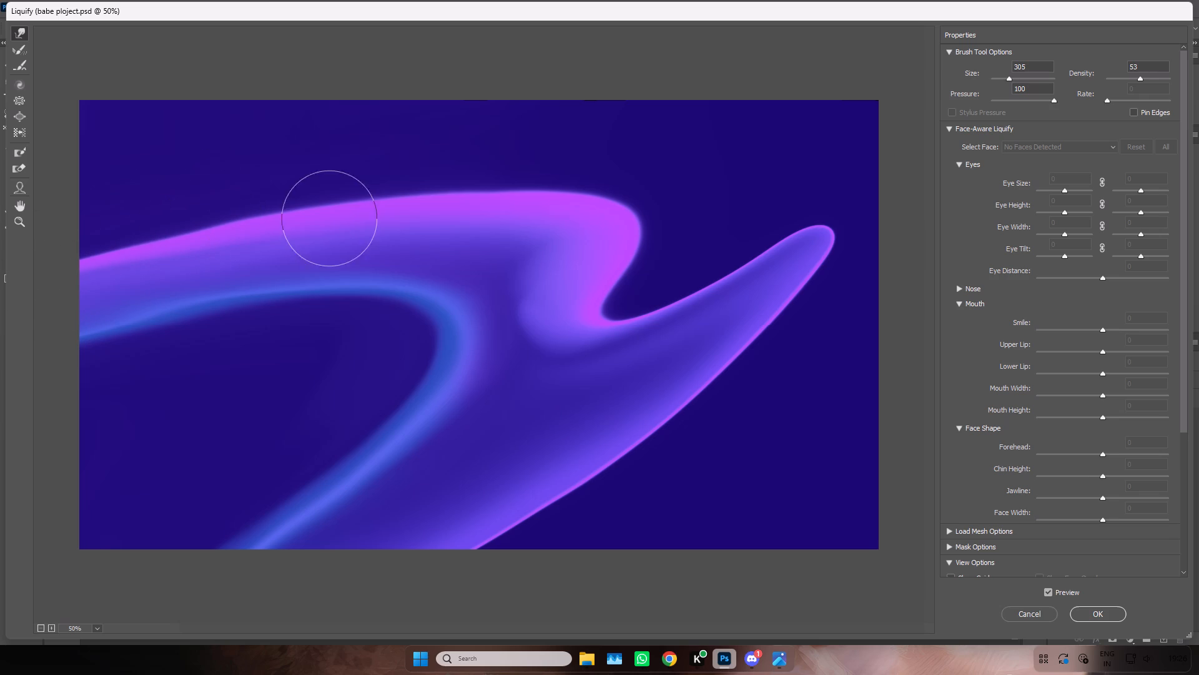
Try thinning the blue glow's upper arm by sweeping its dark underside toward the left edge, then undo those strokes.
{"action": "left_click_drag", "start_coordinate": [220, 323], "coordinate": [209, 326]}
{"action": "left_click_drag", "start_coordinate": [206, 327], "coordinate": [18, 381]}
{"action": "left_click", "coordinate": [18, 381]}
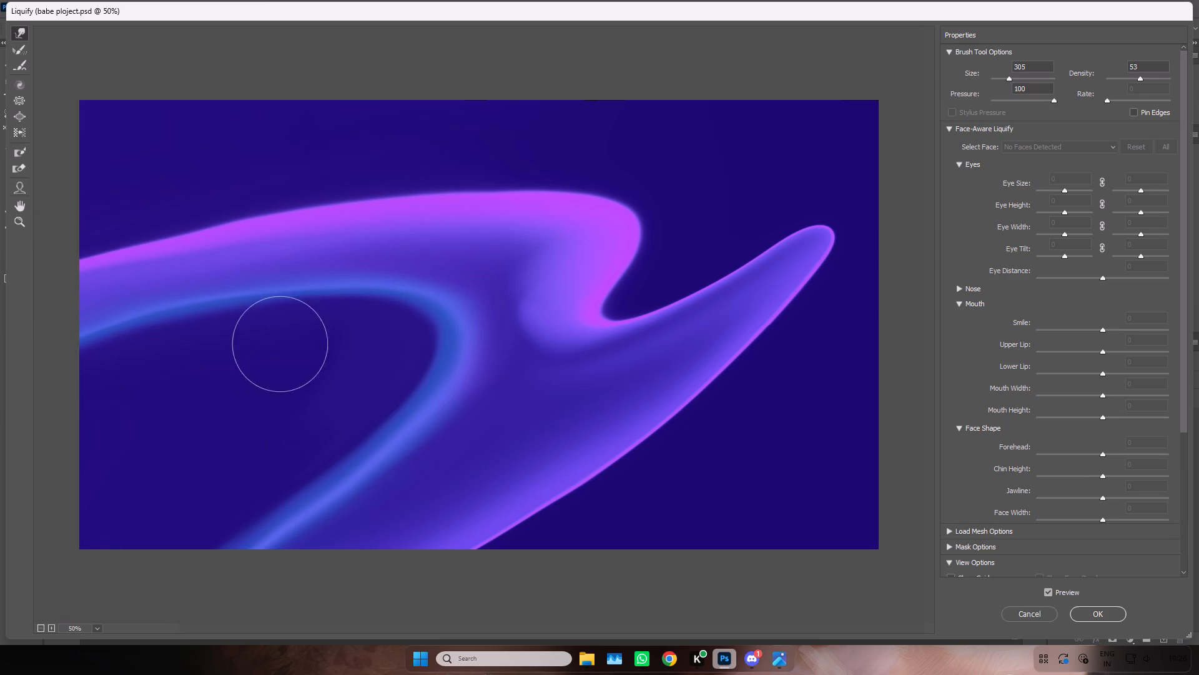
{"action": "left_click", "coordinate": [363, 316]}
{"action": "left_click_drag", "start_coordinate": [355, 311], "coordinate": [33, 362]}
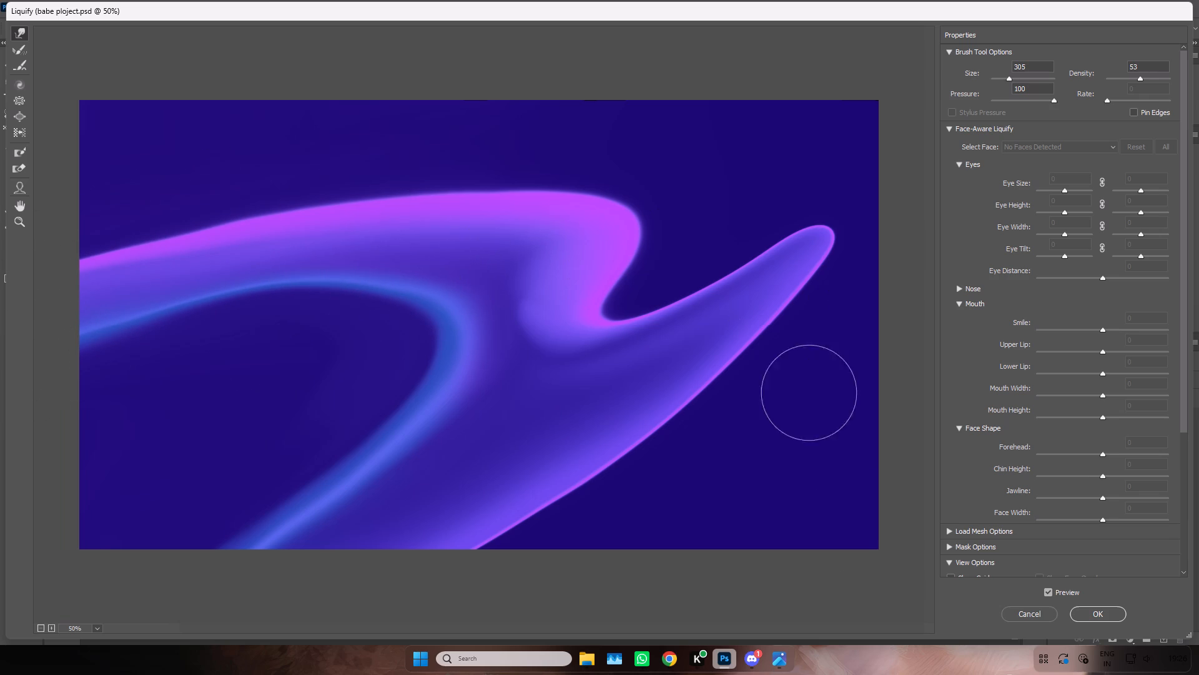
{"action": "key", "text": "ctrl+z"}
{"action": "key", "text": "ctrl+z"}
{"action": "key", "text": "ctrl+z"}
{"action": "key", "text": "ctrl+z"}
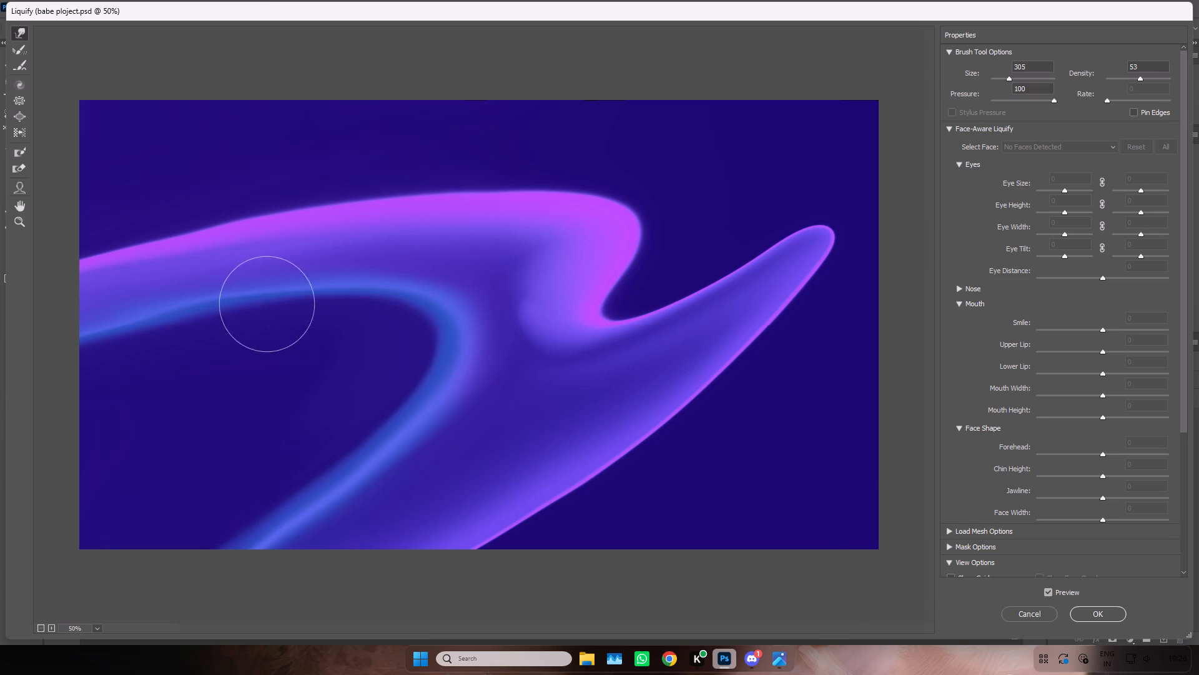
Pull the purple body and the blue glow's upper arm diagonally down past the left canvas edge, widening the ribbon there.
{"action": "left_click_drag", "start_coordinate": [371, 261], "coordinate": [239, 273]}
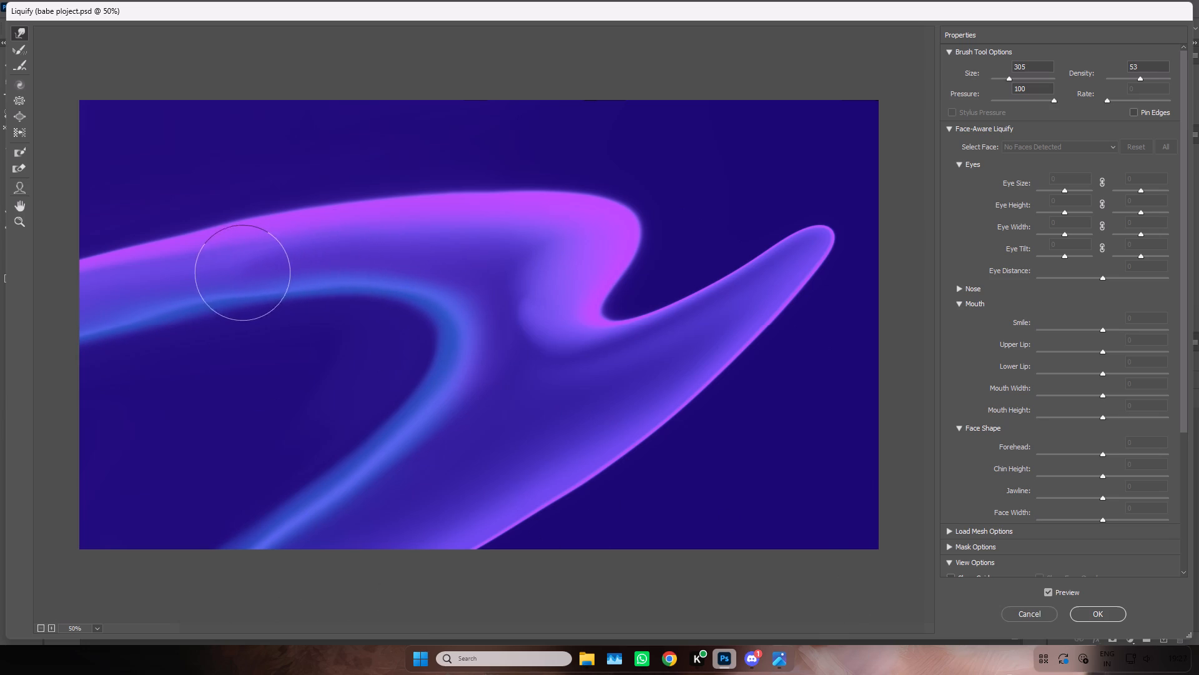
{"action": "left_click_drag", "start_coordinate": [239, 273], "coordinate": [34, 347]}
{"action": "left_click_drag", "start_coordinate": [281, 276], "coordinate": [271, 277]}
{"action": "left_click_drag", "start_coordinate": [269, 278], "coordinate": [205, 289]}
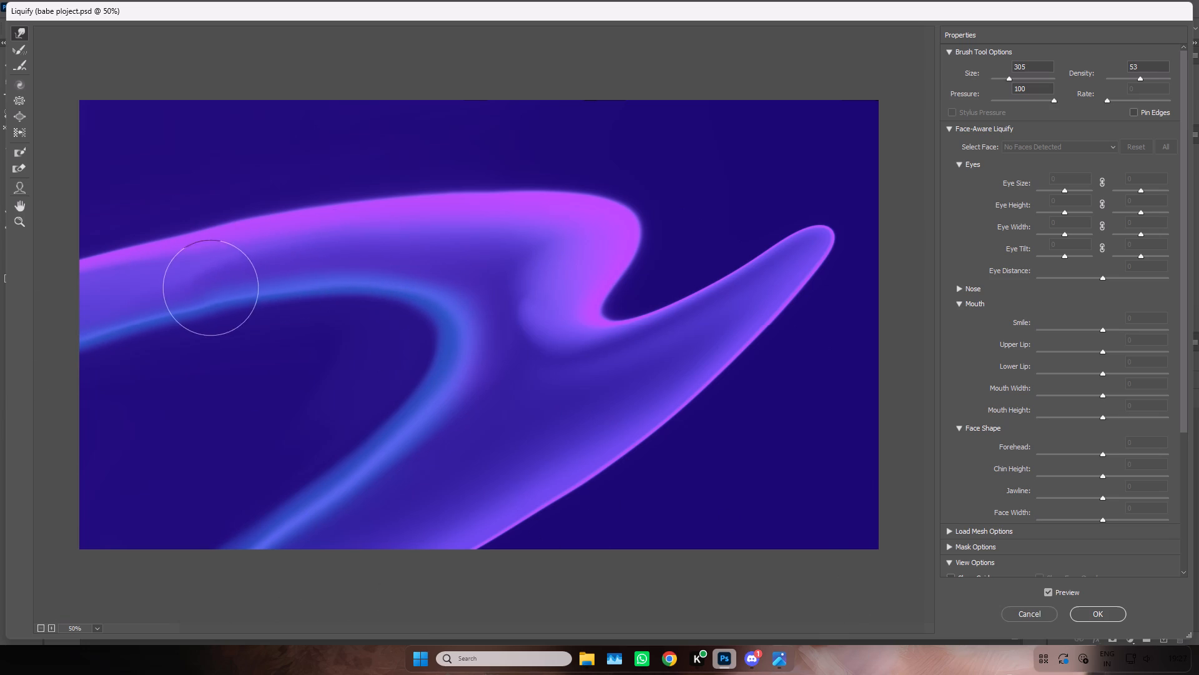
{"action": "left_click_drag", "start_coordinate": [205, 289], "coordinate": [29, 353]}
{"action": "left_click_drag", "start_coordinate": [206, 269], "coordinate": [65, 318]}
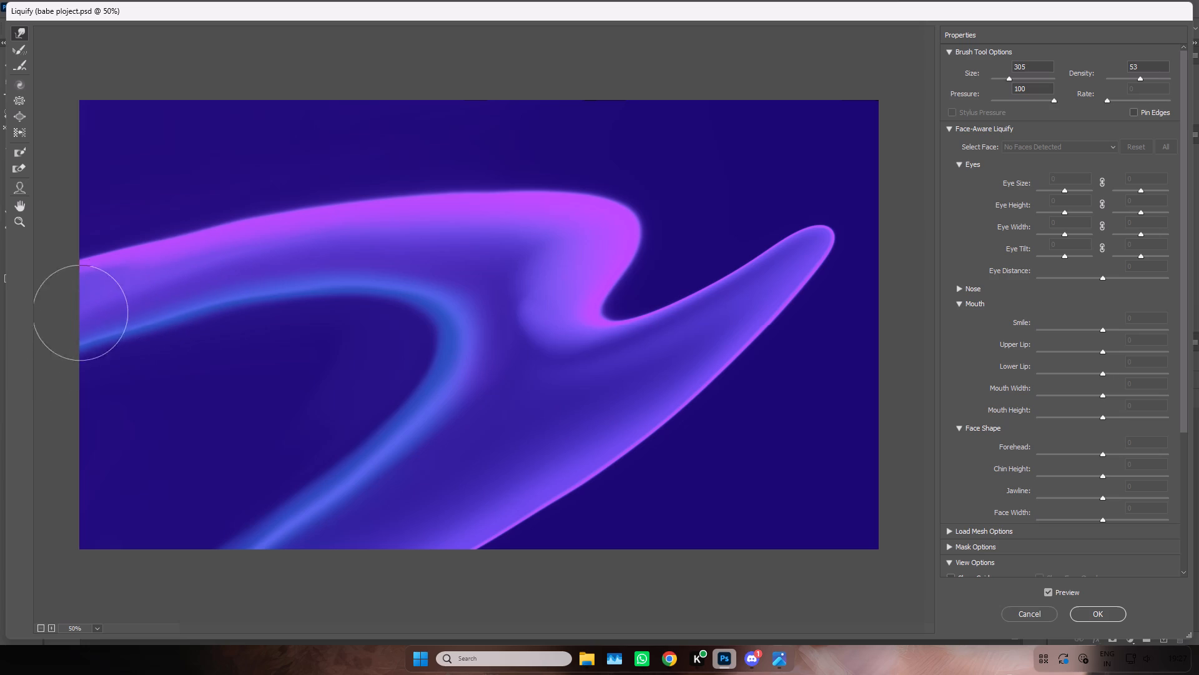
{"action": "left_click_drag", "start_coordinate": [65, 318], "coordinate": [18, 337]}
Draw the magenta band's end down past the left canvas edge, undoing and redoing the stroke to refine its slope.
{"action": "left_click_drag", "start_coordinate": [142, 262], "coordinate": [36, 289]}
{"action": "left_click_drag", "start_coordinate": [122, 258], "coordinate": [0, 313]}
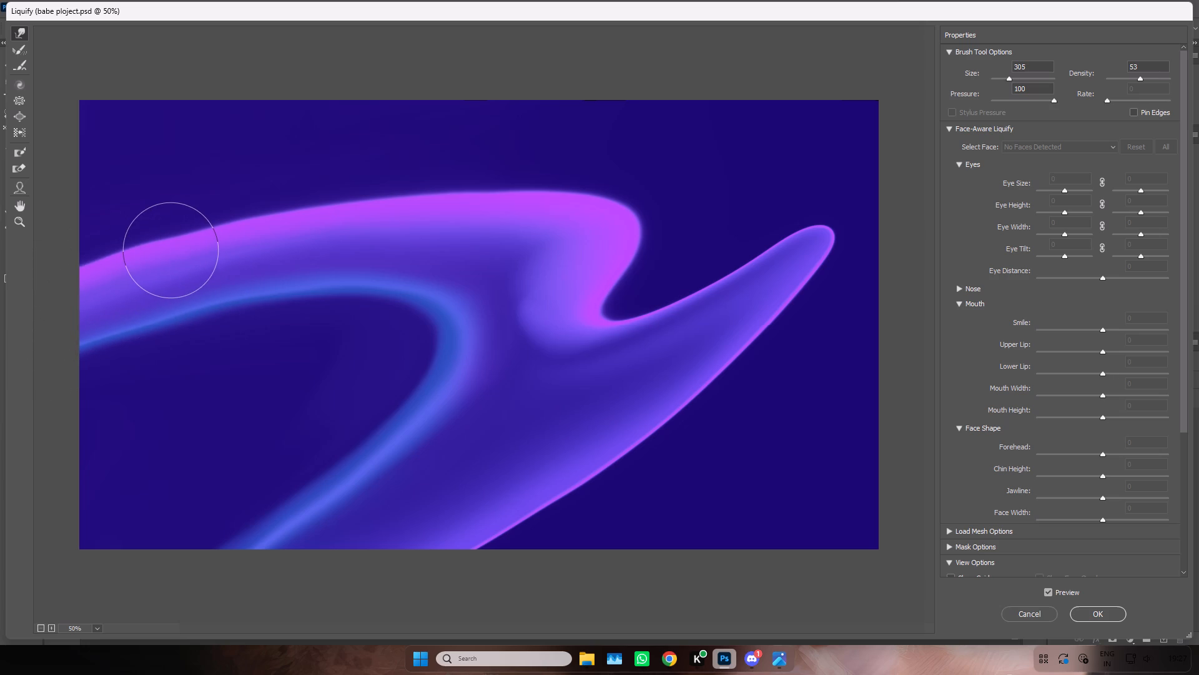
{"action": "key", "text": "ctrl+z"}
{"action": "left_click_drag", "start_coordinate": [121, 270], "coordinate": [16, 310]}
{"action": "left_click", "coordinate": [16, 310]}
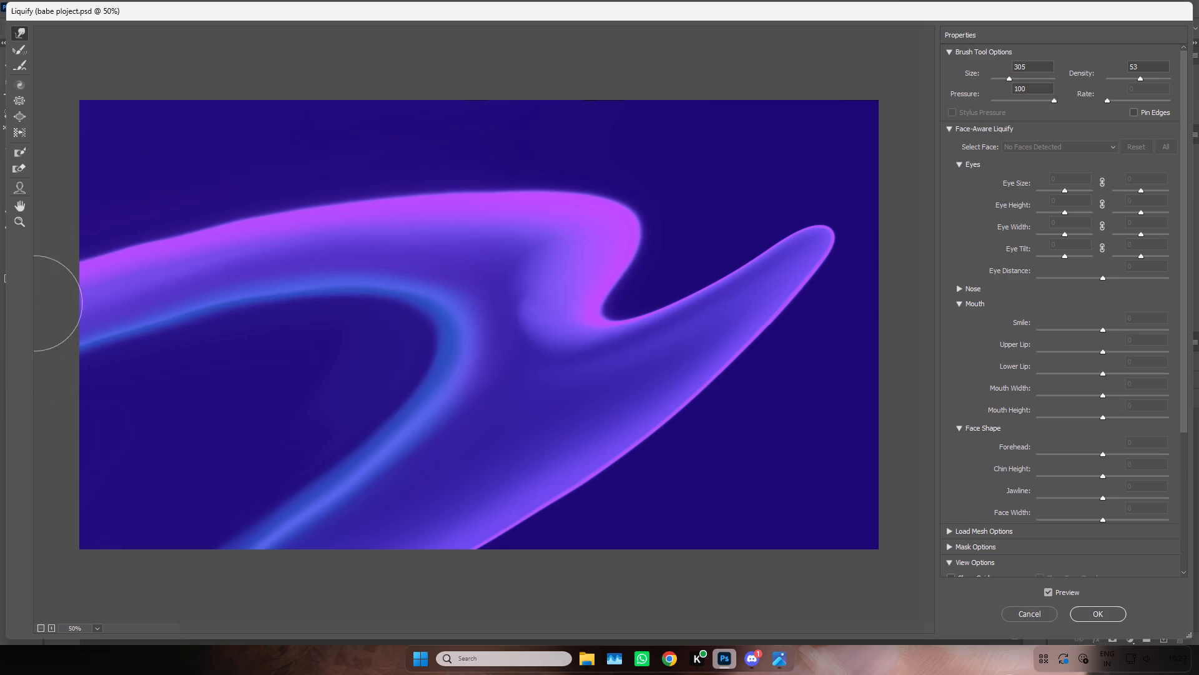
{"action": "key", "text": "ctrl+z"}
{"action": "left_click_drag", "start_coordinate": [160, 257], "coordinate": [46, 296]}
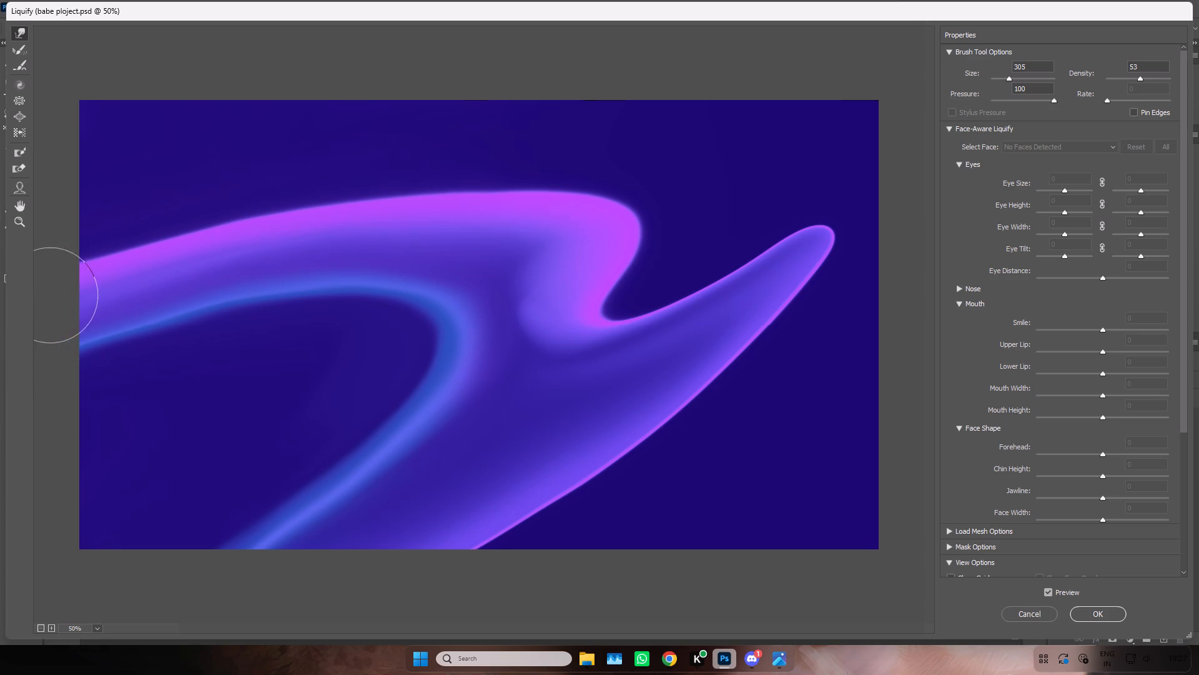
{"action": "left_click_drag", "start_coordinate": [46, 296], "coordinate": [45, 297]}
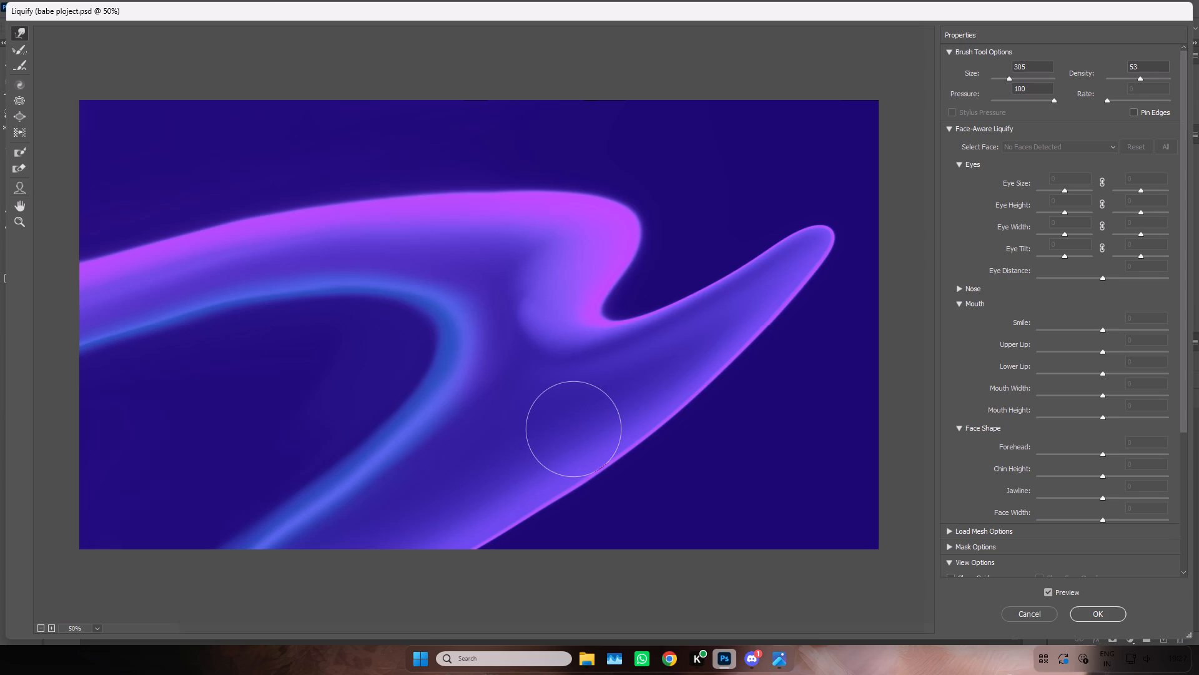
Nudge the soft purple lobe beneath the magenta fold with short warp strokes to reshape its rounded inner edge.
{"action": "left_click_drag", "start_coordinate": [539, 285], "coordinate": [538, 309]}
{"action": "left_click", "coordinate": [538, 310]}
{"action": "left_click_drag", "start_coordinate": [540, 281], "coordinate": [531, 295]}
{"action": "double_click", "coordinate": [521, 304]}
{"action": "left_click", "coordinate": [536, 316]}
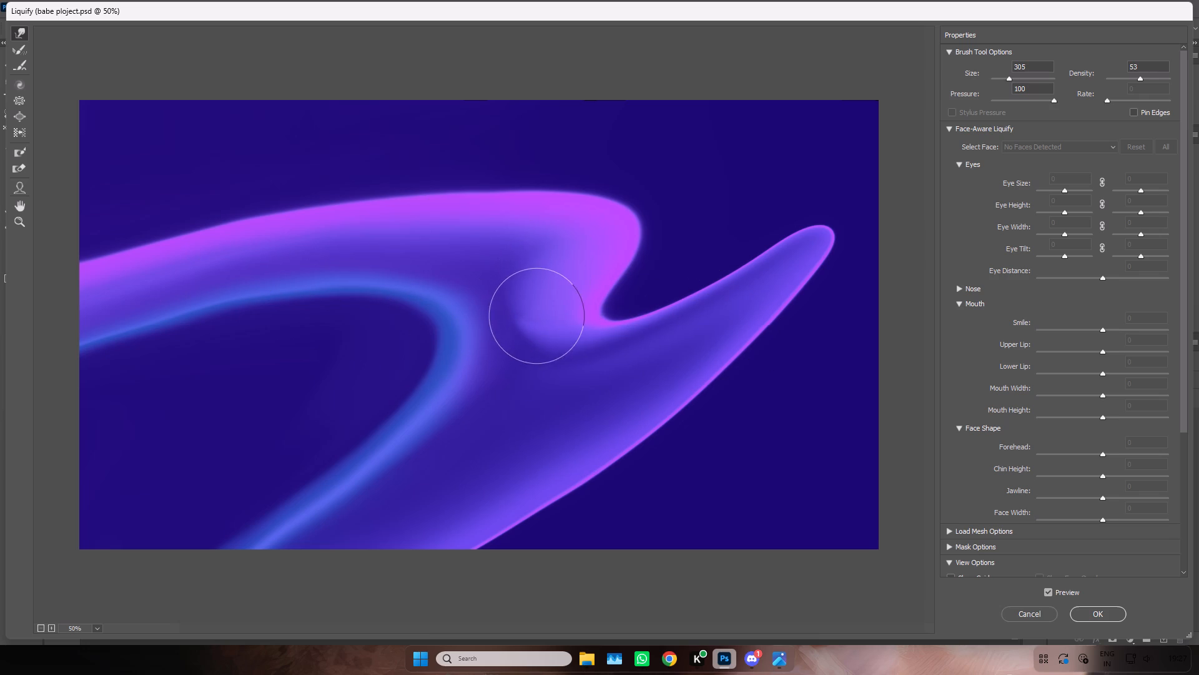
{"action": "double_click", "coordinate": [531, 312]}
{"action": "left_click", "coordinate": [527, 309]}
{"action": "left_click_drag", "start_coordinate": [526, 306], "coordinate": [531, 304]}
{"action": "left_click", "coordinate": [531, 302]}
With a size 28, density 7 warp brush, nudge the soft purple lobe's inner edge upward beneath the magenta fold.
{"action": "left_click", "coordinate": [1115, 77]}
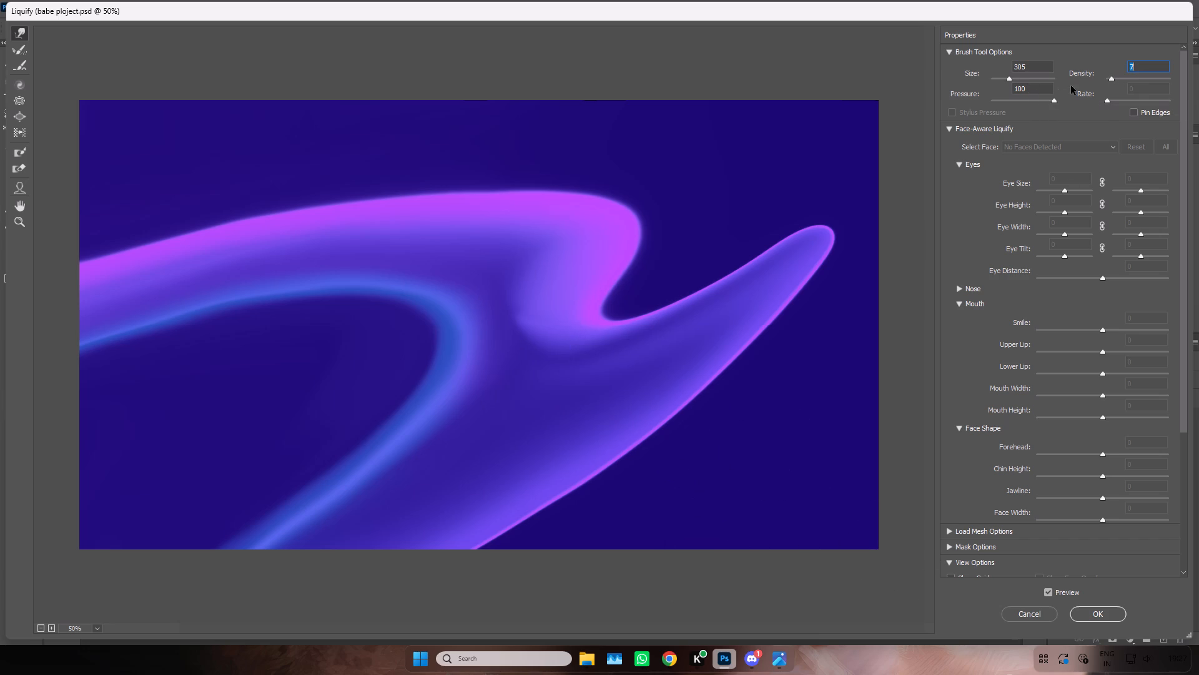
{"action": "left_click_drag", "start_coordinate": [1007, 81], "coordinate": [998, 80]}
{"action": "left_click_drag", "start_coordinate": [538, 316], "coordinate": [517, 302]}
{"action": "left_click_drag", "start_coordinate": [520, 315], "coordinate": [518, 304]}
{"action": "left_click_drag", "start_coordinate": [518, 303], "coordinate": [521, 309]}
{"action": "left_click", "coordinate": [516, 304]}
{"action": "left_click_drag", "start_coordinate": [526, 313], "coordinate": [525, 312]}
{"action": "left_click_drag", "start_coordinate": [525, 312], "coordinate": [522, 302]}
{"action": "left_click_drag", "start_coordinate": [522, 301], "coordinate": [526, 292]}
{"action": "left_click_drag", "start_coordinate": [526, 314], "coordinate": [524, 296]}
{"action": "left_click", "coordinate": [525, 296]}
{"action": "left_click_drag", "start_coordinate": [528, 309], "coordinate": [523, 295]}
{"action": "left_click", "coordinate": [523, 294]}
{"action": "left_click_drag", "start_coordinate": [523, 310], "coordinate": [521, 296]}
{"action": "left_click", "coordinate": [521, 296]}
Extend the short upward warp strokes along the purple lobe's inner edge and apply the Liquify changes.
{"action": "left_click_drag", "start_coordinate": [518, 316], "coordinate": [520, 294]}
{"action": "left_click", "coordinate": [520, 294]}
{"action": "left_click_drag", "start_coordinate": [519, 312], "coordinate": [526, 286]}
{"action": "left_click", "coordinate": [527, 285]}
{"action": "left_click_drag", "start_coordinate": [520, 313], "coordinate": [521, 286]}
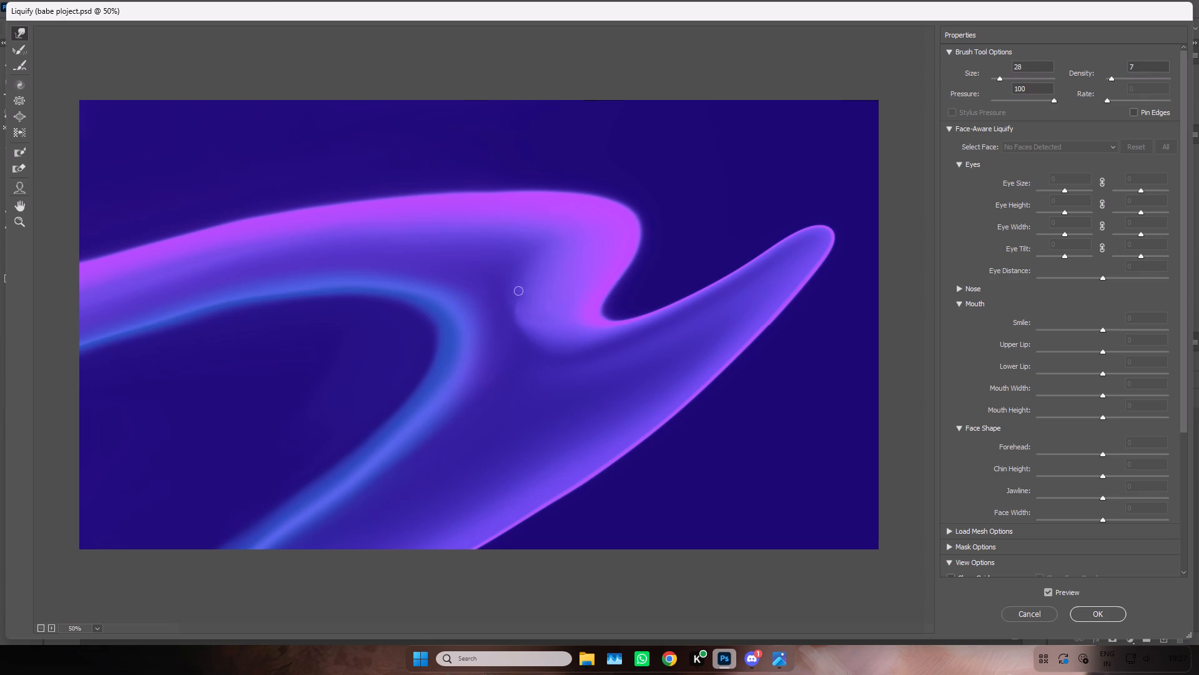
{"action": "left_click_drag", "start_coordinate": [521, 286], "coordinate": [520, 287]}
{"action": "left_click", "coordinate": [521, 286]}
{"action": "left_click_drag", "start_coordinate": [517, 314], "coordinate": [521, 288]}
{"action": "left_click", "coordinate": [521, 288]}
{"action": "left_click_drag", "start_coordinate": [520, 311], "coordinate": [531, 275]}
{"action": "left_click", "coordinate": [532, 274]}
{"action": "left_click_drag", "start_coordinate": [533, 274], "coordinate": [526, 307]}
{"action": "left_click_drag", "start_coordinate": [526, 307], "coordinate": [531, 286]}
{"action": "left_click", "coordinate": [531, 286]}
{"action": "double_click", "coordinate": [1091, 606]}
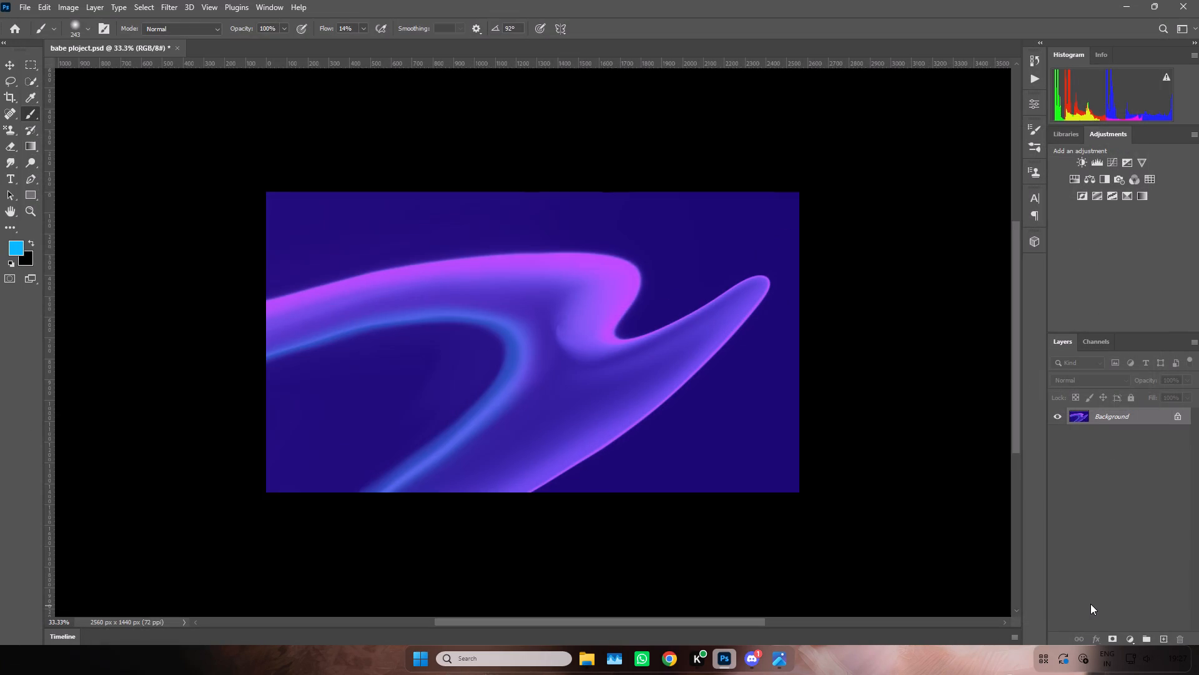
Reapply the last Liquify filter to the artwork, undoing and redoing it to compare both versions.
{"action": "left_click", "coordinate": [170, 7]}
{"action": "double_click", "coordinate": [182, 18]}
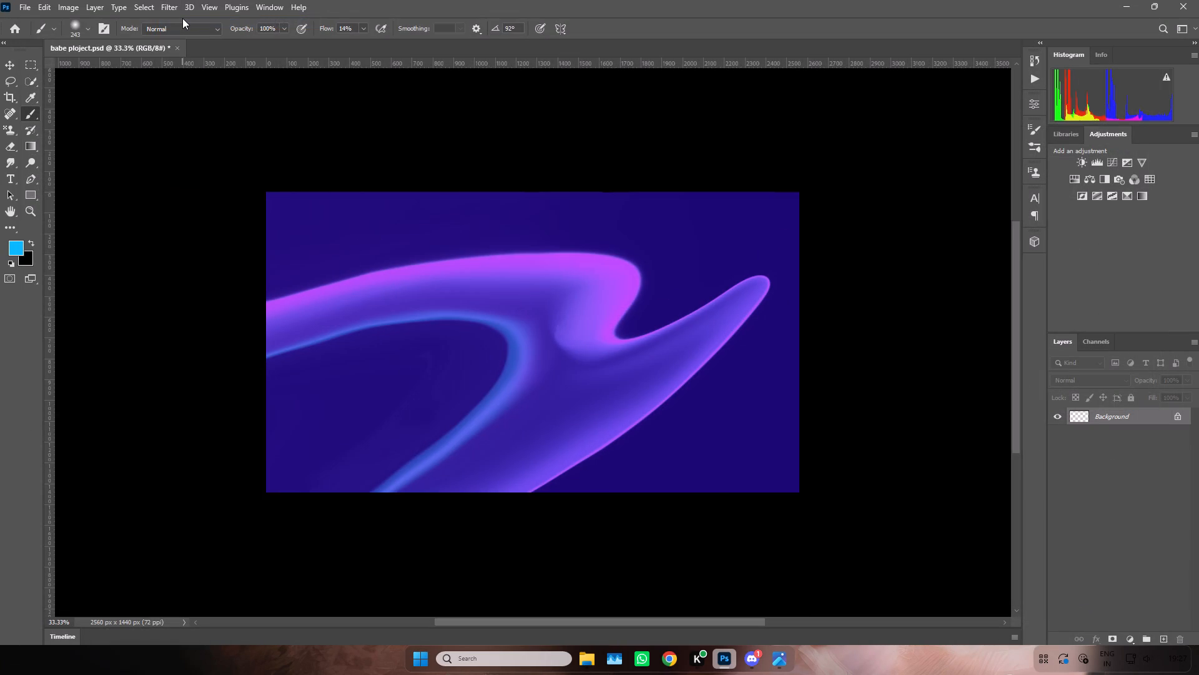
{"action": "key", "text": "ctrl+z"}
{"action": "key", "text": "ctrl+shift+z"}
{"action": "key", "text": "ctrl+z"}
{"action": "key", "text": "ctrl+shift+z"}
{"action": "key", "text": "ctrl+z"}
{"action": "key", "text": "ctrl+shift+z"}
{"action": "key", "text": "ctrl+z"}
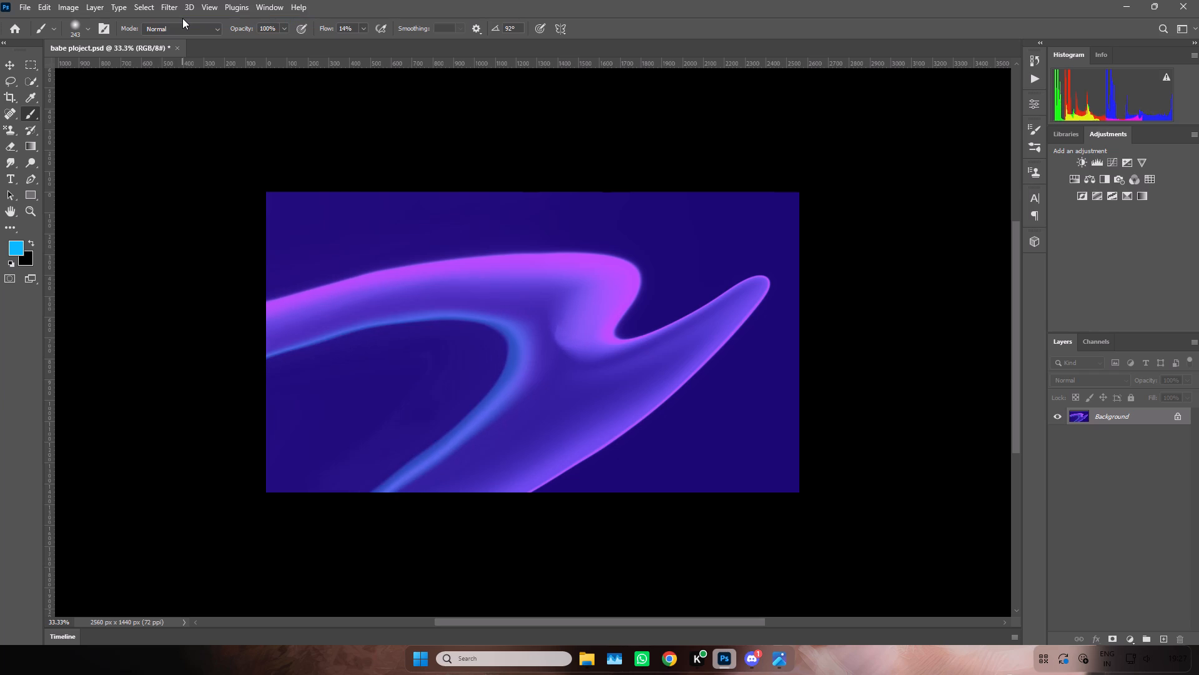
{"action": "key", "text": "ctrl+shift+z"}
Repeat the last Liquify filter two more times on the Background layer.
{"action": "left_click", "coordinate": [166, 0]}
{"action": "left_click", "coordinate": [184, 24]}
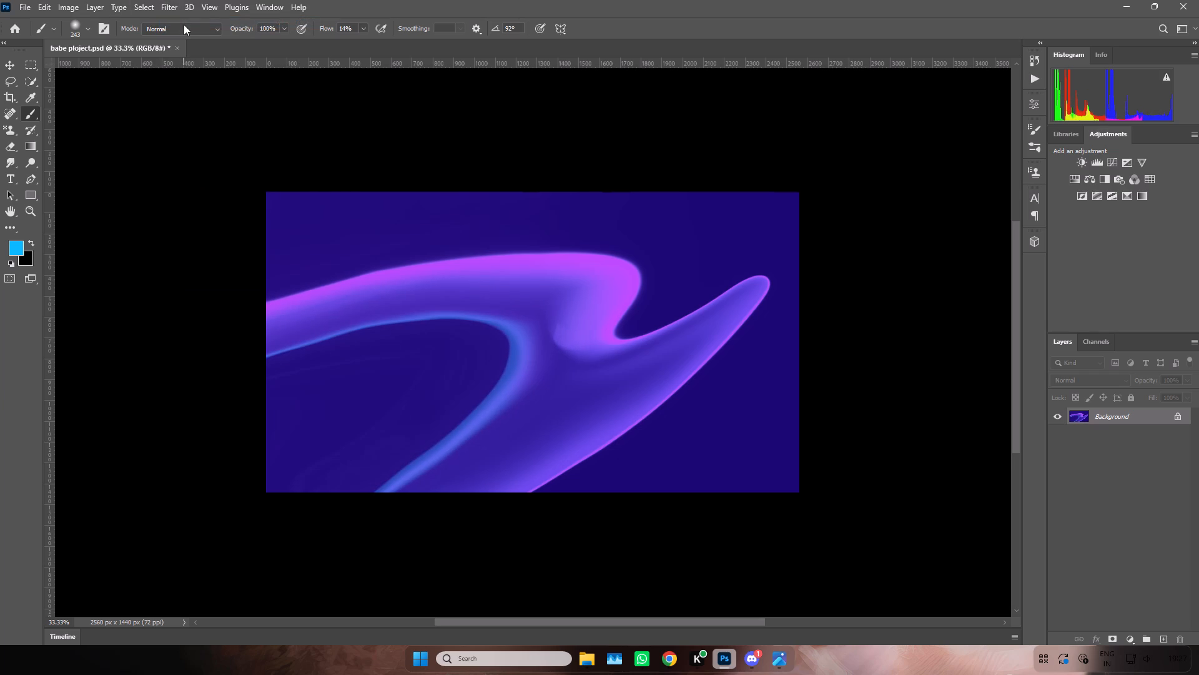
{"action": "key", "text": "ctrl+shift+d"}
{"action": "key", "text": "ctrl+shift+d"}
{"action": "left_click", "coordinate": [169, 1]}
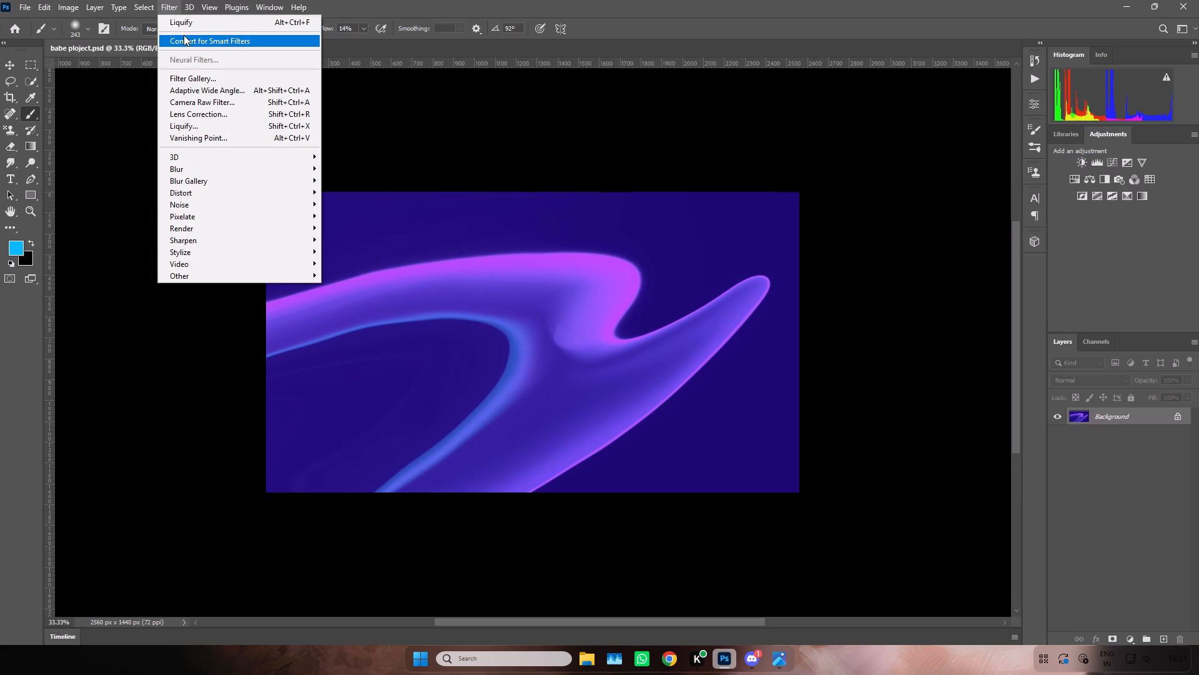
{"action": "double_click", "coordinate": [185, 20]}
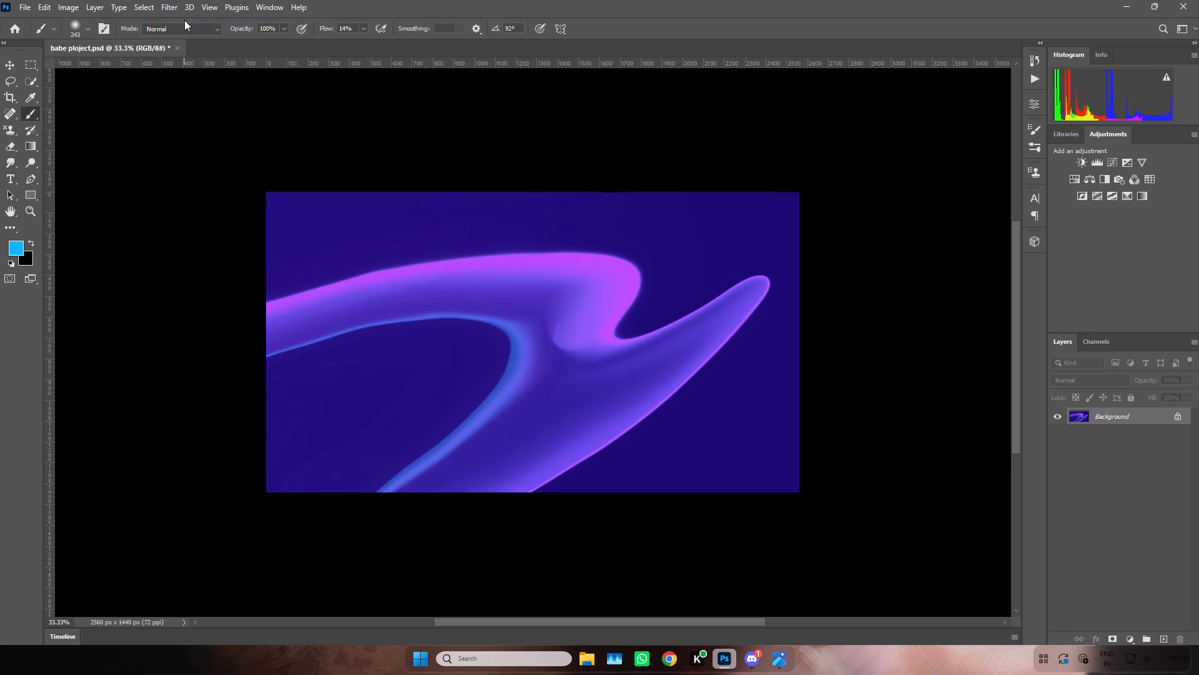
Undo back past the Liquify passes and the blue glow to the separate Brightness/Contrast 1 layer's darker setting.
{"action": "key", "text": "ctrl+z"}
{"action": "key", "text": "ctrl+z"}
{"action": "key", "text": "ctrl+z"}
{"action": "key", "text": "ctrl+z"}
{"action": "key", "text": "ctrl+z"}
{"action": "key", "text": "ctrl+z"}
{"action": "key", "text": "ctrl+z"}
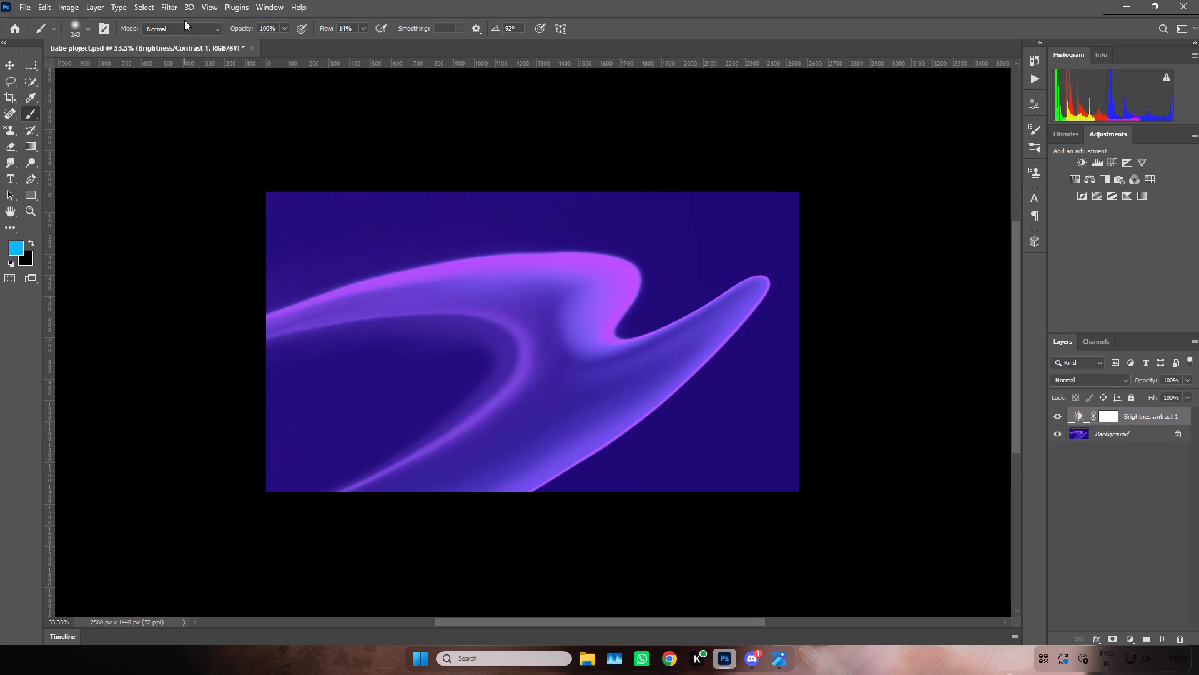
{"action": "key", "text": "ctrl+z"}
{"action": "key", "text": "ctrl+z"}
{"action": "key", "text": "ctrl+z"}
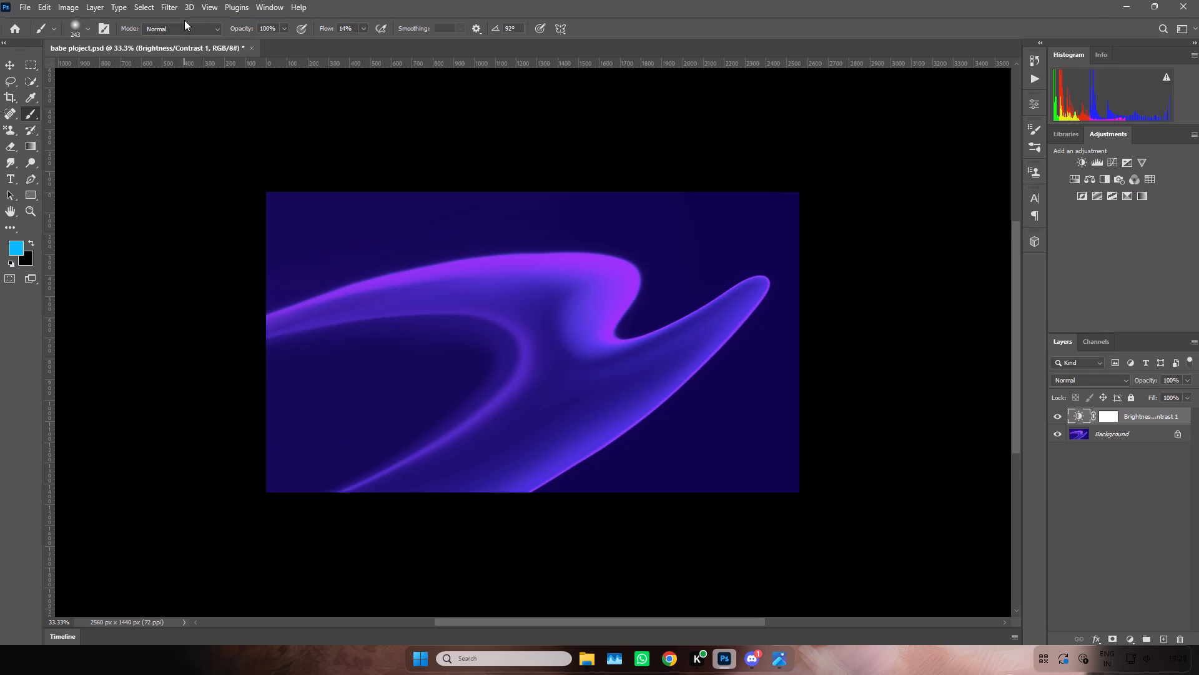
Compare history states with the exported babe ploject.png, and redo to the flattened image with the extended magenta band and no blue glow.
{"action": "key", "text": "ctrl+shift+z"}
{"action": "key", "text": "ctrl+shift+z"}
{"action": "key", "text": "ctrl+shift+z"}
{"action": "key", "text": "ctrl+shift+z"}
{"action": "key", "text": "ctrl+shift+z"}
{"action": "key", "text": "ctrl+shift+z"}
{"action": "key", "text": "ctrl+z"}
{"action": "key", "text": "ctrl+z"}
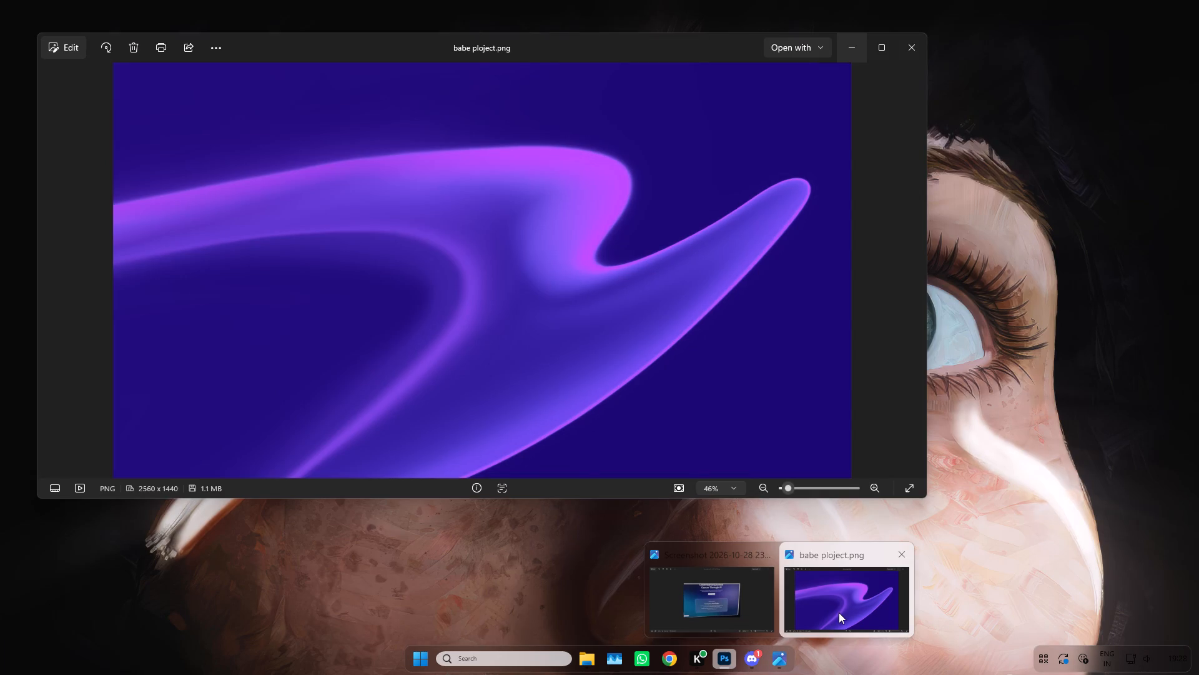
{"action": "key", "text": "ctrl+z"}
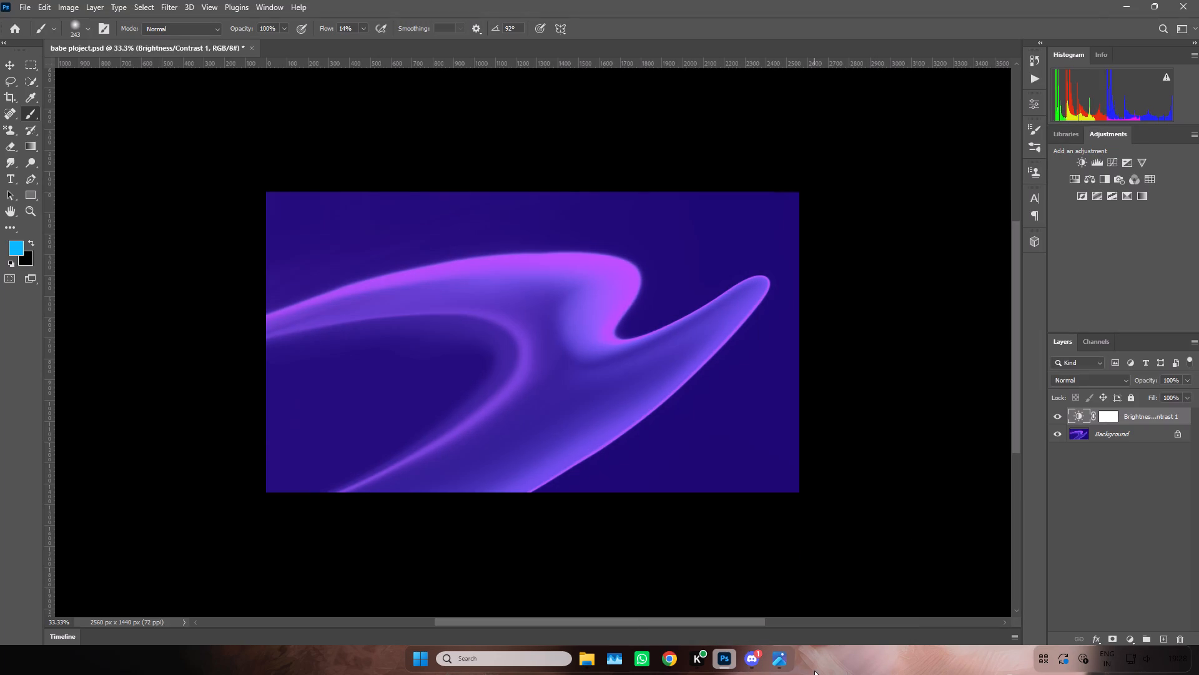
{"action": "key", "text": "ctrl+shift+z"}
{"action": "key", "text": "ctrl+shift+z"}
{"action": "key", "text": "ctrl+z"}
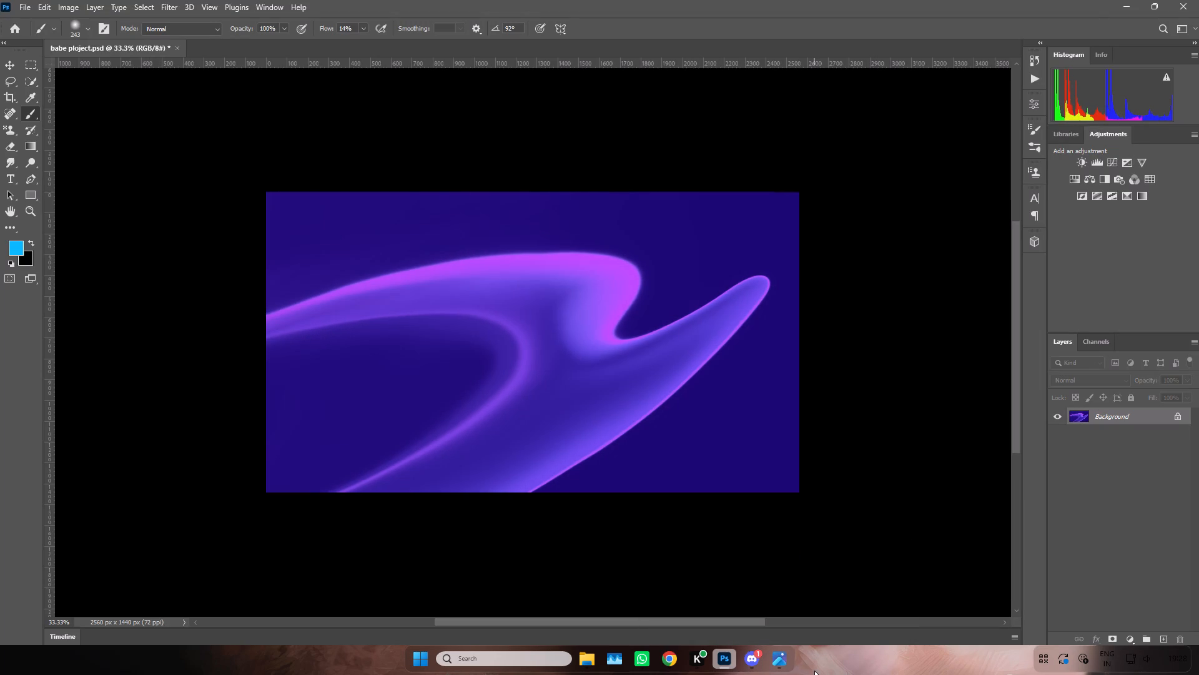
{"action": "key", "text": "ctrl+shift+z"}
{"action": "key", "text": "ctrl+z"}
{"action": "key", "text": "ctrl+shift+z"}
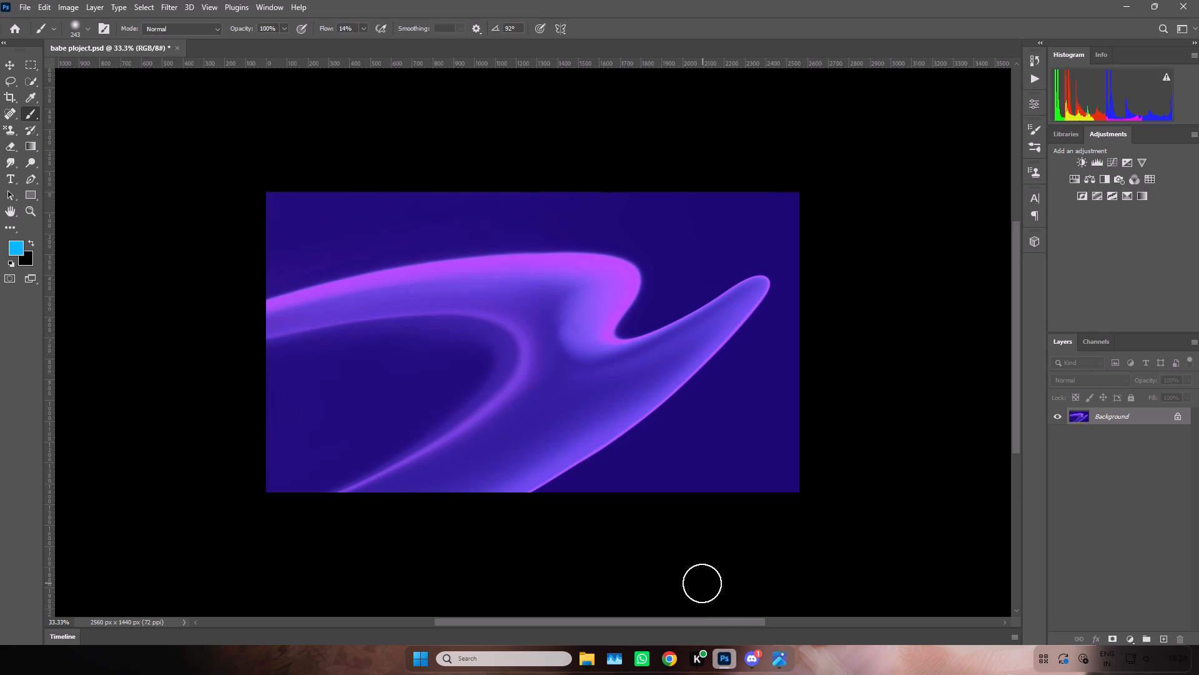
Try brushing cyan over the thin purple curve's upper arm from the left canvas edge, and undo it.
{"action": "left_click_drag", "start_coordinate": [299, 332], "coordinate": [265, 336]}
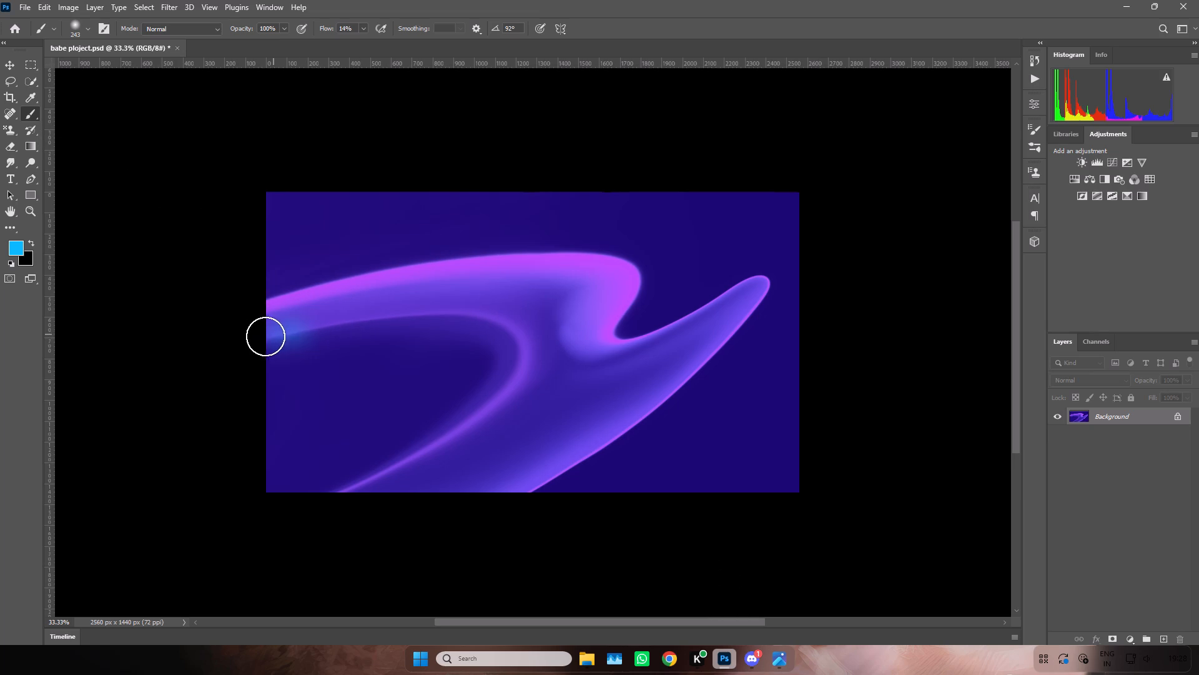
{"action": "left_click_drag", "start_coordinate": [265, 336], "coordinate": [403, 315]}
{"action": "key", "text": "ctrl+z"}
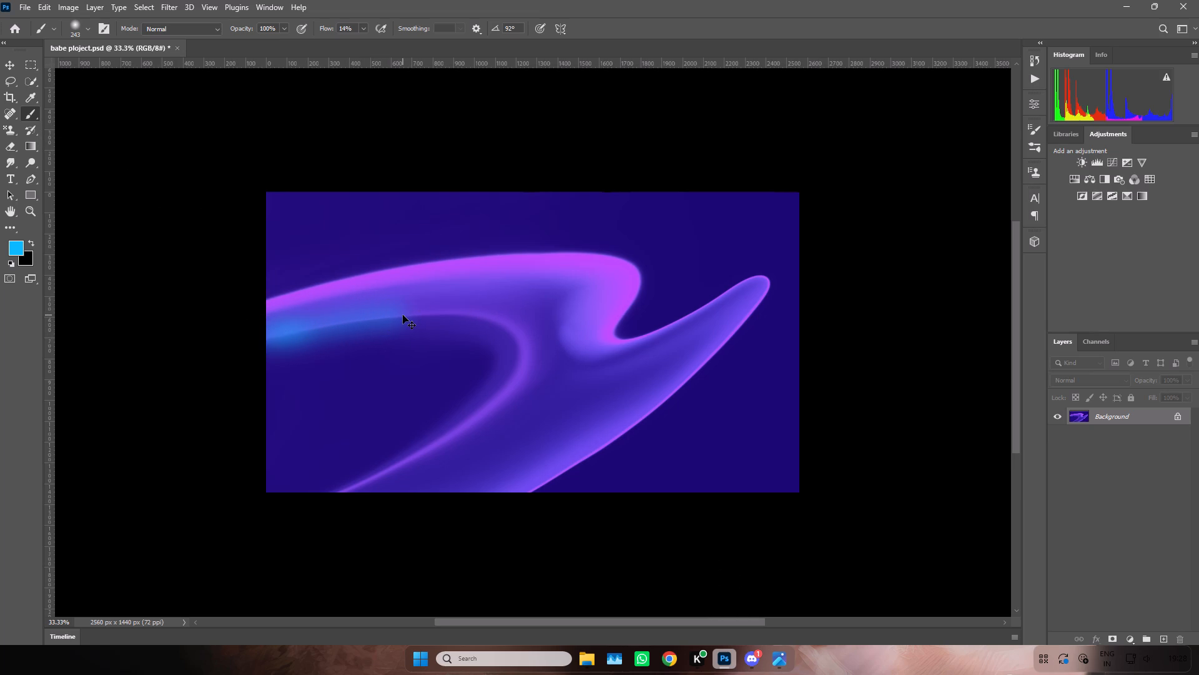
Brush a soft, thick cyan band inside the thin purple curve, along its upper arm, around the bend and down its lower arm.
{"action": "key", "text": "ctrl+equal"}
{"action": "key", "text": "ctrl+equal"}
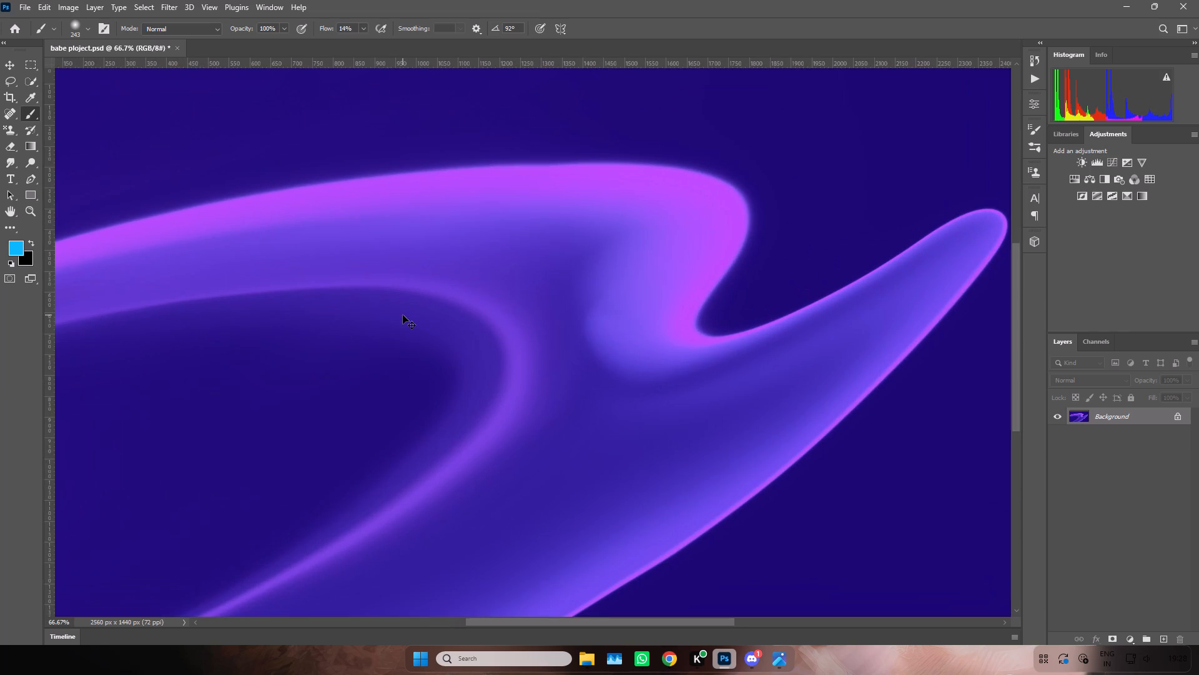
{"action": "key", "text": "space"}
{"action": "key", "text": "space"}
{"action": "key", "text": "space"}
{"action": "key", "text": "space"}
{"action": "key", "text": "space"}
{"action": "key", "text": "space"}
{"action": "key", "text": "space"}
{"action": "key", "text": "space"}
{"action": "key", "text": "space"}
{"action": "key", "text": "space"}
{"action": "key", "text": "space"}
{"action": "key", "text": "space"}
{"action": "key", "text": "space"}
{"action": "key", "text": "space"}
{"action": "key", "text": "space"}
{"action": "key", "text": "space"}
{"action": "key", "text": "space"}
{"action": "key", "text": "space"}
{"action": "key", "text": "space"}
{"action": "key", "text": "space"}
{"action": "left_click_drag", "start_coordinate": [553, 446], "coordinate": [320, 494]}
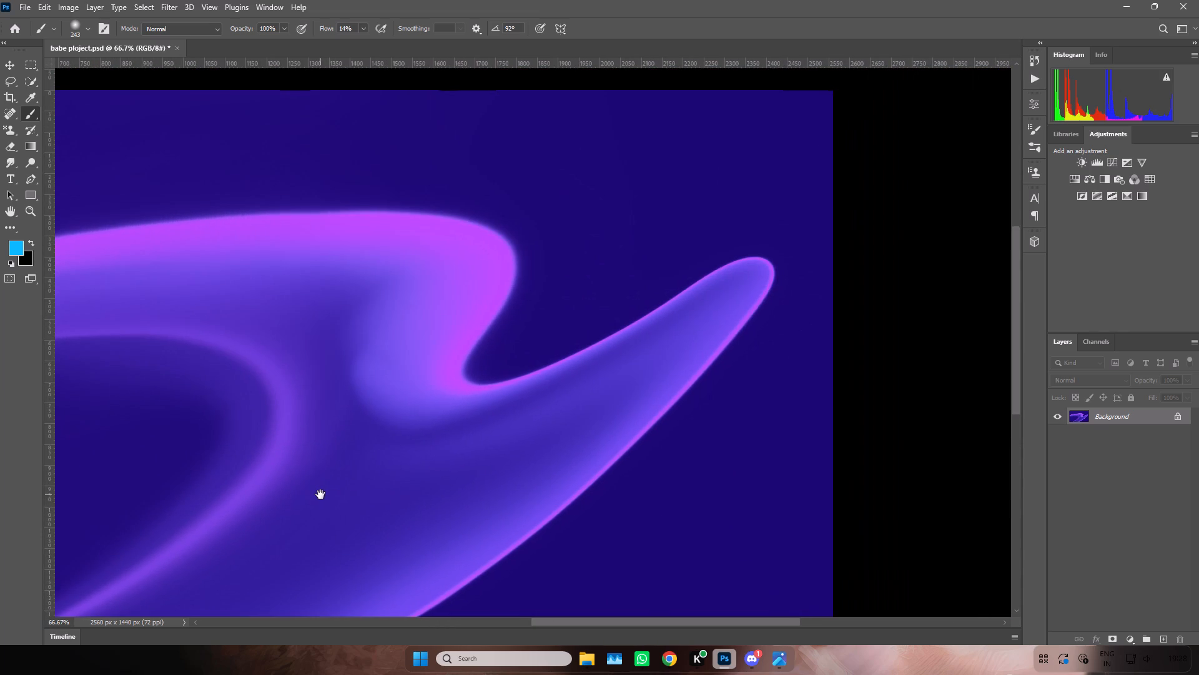
{"action": "left_click_drag", "start_coordinate": [320, 494], "coordinate": [884, 327]}
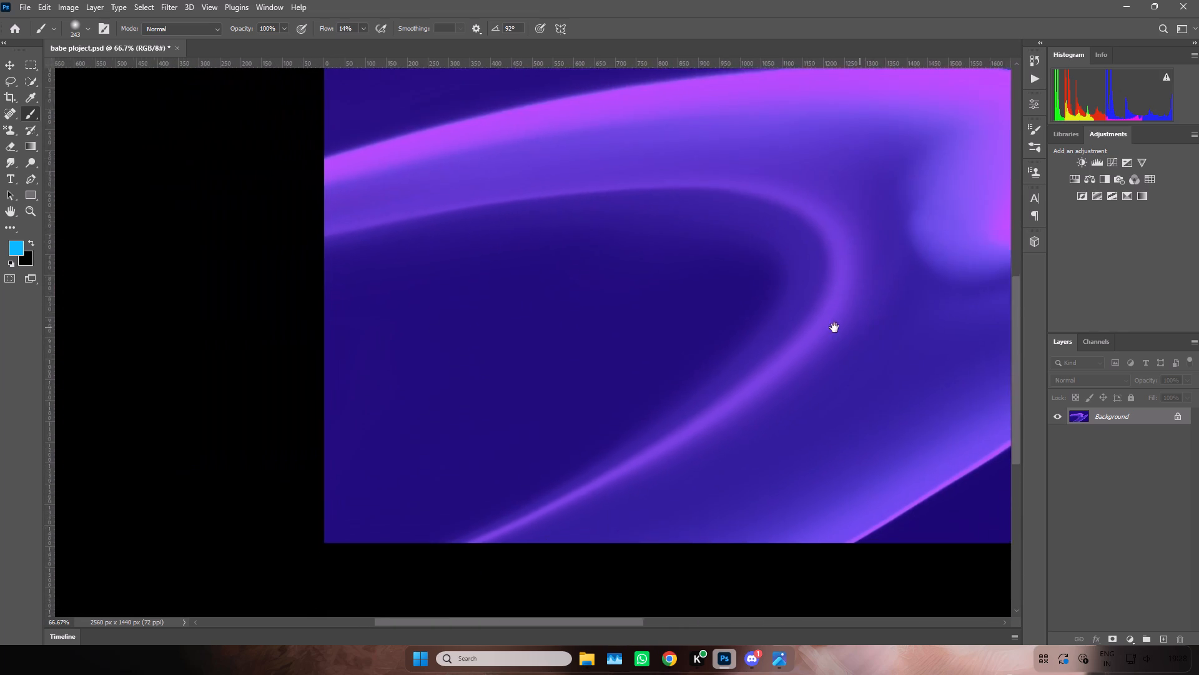
{"action": "key", "text": "space"}
{"action": "key", "text": "space"}
{"action": "key", "text": "space"}
{"action": "left_click_drag", "start_coordinate": [676, 337], "coordinate": [694, 315]}
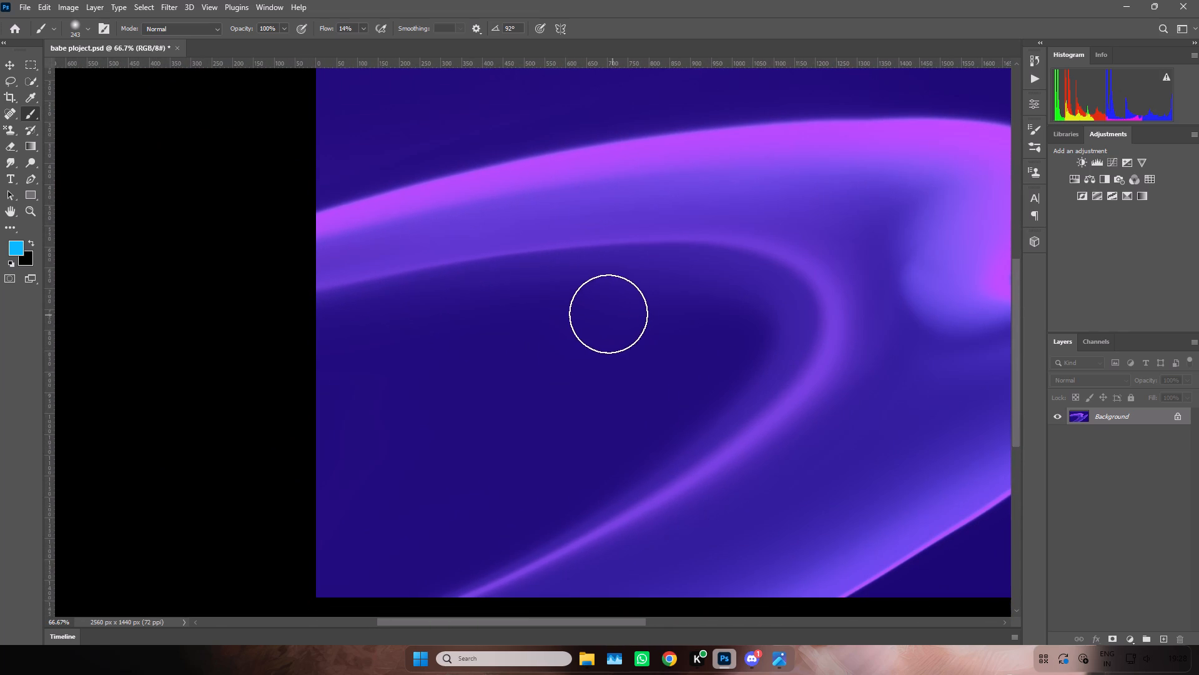
{"action": "left_click_drag", "start_coordinate": [595, 312], "coordinate": [703, 296]}
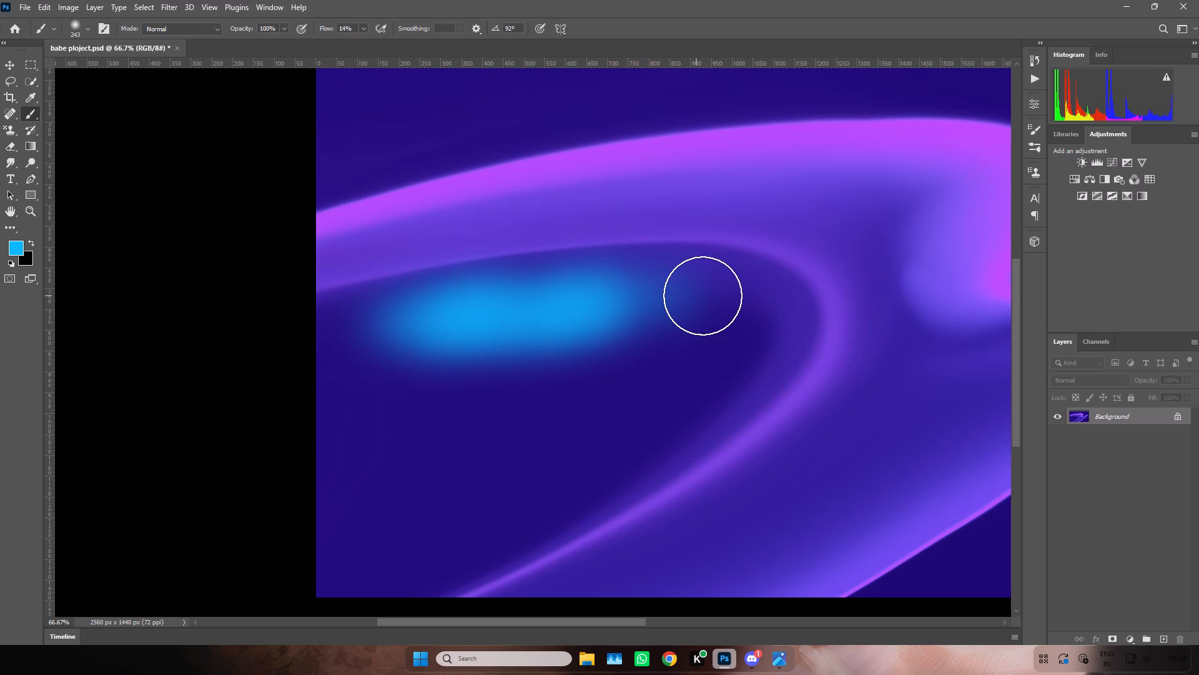
{"action": "left_click_drag", "start_coordinate": [703, 296], "coordinate": [588, 477]}
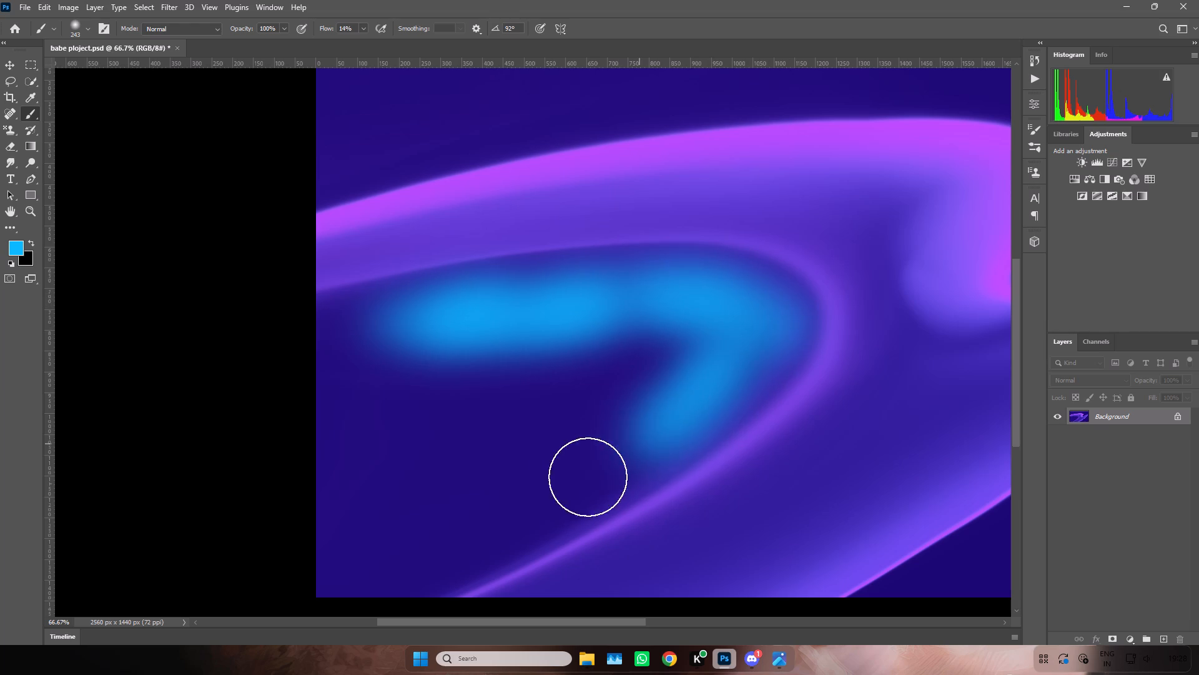
{"action": "left_click_drag", "start_coordinate": [588, 477], "coordinate": [714, 353]}
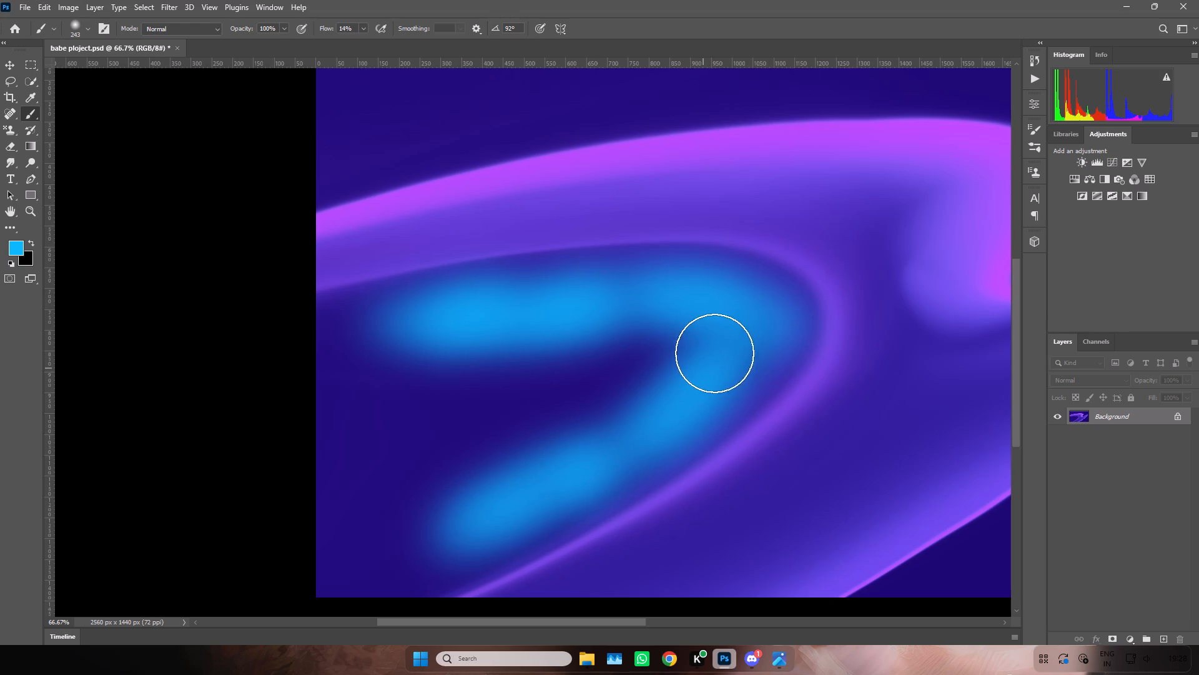
{"action": "left_click_drag", "start_coordinate": [714, 353], "coordinate": [340, 329]}
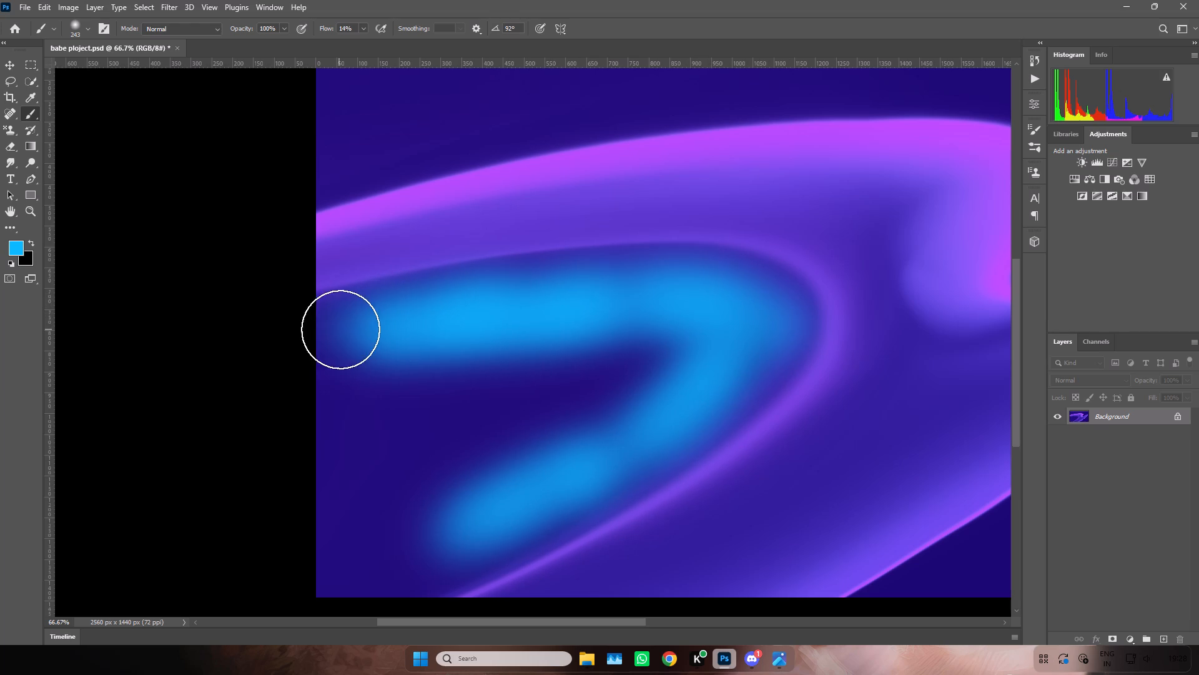
{"action": "left_click_drag", "start_coordinate": [340, 329], "coordinate": [659, 301]}
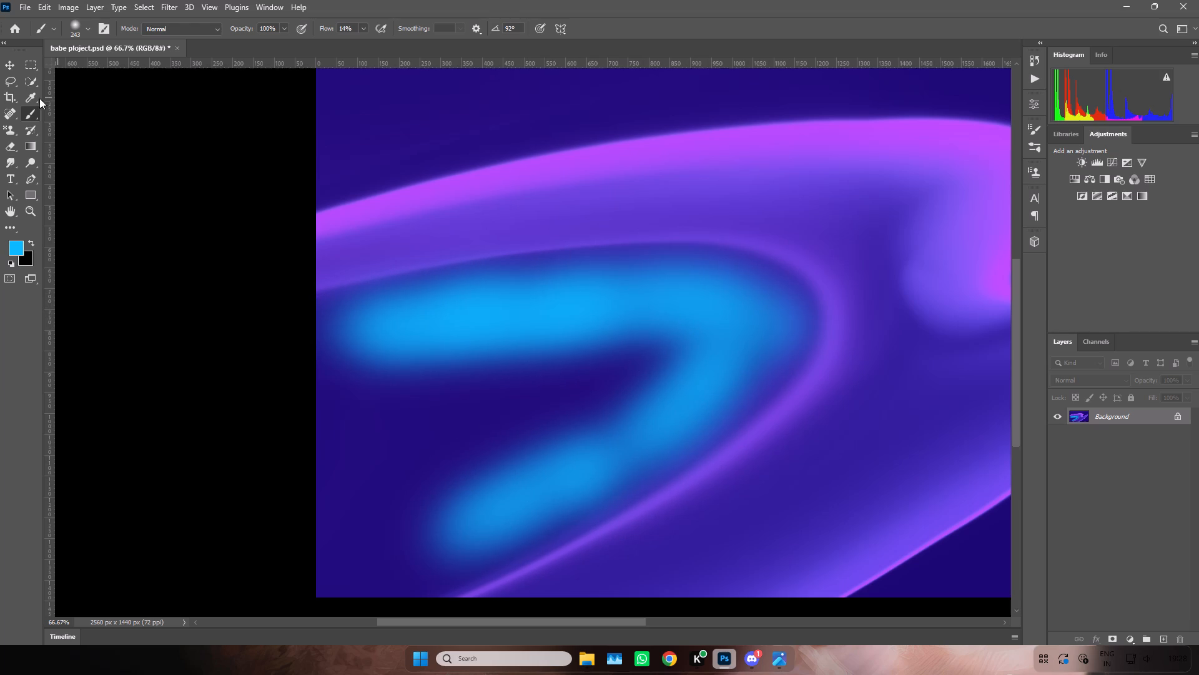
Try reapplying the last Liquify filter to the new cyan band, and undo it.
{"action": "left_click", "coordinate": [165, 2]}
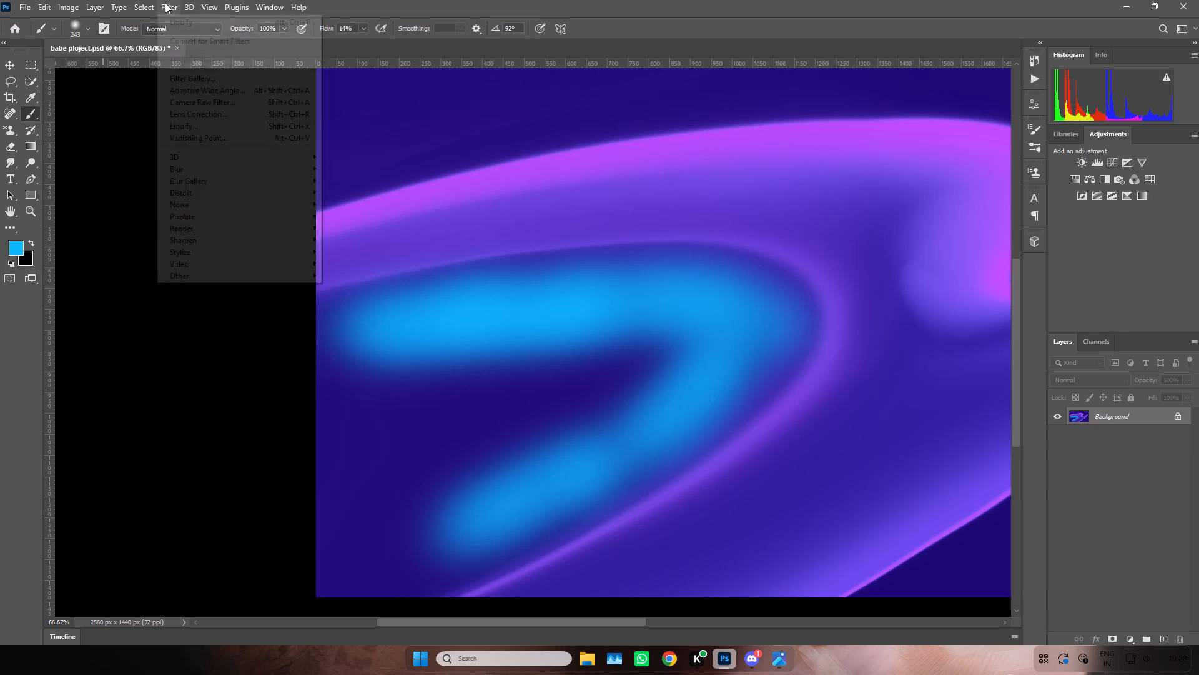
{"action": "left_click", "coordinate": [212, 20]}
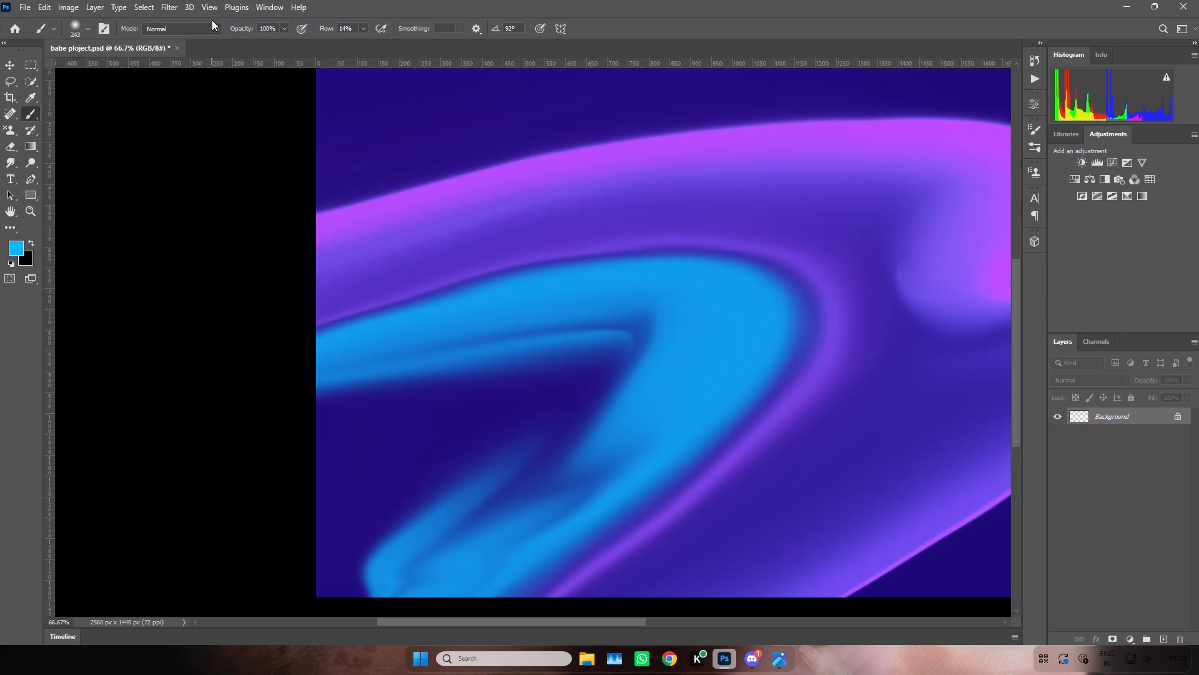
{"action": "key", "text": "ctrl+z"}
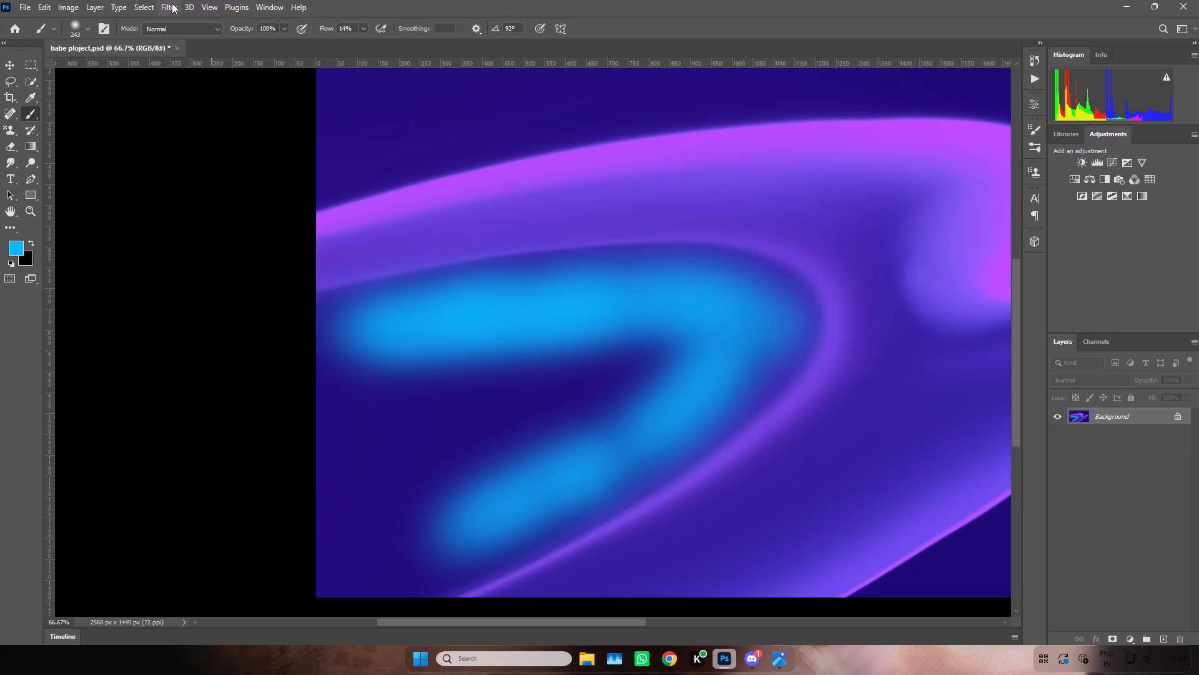
Open Liquify and, with a 418 brush, warp the left part of the cyan band's upper arm upward into a thinner arc.
{"action": "left_click", "coordinate": [167, 3]}
{"action": "double_click", "coordinate": [205, 129]}
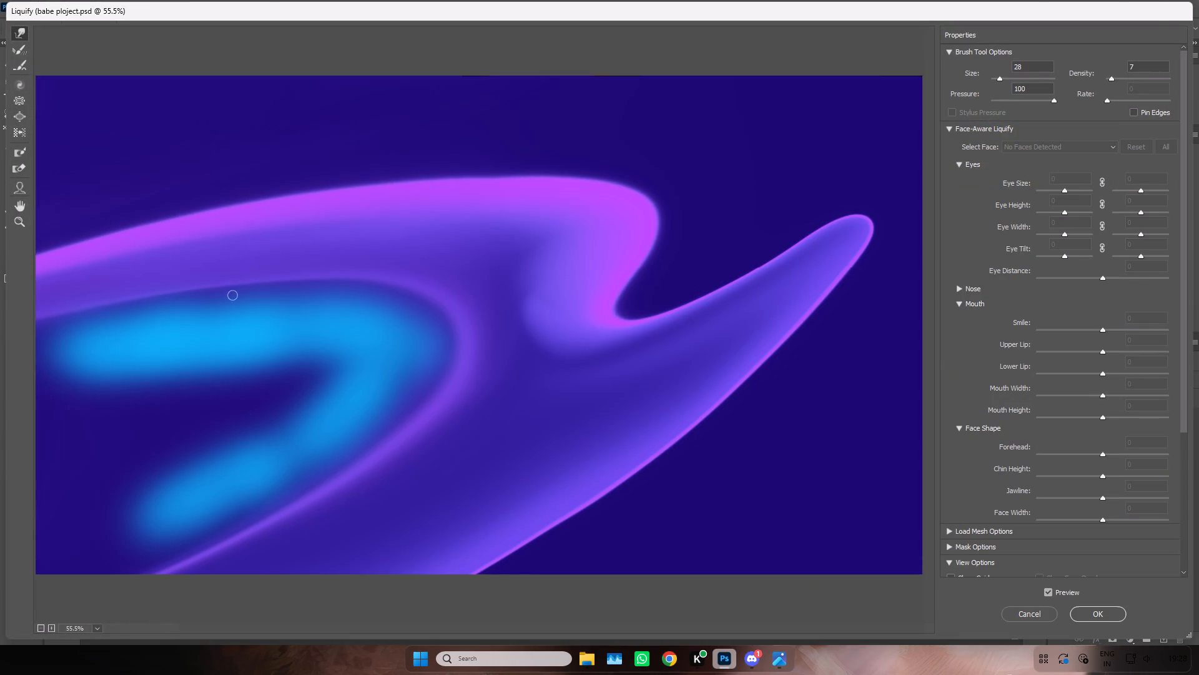
{"action": "double_click", "coordinate": [1023, 80]}
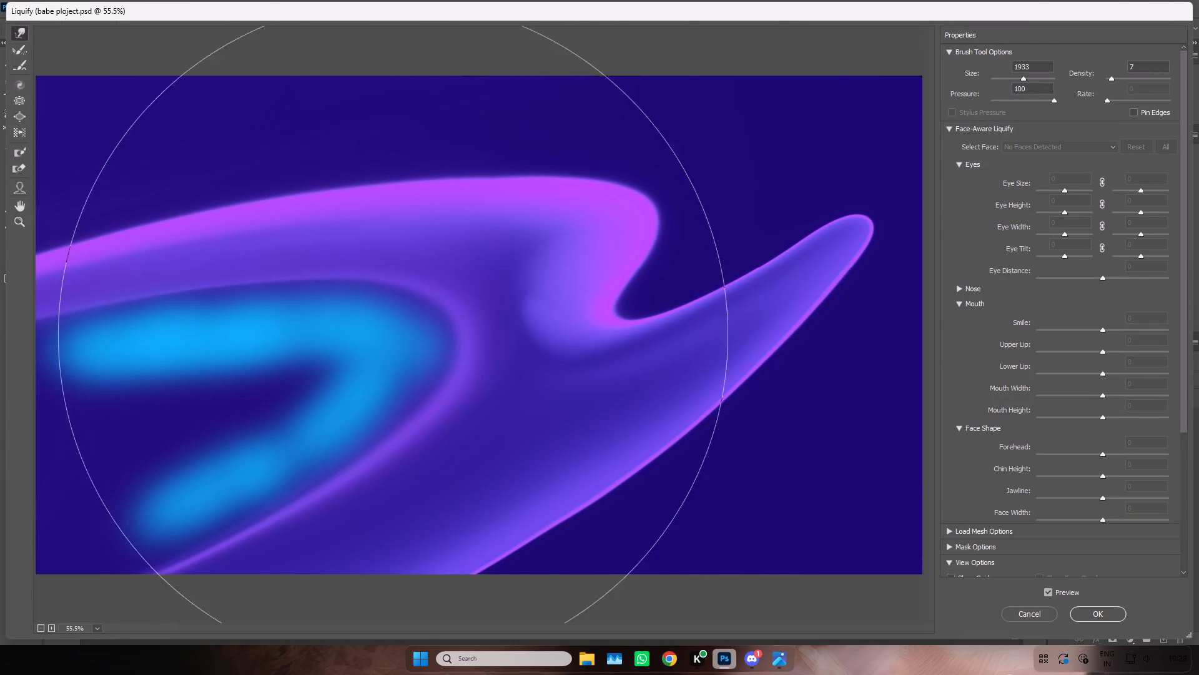
{"action": "left_click", "coordinate": [1010, 80]}
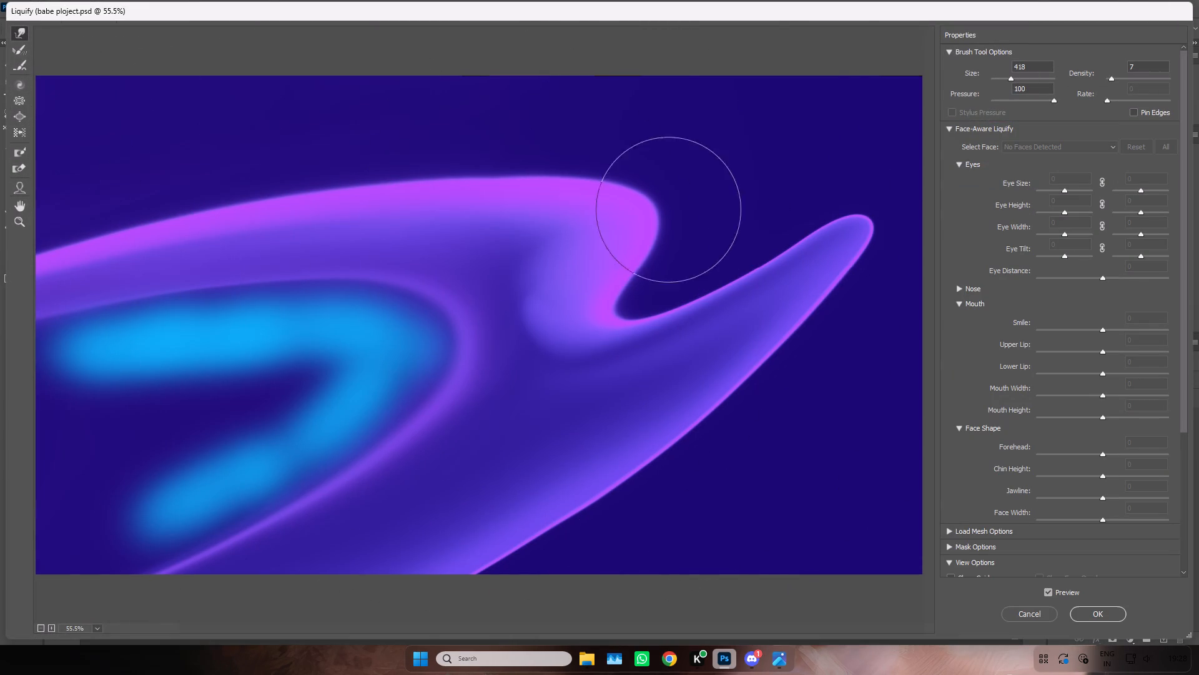
{"action": "left_click_drag", "start_coordinate": [207, 401], "coordinate": [197, 385]}
{"action": "left_click_drag", "start_coordinate": [194, 399], "coordinate": [176, 377]}
{"action": "left_click_drag", "start_coordinate": [170, 401], "coordinate": [142, 378]}
{"action": "left_click_drag", "start_coordinate": [142, 399], "coordinate": [112, 374]}
{"action": "left_click_drag", "start_coordinate": [119, 393], "coordinate": [111, 383]}
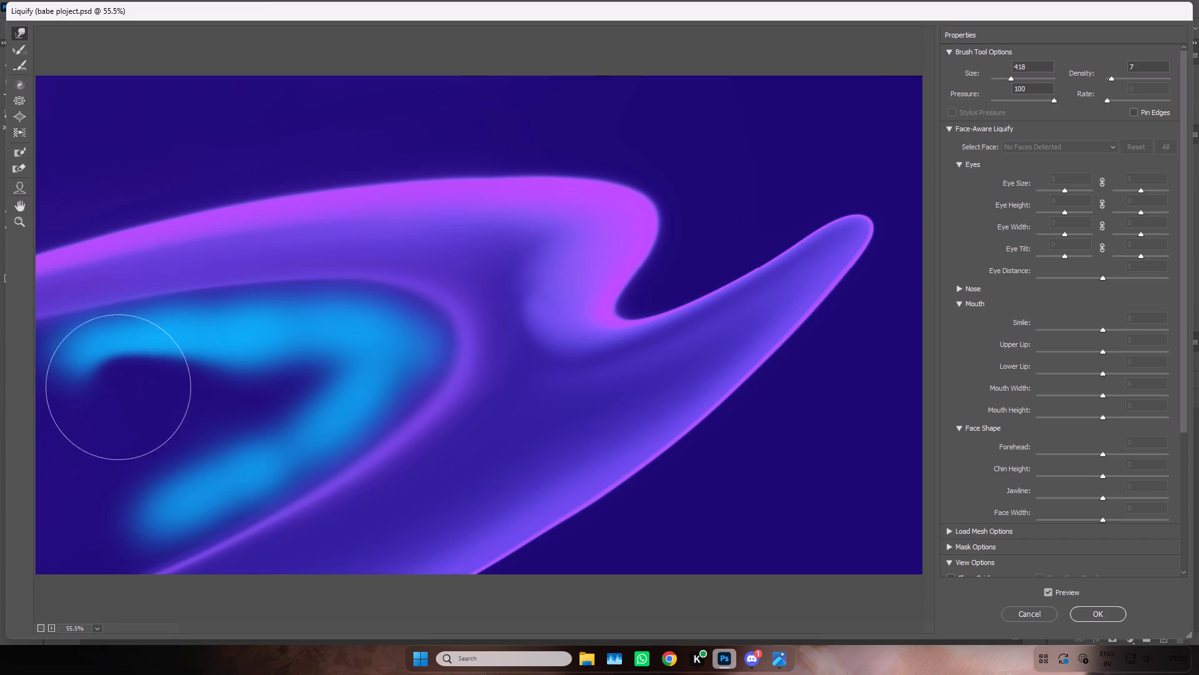
{"action": "left_click_drag", "start_coordinate": [184, 415], "coordinate": [185, 369]}
{"action": "left_click_drag", "start_coordinate": [187, 395], "coordinate": [187, 367]}
{"action": "left_click_drag", "start_coordinate": [172, 389], "coordinate": [134, 367]}
{"action": "left_click_drag", "start_coordinate": [120, 396], "coordinate": [86, 378]}
{"action": "left_click_drag", "start_coordinate": [90, 396], "coordinate": [54, 392]}
{"action": "left_click_drag", "start_coordinate": [73, 393], "coordinate": [56, 404]}
{"action": "left_click_drag", "start_coordinate": [205, 404], "coordinate": [204, 382]}
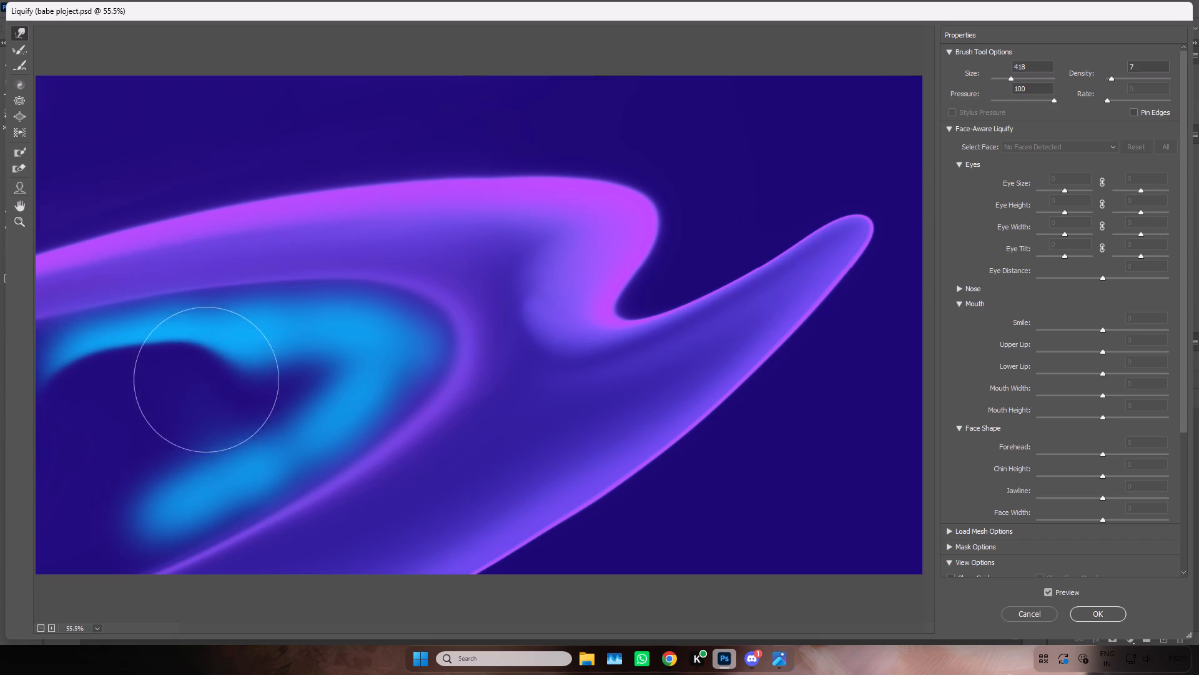
Push the inner edge of the cyan band's upper arm and bend outward to form a smooth, rounded curve.
{"action": "left_click_drag", "start_coordinate": [218, 402], "coordinate": [226, 370]}
{"action": "left_click_drag", "start_coordinate": [222, 390], "coordinate": [238, 356]}
{"action": "left_click_drag", "start_coordinate": [239, 375], "coordinate": [260, 349]}
{"action": "left_click_drag", "start_coordinate": [263, 378], "coordinate": [301, 336]}
{"action": "left_click_drag", "start_coordinate": [300, 355], "coordinate": [324, 344]}
{"action": "left_click_drag", "start_coordinate": [307, 362], "coordinate": [338, 351]}
{"action": "left_click_drag", "start_coordinate": [317, 366], "coordinate": [358, 353]}
{"action": "left_click_drag", "start_coordinate": [342, 367], "coordinate": [362, 359]}
{"action": "left_click_drag", "start_coordinate": [348, 366], "coordinate": [358, 363]}
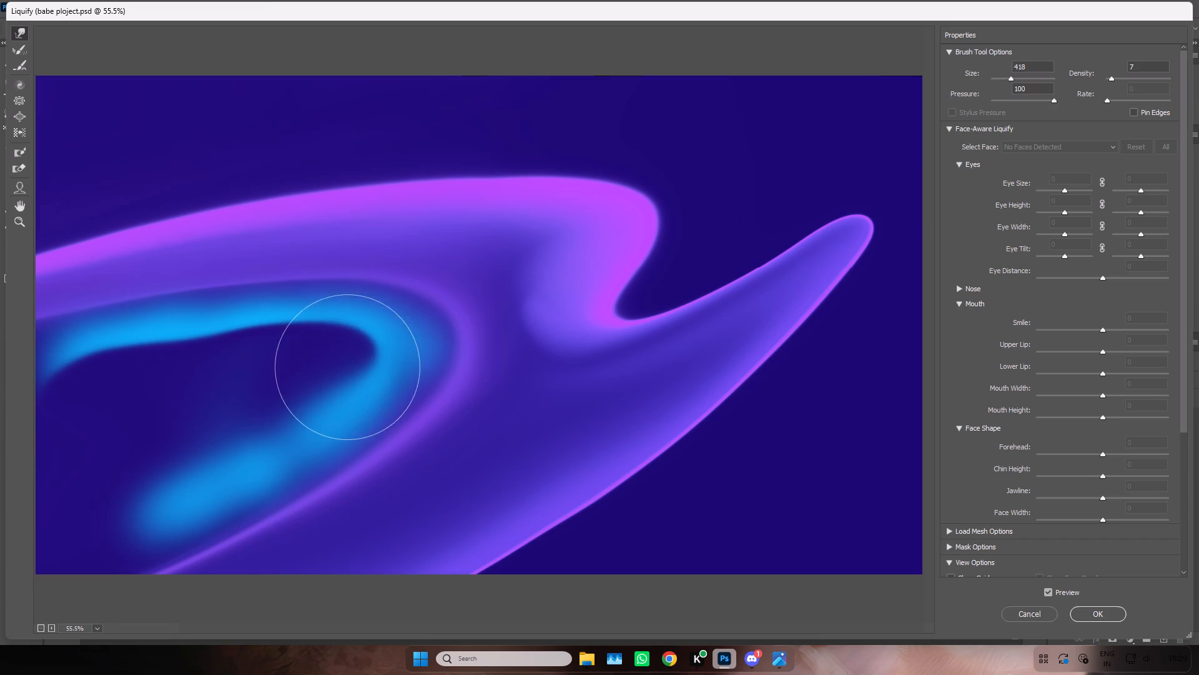
Push the inner edge of the cyan band's lower arm down and outward, stretching its tip toward the canvas's lower-left corner.
{"action": "left_click_drag", "start_coordinate": [358, 363], "coordinate": [348, 377]}
{"action": "left_click_drag", "start_coordinate": [347, 379], "coordinate": [339, 387]}
{"action": "left_click_drag", "start_coordinate": [332, 392], "coordinate": [311, 408]}
{"action": "left_click_drag", "start_coordinate": [330, 392], "coordinate": [284, 416]}
{"action": "left_click_drag", "start_coordinate": [287, 413], "coordinate": [246, 431]}
{"action": "left_click_drag", "start_coordinate": [264, 414], "coordinate": [234, 438]}
{"action": "left_click_drag", "start_coordinate": [246, 421], "coordinate": [220, 454]}
{"action": "left_click_drag", "start_coordinate": [230, 422], "coordinate": [192, 456]}
{"action": "left_click_drag", "start_coordinate": [206, 426], "coordinate": [148, 459]}
{"action": "left_click_drag", "start_coordinate": [177, 431], "coordinate": [131, 475]}
{"action": "left_click_drag", "start_coordinate": [182, 447], "coordinate": [177, 451]}
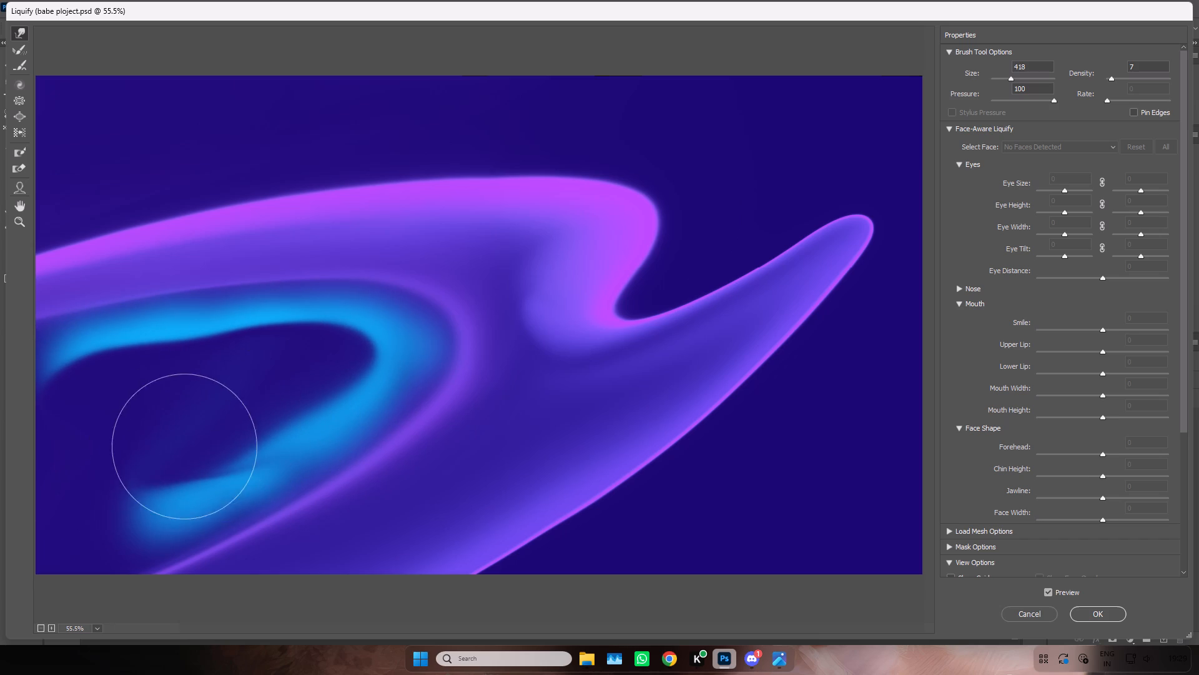
{"action": "left_click_drag", "start_coordinate": [177, 451], "coordinate": [96, 497]}
{"action": "left_click_drag", "start_coordinate": [171, 454], "coordinate": [121, 497]}
{"action": "left_click_drag", "start_coordinate": [173, 462], "coordinate": [107, 502]}
{"action": "left_click_drag", "start_coordinate": [132, 469], "coordinate": [47, 514]}
{"action": "left_click_drag", "start_coordinate": [120, 492], "coordinate": [56, 527]}
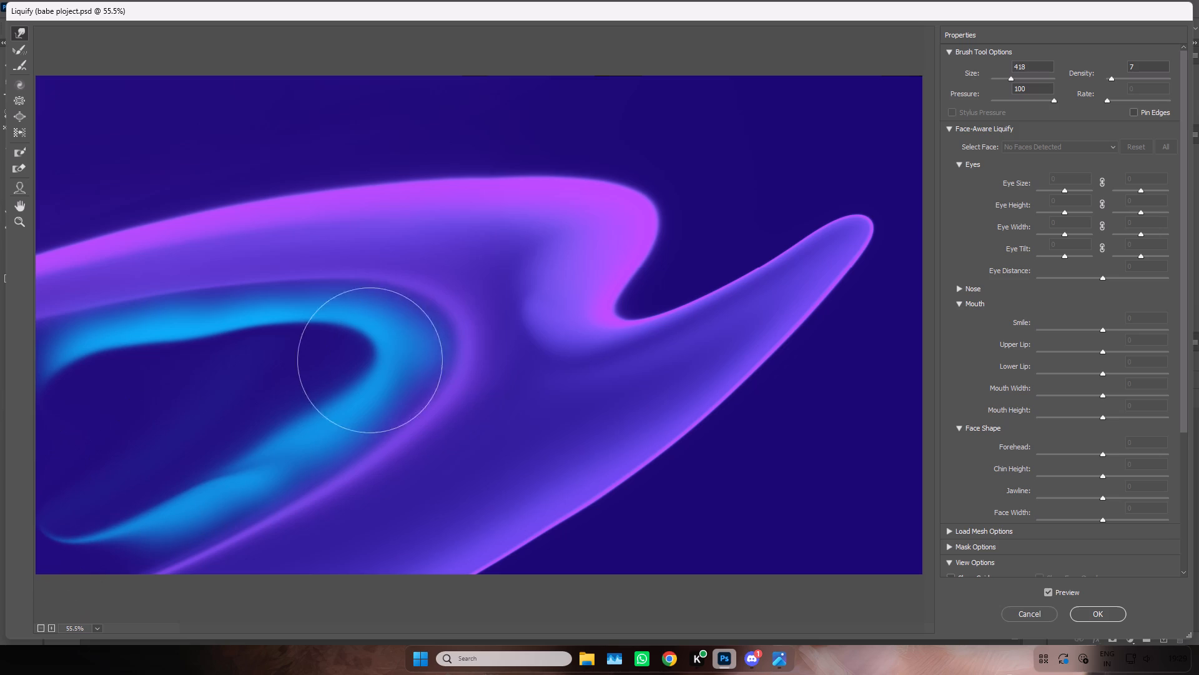
Sweep both arms of the cyan band outward so they run off the left side of the canvas.
{"action": "left_click_drag", "start_coordinate": [319, 357], "coordinate": [11, 383]}
{"action": "left_click_drag", "start_coordinate": [216, 342], "coordinate": [0, 385]}
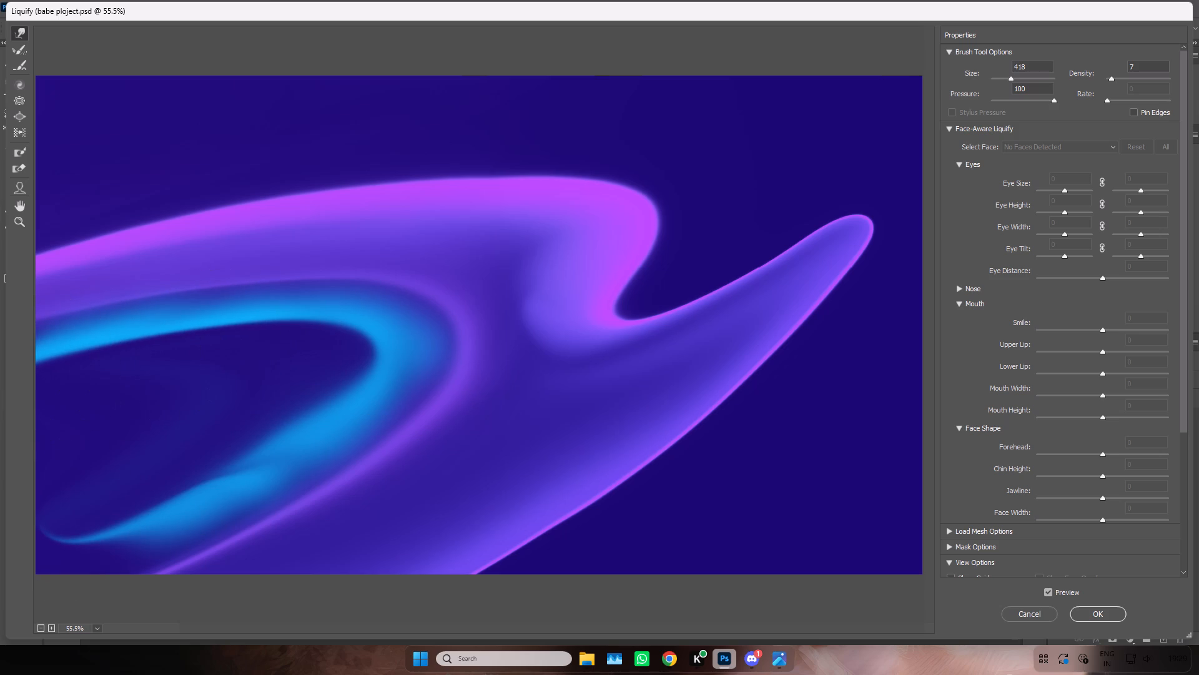
{"action": "left_click_drag", "start_coordinate": [0, 385], "coordinate": [0, 387]}
{"action": "key", "text": "ctrl+minus"}
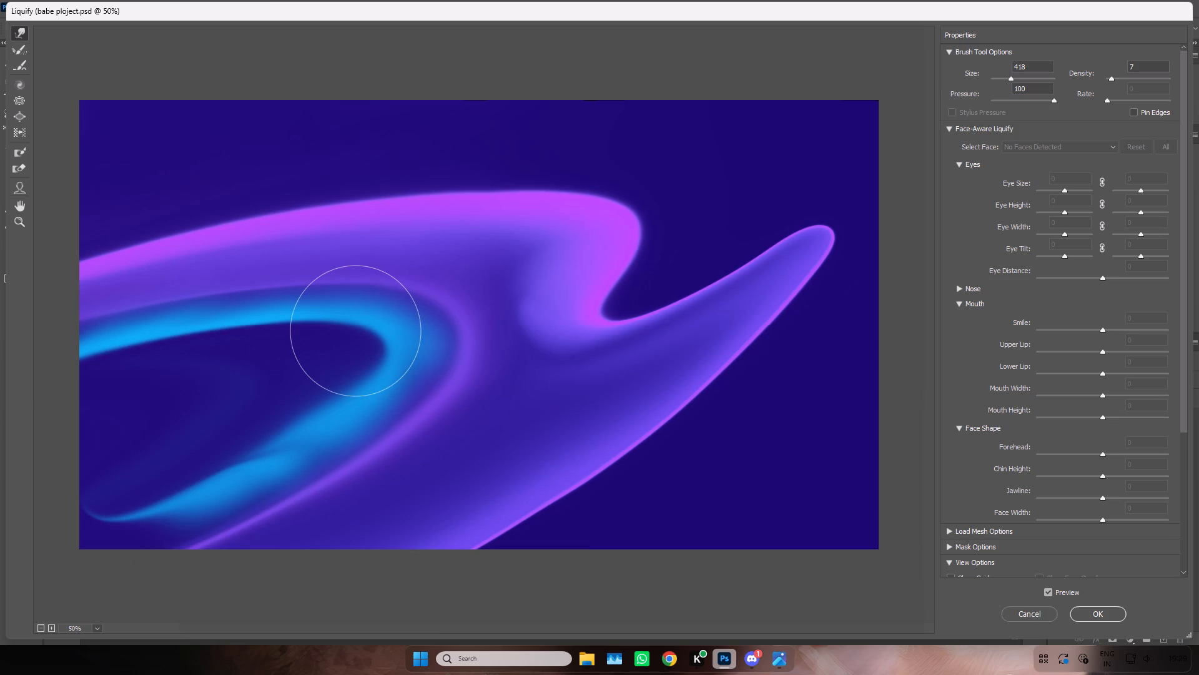
{"action": "left_click_drag", "start_coordinate": [330, 361], "coordinate": [41, 554]}
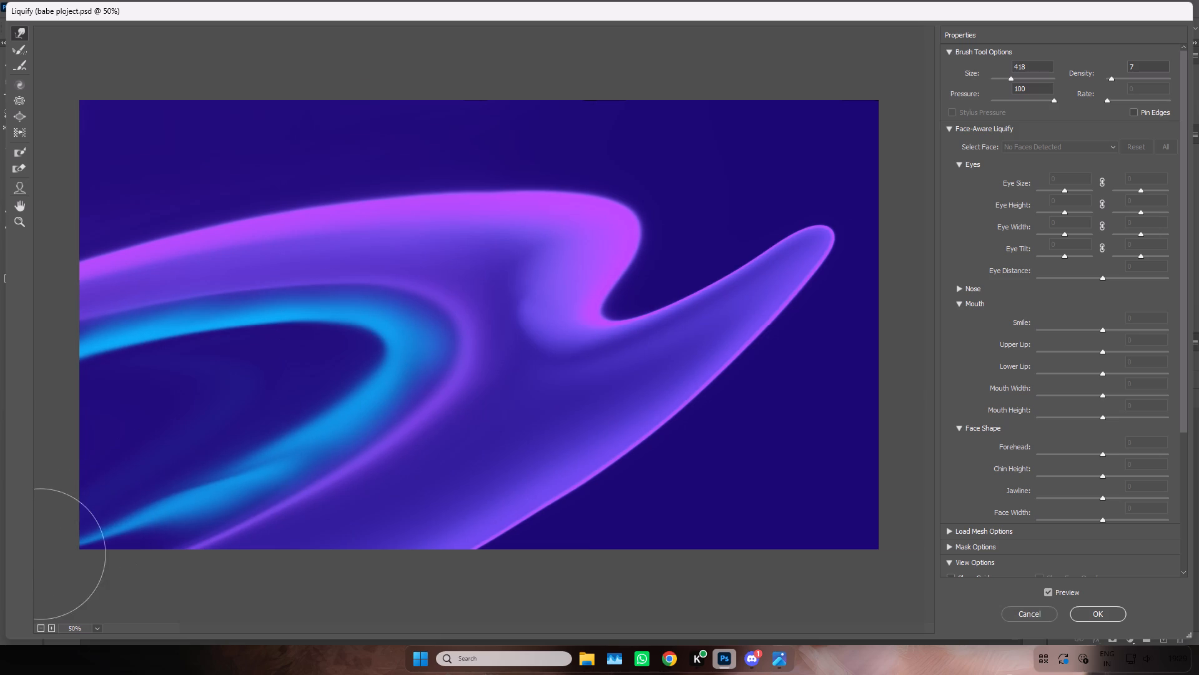
{"action": "left_click_drag", "start_coordinate": [41, 554], "coordinate": [40, 554]}
{"action": "left_click_drag", "start_coordinate": [288, 415], "coordinate": [25, 576]}
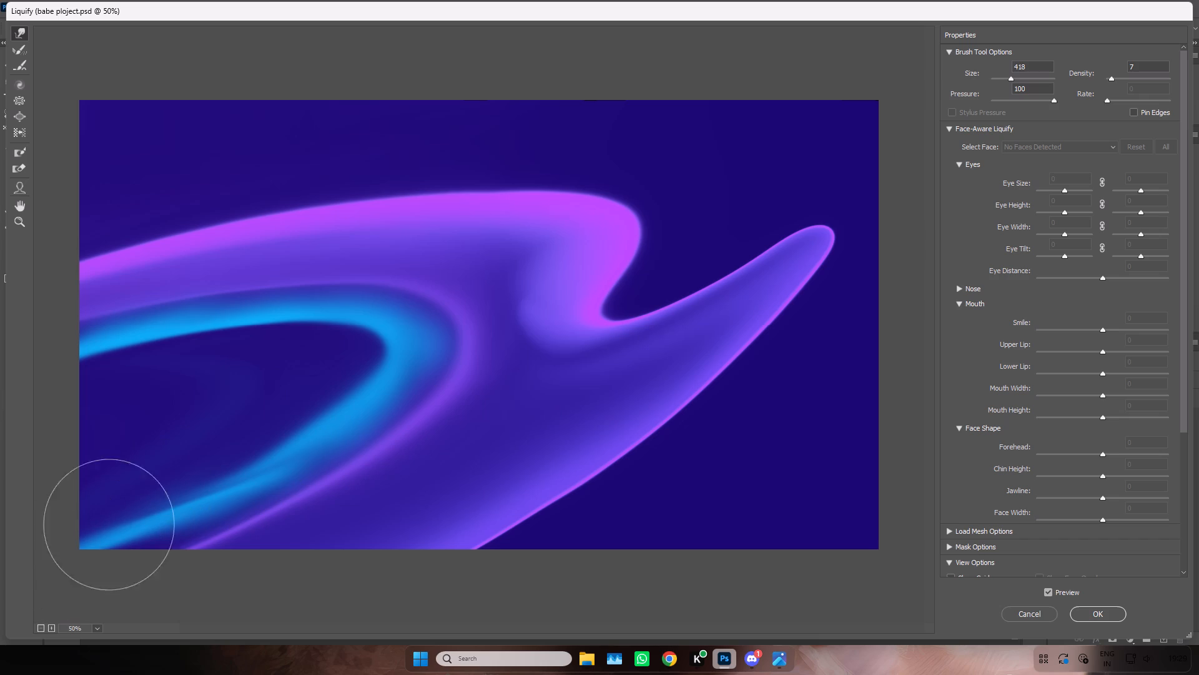
Smear the faint streaks in the dark area inside the cyan curve off the left canvas edge, evening out the interior.
{"action": "left_click_drag", "start_coordinate": [297, 387], "coordinate": [40, 512]}
{"action": "left_click_drag", "start_coordinate": [241, 397], "coordinate": [34, 467]}
{"action": "left_click_drag", "start_coordinate": [231, 389], "coordinate": [34, 454]}
{"action": "left_click_drag", "start_coordinate": [234, 380], "coordinate": [38, 437]}
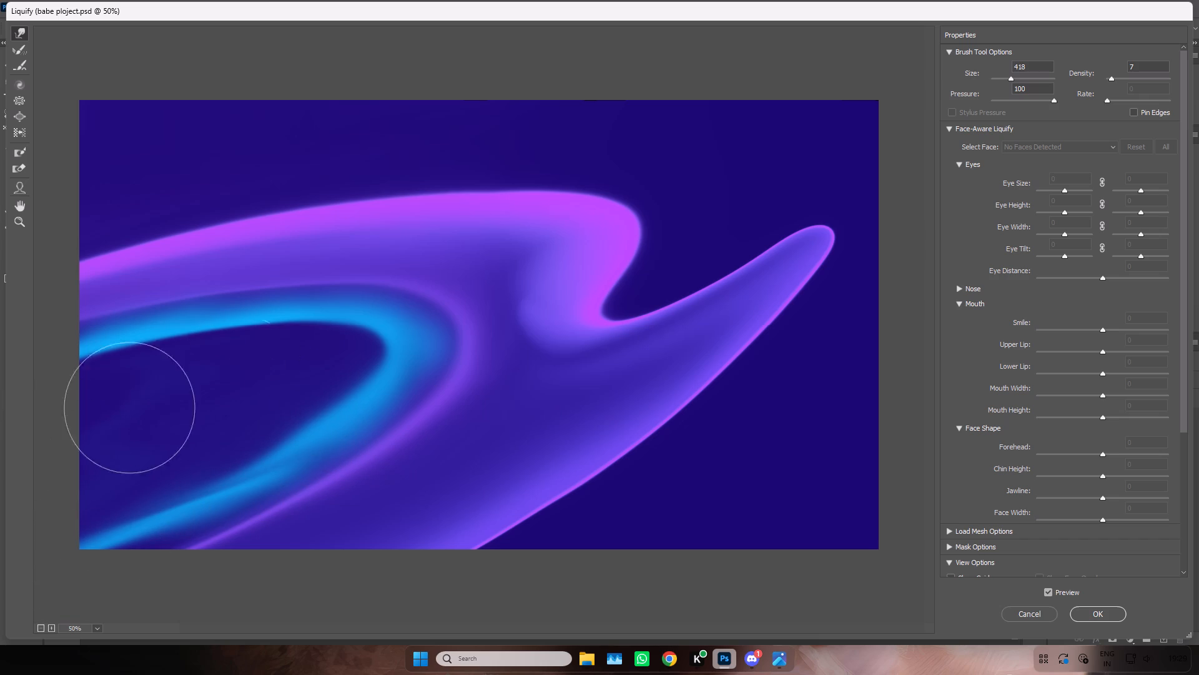
{"action": "left_click_drag", "start_coordinate": [38, 437], "coordinate": [6, 464]}
{"action": "left_click_drag", "start_coordinate": [248, 361], "coordinate": [6, 477]}
{"action": "left_click_drag", "start_coordinate": [275, 367], "coordinate": [31, 453]}
{"action": "left_click_drag", "start_coordinate": [214, 391], "coordinate": [71, 479]}
{"action": "left_click_drag", "start_coordinate": [273, 394], "coordinate": [54, 495]}
{"action": "left_click_drag", "start_coordinate": [162, 441], "coordinate": [18, 532]}
{"action": "left_click_drag", "start_coordinate": [182, 446], "coordinate": [26, 539]}
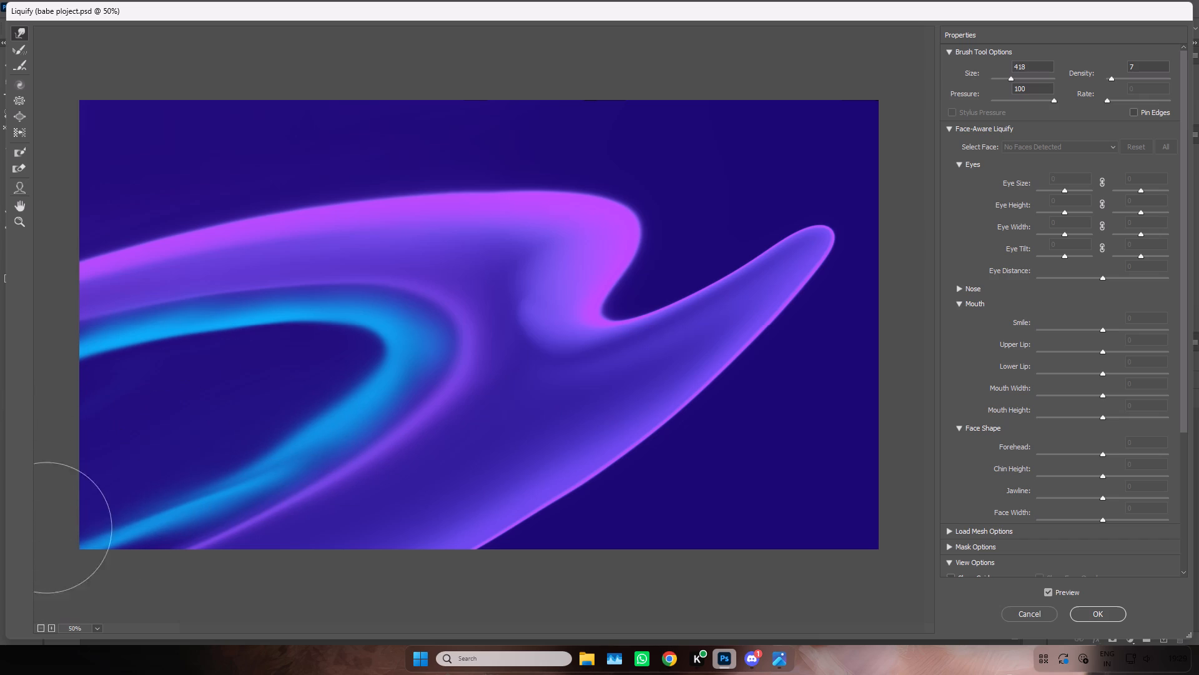
{"action": "left_click_drag", "start_coordinate": [26, 539], "coordinate": [32, 534]}
{"action": "left_click_drag", "start_coordinate": [152, 453], "coordinate": [12, 508]}
{"action": "left_click_drag", "start_coordinate": [212, 381], "coordinate": [0, 454]}
{"action": "left_click_drag", "start_coordinate": [266, 380], "coordinate": [42, 461]}
{"action": "left_click_drag", "start_coordinate": [177, 402], "coordinate": [1, 475]}
{"action": "left_click_drag", "start_coordinate": [277, 391], "coordinate": [84, 459]}
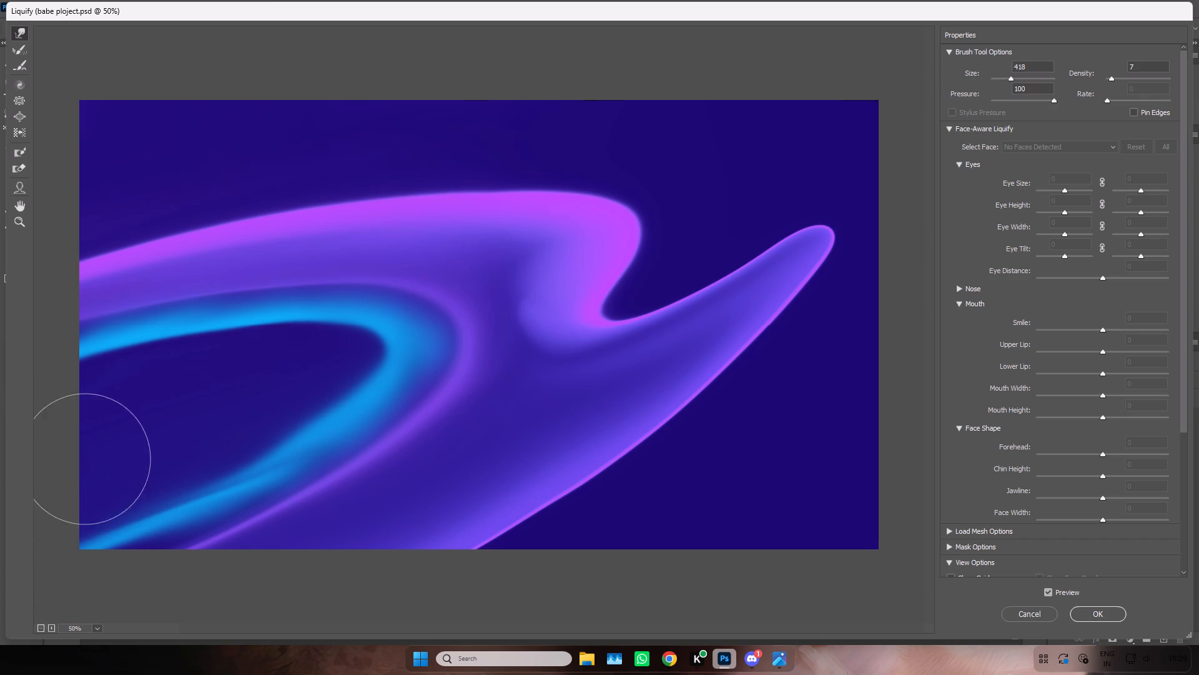
Warp the inner edges of the cyan band's lower and upper arms outward to thin and smooth the band.
{"action": "left_click_drag", "start_coordinate": [328, 372], "coordinate": [64, 560]}
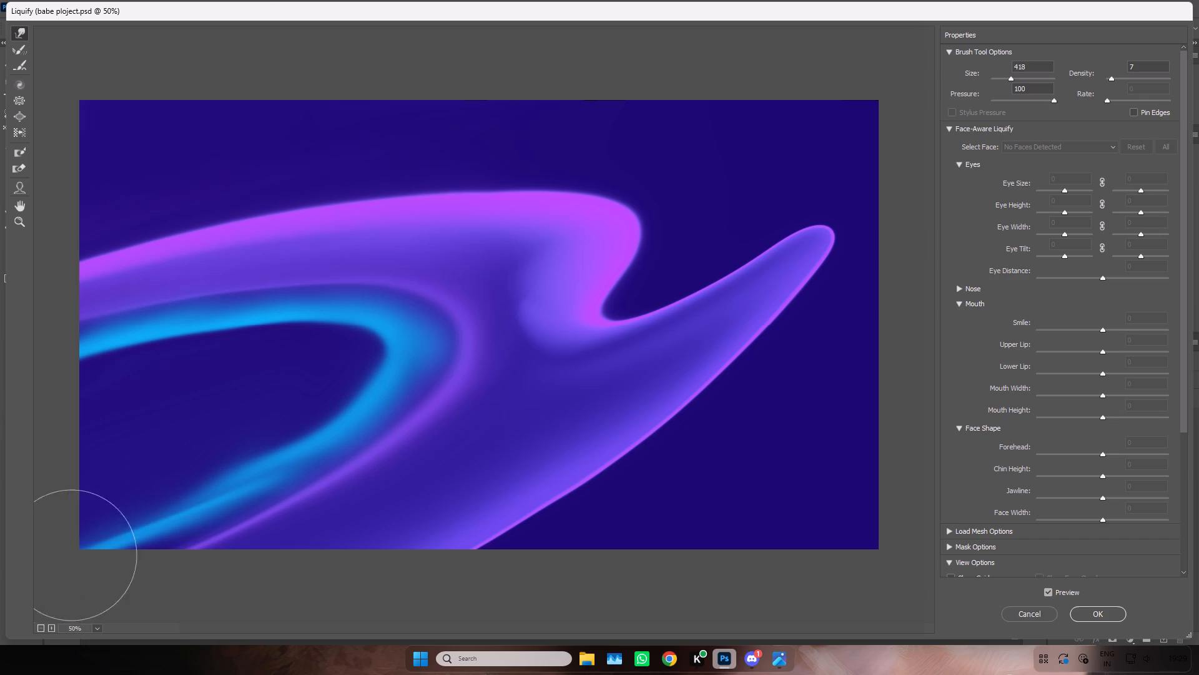
{"action": "left_click_drag", "start_coordinate": [64, 560], "coordinate": [45, 569]}
{"action": "left_click_drag", "start_coordinate": [289, 431], "coordinate": [56, 563]}
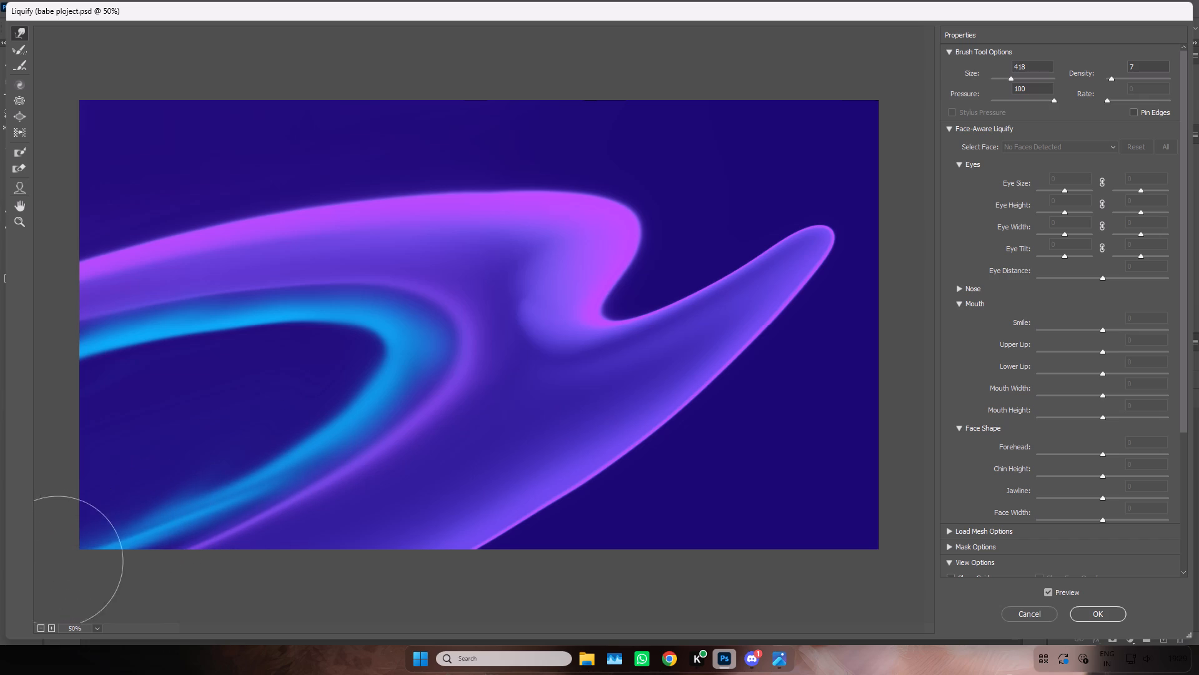
{"action": "left_click_drag", "start_coordinate": [326, 368], "coordinate": [11, 366]}
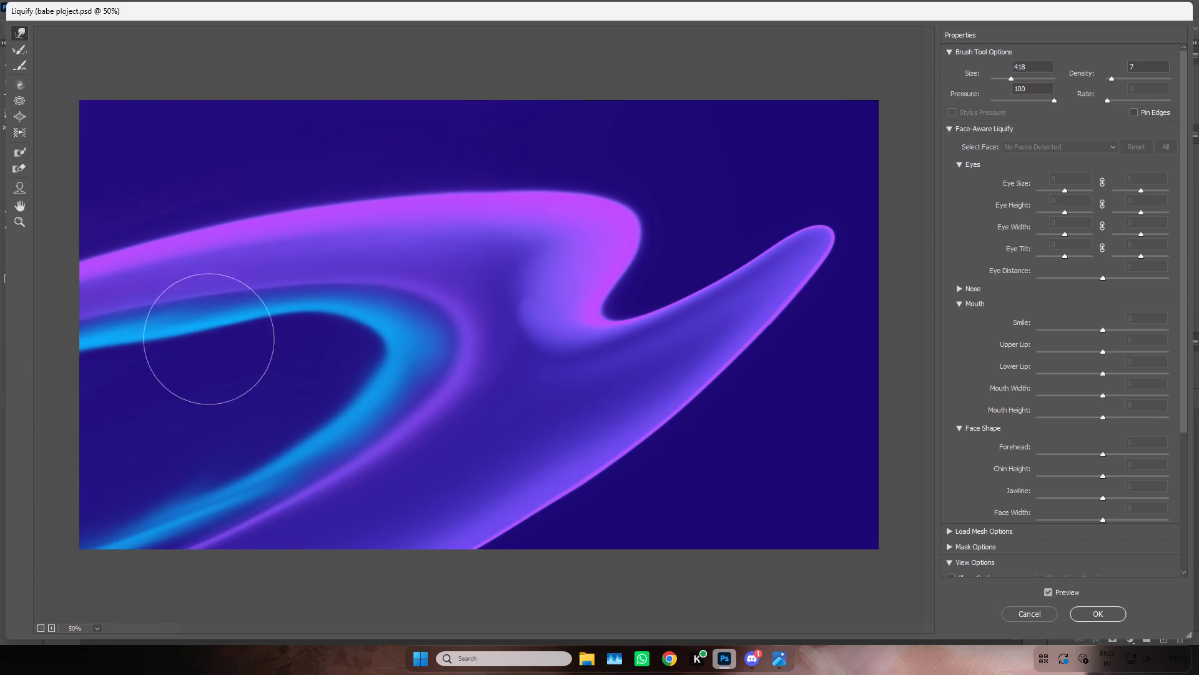
{"action": "left_click_drag", "start_coordinate": [304, 321], "coordinate": [31, 371]}
{"action": "left_click_drag", "start_coordinate": [175, 329], "coordinate": [163, 332]}
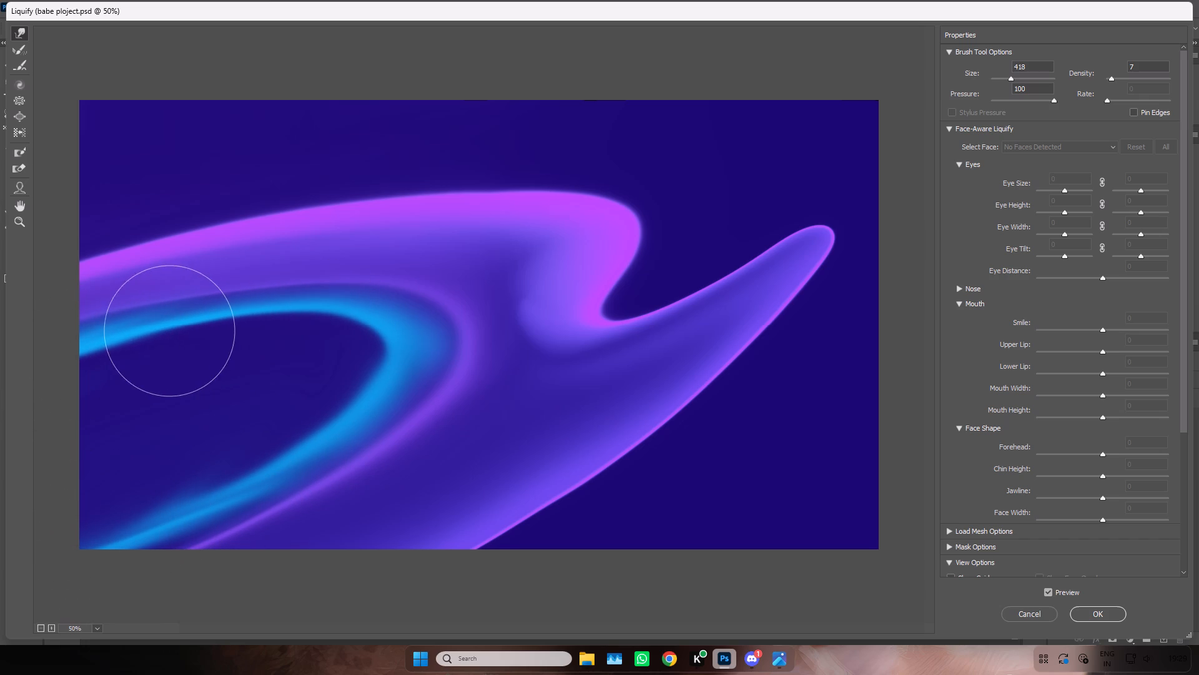
{"action": "left_click_drag", "start_coordinate": [163, 332], "coordinate": [33, 381]}
{"action": "left_click_drag", "start_coordinate": [304, 347], "coordinate": [299, 421]}
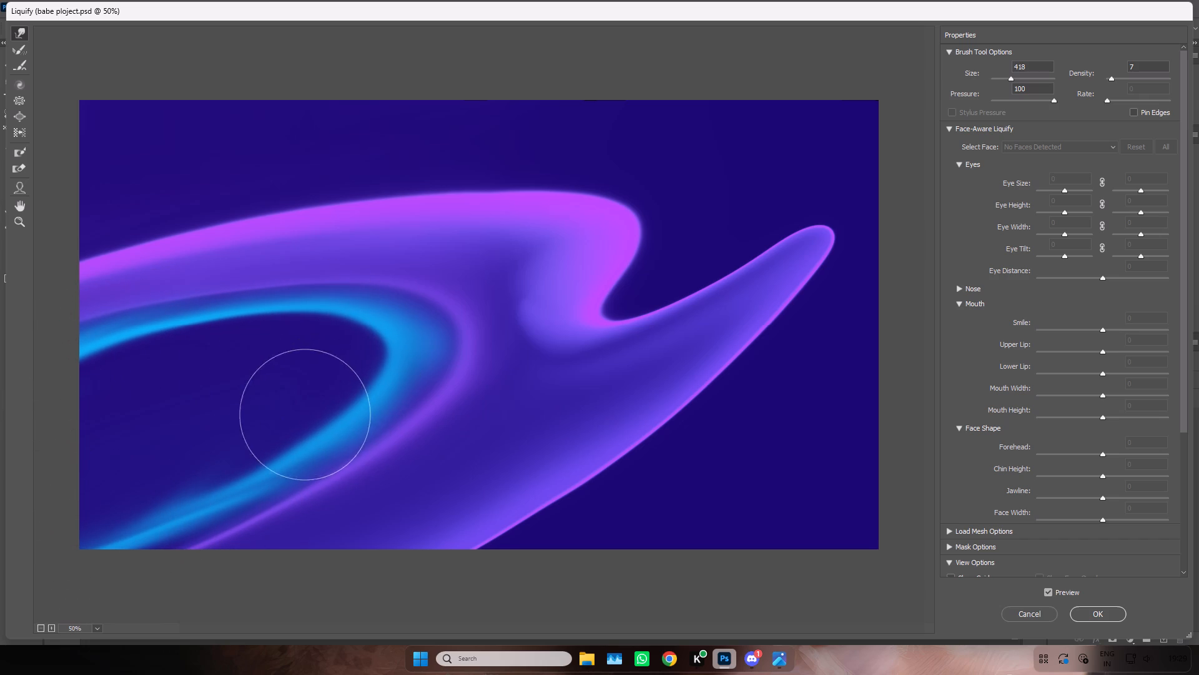
{"action": "left_click_drag", "start_coordinate": [299, 421], "coordinate": [25, 572]}
{"action": "left_click_drag", "start_coordinate": [237, 438], "coordinate": [217, 460]}
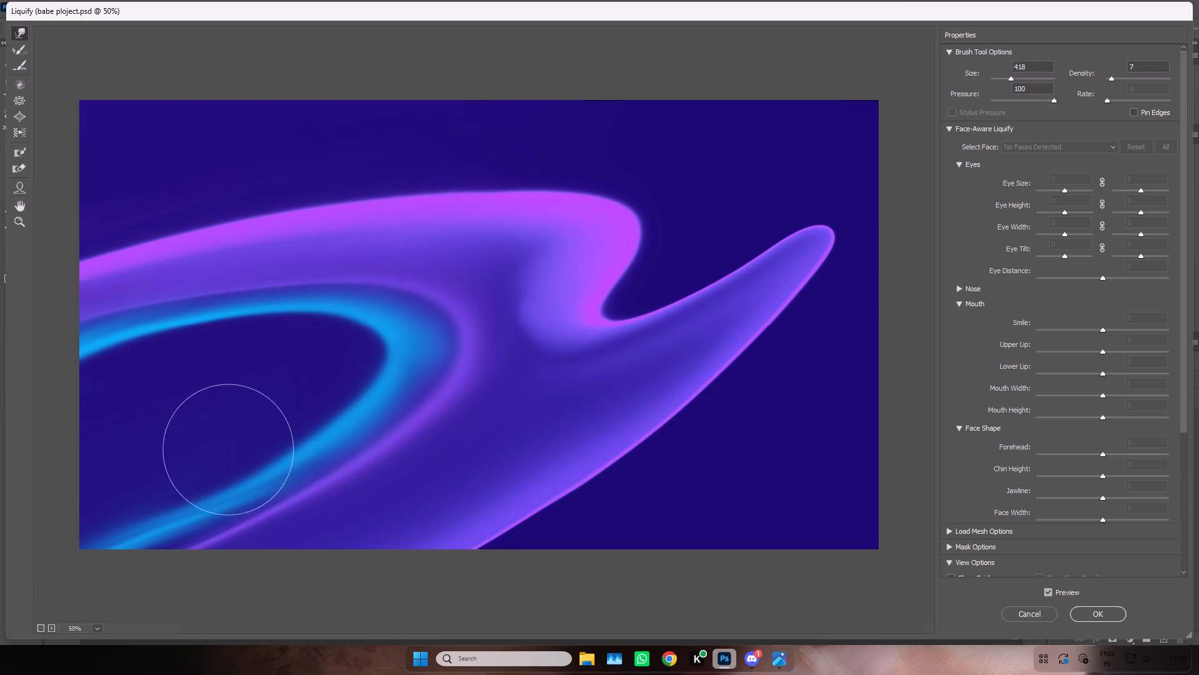
{"action": "left_click_drag", "start_coordinate": [217, 460], "coordinate": [51, 552]}
{"action": "left_click_drag", "start_coordinate": [262, 426], "coordinate": [255, 434]}
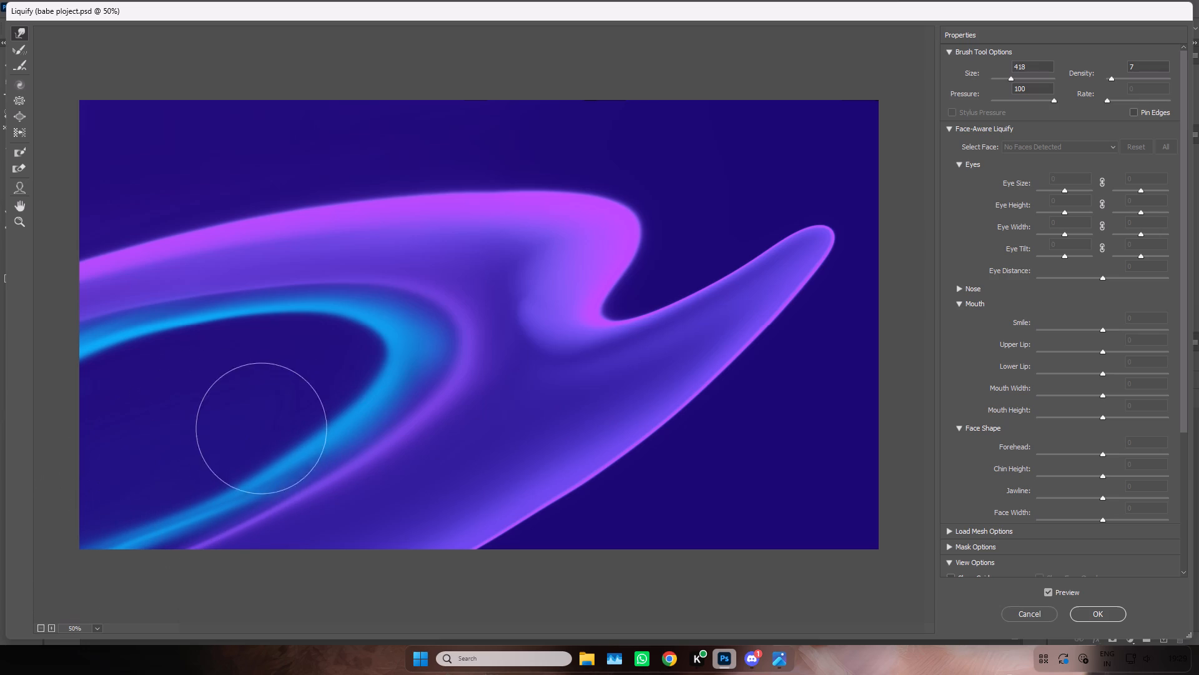
{"action": "left_click_drag", "start_coordinate": [255, 434], "coordinate": [15, 564]}
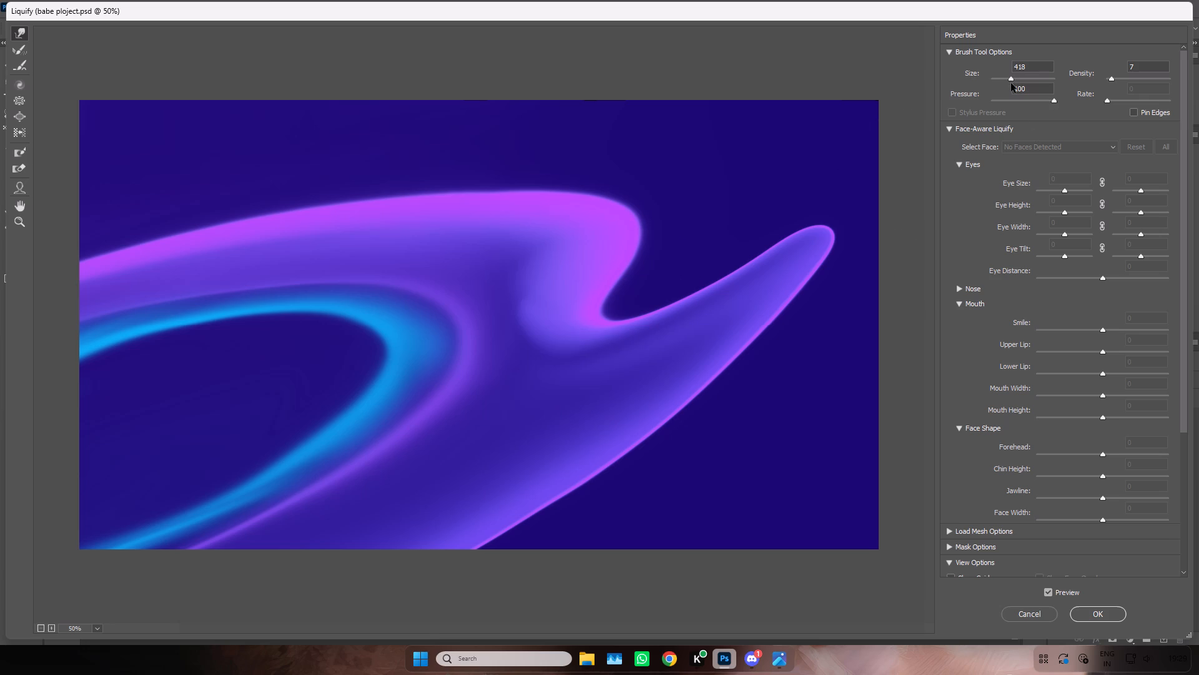
Reduce the Liquify brush size to 107 and pull the upper cyan arm's inner edge downward in small strokes toward the bend.
{"action": "left_click_drag", "start_coordinate": [1011, 79], "coordinate": [1006, 79]}
{"action": "left_click_drag", "start_coordinate": [1006, 79], "coordinate": [1004, 79]}
{"action": "left_click_drag", "start_coordinate": [320, 296], "coordinate": [315, 296]}
{"action": "left_click_drag", "start_coordinate": [315, 296], "coordinate": [67, 357]}
{"action": "left_click_drag", "start_coordinate": [204, 312], "coordinate": [194, 319]}
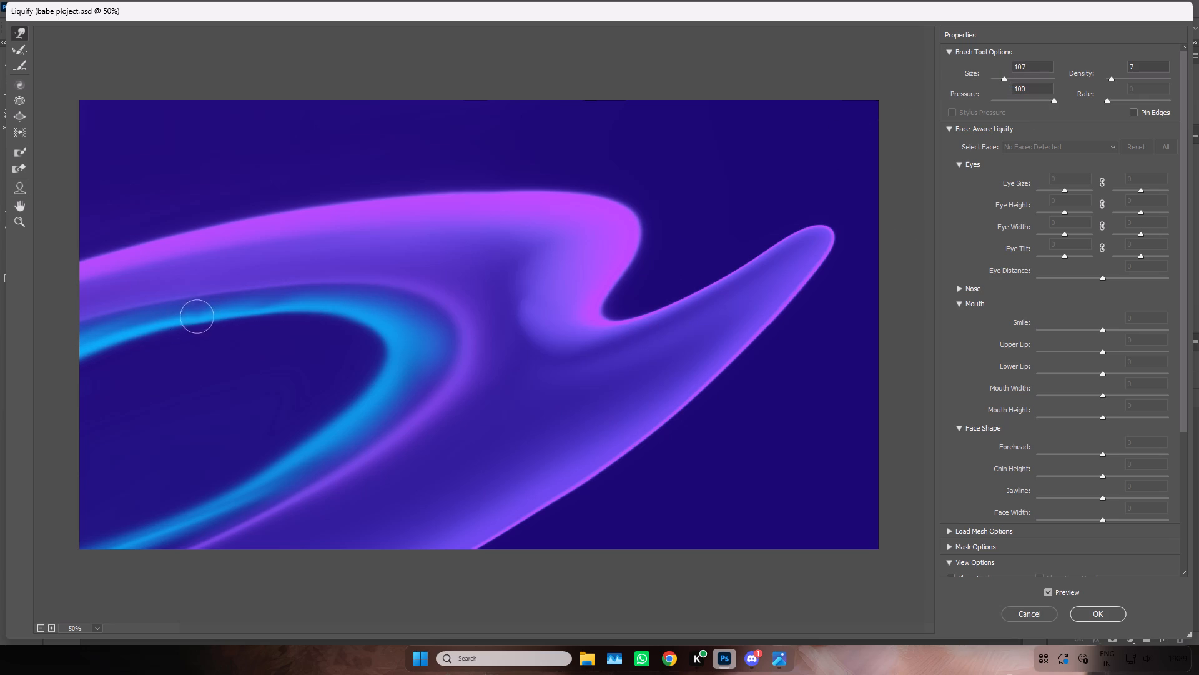
{"action": "left_click_drag", "start_coordinate": [194, 319], "coordinate": [191, 322]}
{"action": "left_click_drag", "start_coordinate": [213, 312], "coordinate": [211, 321]}
{"action": "left_click_drag", "start_coordinate": [222, 311], "coordinate": [224, 322]}
{"action": "left_click_drag", "start_coordinate": [231, 311], "coordinate": [238, 319]}
{"action": "left_click_drag", "start_coordinate": [245, 309], "coordinate": [260, 324]}
{"action": "left_click_drag", "start_coordinate": [265, 312], "coordinate": [270, 325]}
{"action": "left_click_drag", "start_coordinate": [275, 313], "coordinate": [282, 323]}
{"action": "left_click_drag", "start_coordinate": [285, 311], "coordinate": [288, 324]}
{"action": "left_click_drag", "start_coordinate": [294, 313], "coordinate": [296, 321]}
{"action": "left_click_drag", "start_coordinate": [300, 312], "coordinate": [302, 320]}
{"action": "left_click_drag", "start_coordinate": [305, 312], "coordinate": [304, 329]}
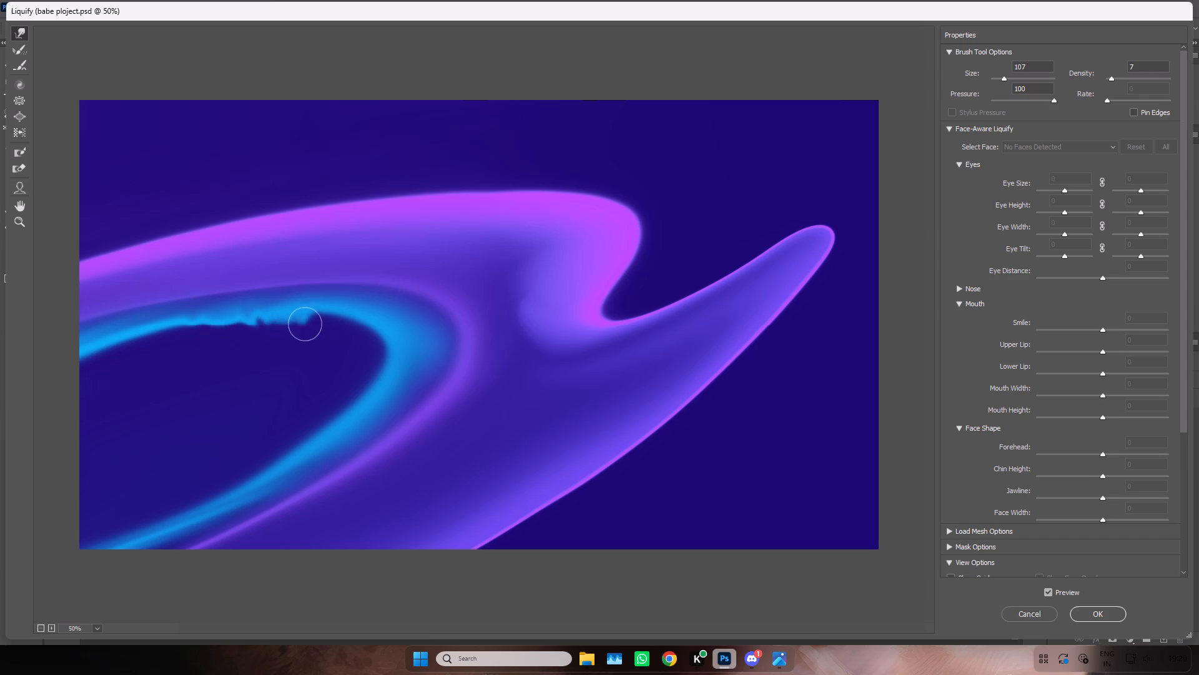
Pull more cyan down from the middle of the upper arm's inner edge with short strokes, working back toward the left.
{"action": "left_click_drag", "start_coordinate": [304, 329], "coordinate": [295, 319]}
{"action": "left_click_drag", "start_coordinate": [284, 313], "coordinate": [264, 325]}
{"action": "left_click_drag", "start_coordinate": [262, 320], "coordinate": [255, 328]}
{"action": "left_click", "coordinate": [252, 326]}
{"action": "left_click_drag", "start_coordinate": [245, 327], "coordinate": [244, 321]}
{"action": "left_click", "coordinate": [240, 324]}
{"action": "left_click_drag", "start_coordinate": [247, 320], "coordinate": [254, 320]}
{"action": "left_click_drag", "start_coordinate": [256, 312], "coordinate": [255, 323]}
{"action": "left_click_drag", "start_coordinate": [258, 313], "coordinate": [254, 328]}
{"action": "left_click_drag", "start_coordinate": [252, 312], "coordinate": [242, 330]}
{"action": "left_click_drag", "start_coordinate": [244, 314], "coordinate": [238, 329]}
{"action": "left_click_drag", "start_coordinate": [237, 317], "coordinate": [231, 327]}
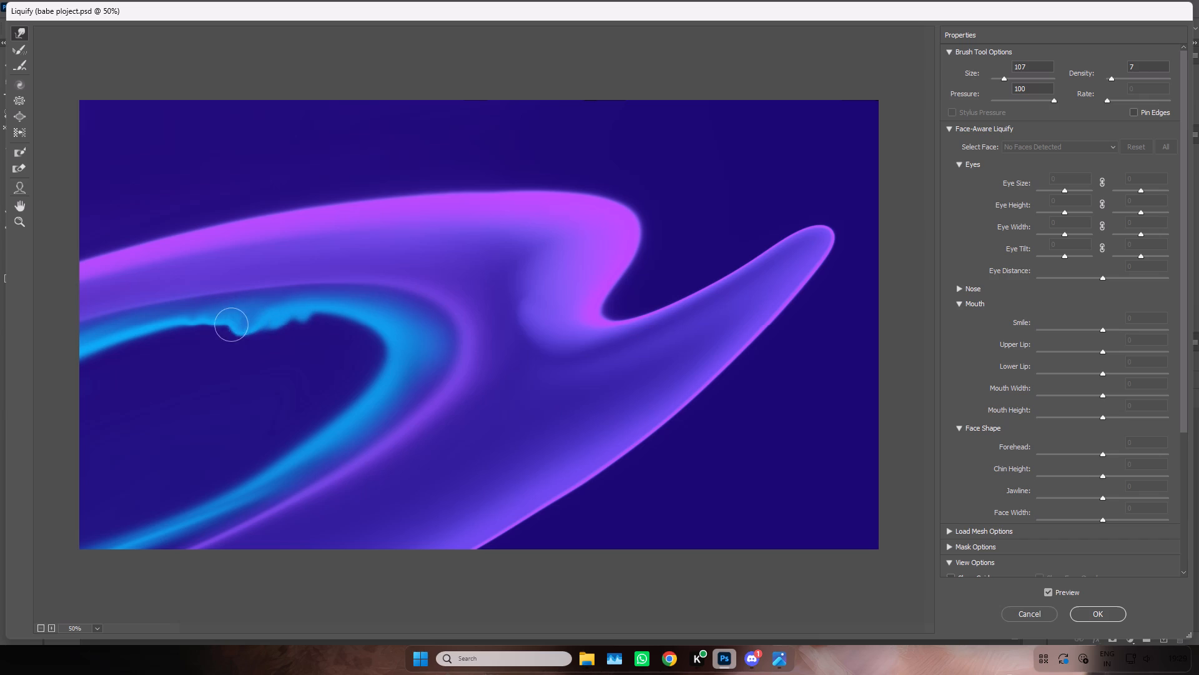
{"action": "left_click_drag", "start_coordinate": [230, 316], "coordinate": [224, 327]}
{"action": "left_click_drag", "start_coordinate": [224, 322], "coordinate": [220, 327]}
{"action": "double_click", "coordinate": [214, 332]}
{"action": "left_click_drag", "start_coordinate": [213, 331], "coordinate": [225, 335]}
Set the Liquify brush size to 215 and smear the rippled inner edge down and left to thicken the upper cyan arm.
{"action": "left_click_drag", "start_coordinate": [1004, 78], "coordinate": [1012, 79]}
{"action": "left_click", "coordinate": [1009, 79]}
{"action": "left_click_drag", "start_coordinate": [197, 338], "coordinate": [199, 350]}
{"action": "left_click_drag", "start_coordinate": [208, 341], "coordinate": [220, 356]}
{"action": "left_click_drag", "start_coordinate": [222, 336], "coordinate": [217, 372]}
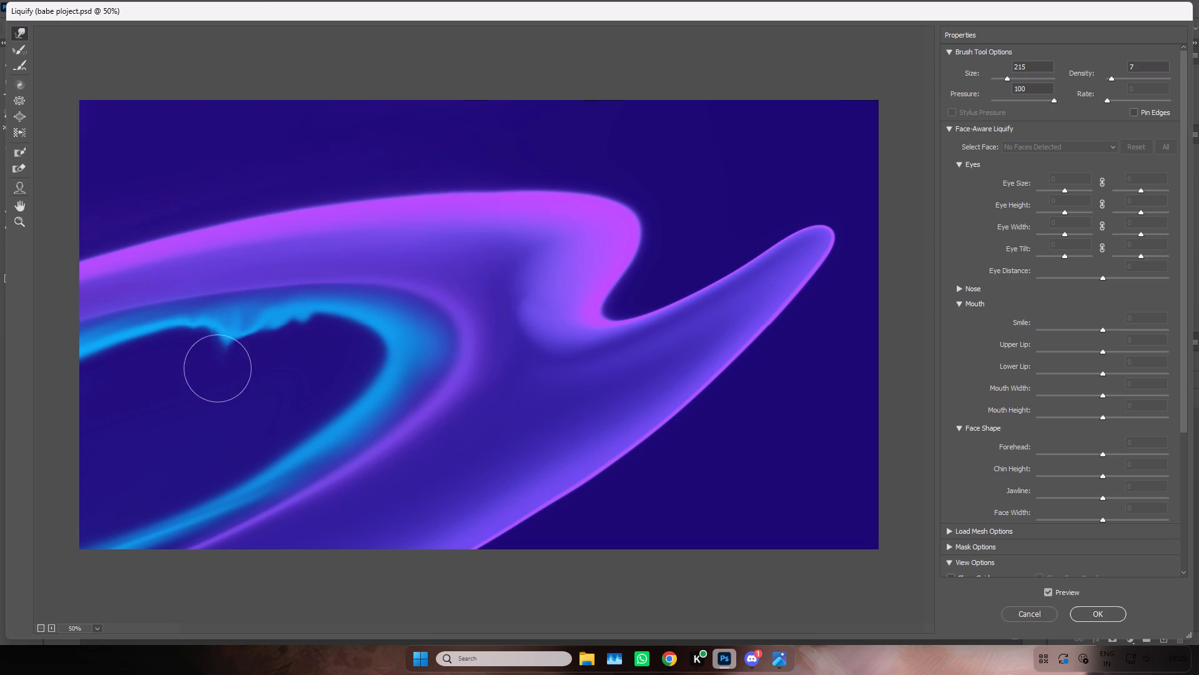
{"action": "left_click_drag", "start_coordinate": [218, 336], "coordinate": [194, 375]}
{"action": "left_click_drag", "start_coordinate": [216, 338], "coordinate": [165, 367]}
{"action": "left_click_drag", "start_coordinate": [210, 332], "coordinate": [137, 351]}
{"action": "left_click_drag", "start_coordinate": [190, 331], "coordinate": [122, 354]}
{"action": "left_click_drag", "start_coordinate": [165, 334], "coordinate": [71, 367]}
{"action": "left_click_drag", "start_coordinate": [158, 339], "coordinate": [42, 371]}
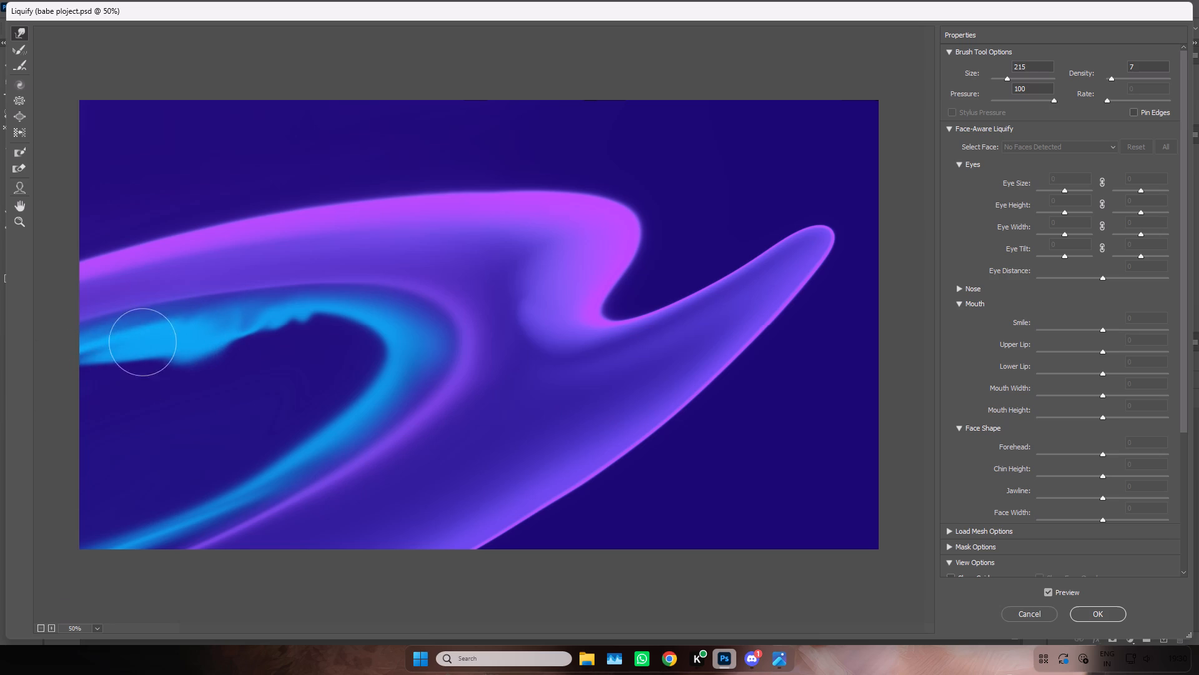
{"action": "left_click_drag", "start_coordinate": [146, 341], "coordinate": [71, 373]}
Smooth the upper cyan arm's inner edge with long sweeps from the bend off the left canvas edge.
{"action": "left_click_drag", "start_coordinate": [260, 327], "coordinate": [141, 363]}
{"action": "left_click_drag", "start_coordinate": [316, 323], "coordinate": [189, 359]}
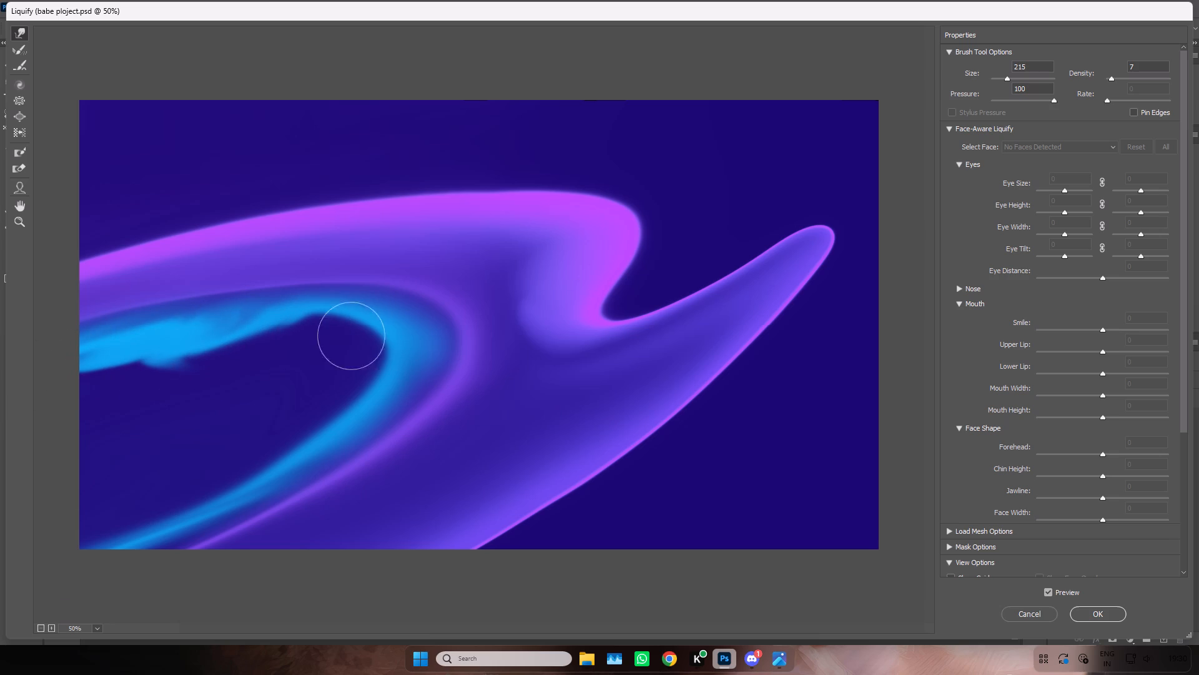
{"action": "left_click_drag", "start_coordinate": [343, 334], "coordinate": [61, 397]}
{"action": "left_click_drag", "start_coordinate": [297, 320], "coordinate": [91, 367]}
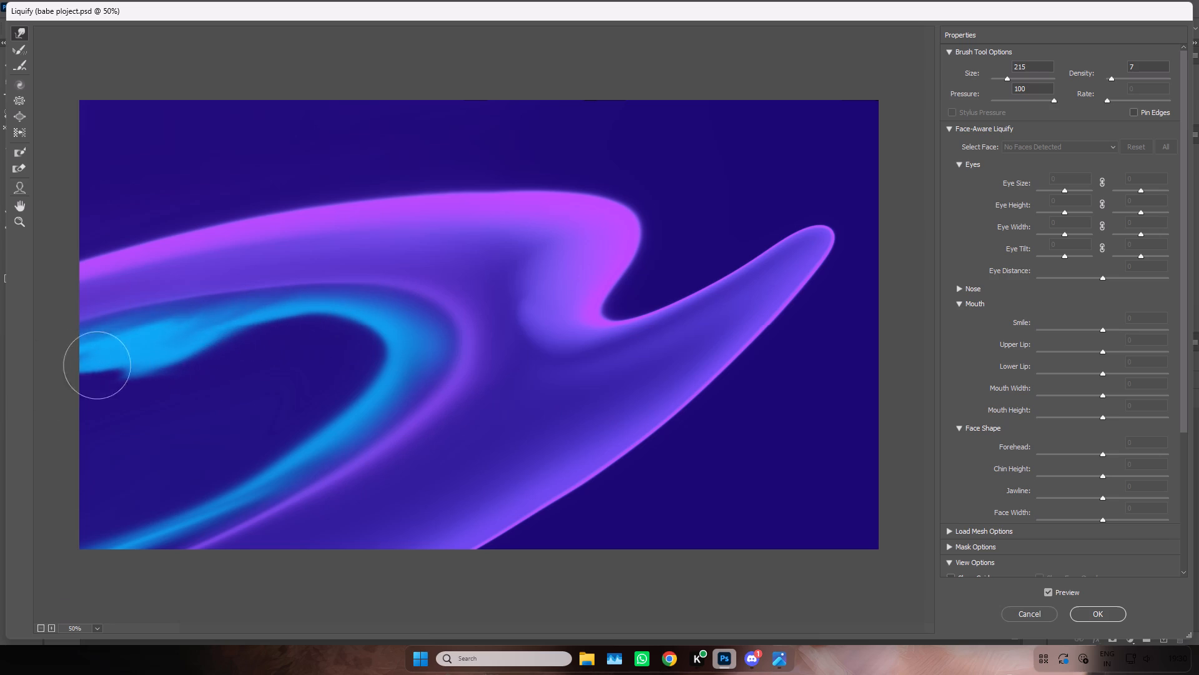
{"action": "left_click_drag", "start_coordinate": [91, 367], "coordinate": [82, 374]}
{"action": "left_click_drag", "start_coordinate": [257, 331], "coordinate": [109, 346]}
{"action": "left_click_drag", "start_coordinate": [199, 352], "coordinate": [72, 370]}
{"action": "left_click_drag", "start_coordinate": [213, 356], "coordinate": [90, 374]}
{"action": "left_click_drag", "start_coordinate": [209, 352], "coordinate": [92, 360]}
{"action": "left_click_drag", "start_coordinate": [159, 378], "coordinate": [86, 373]}
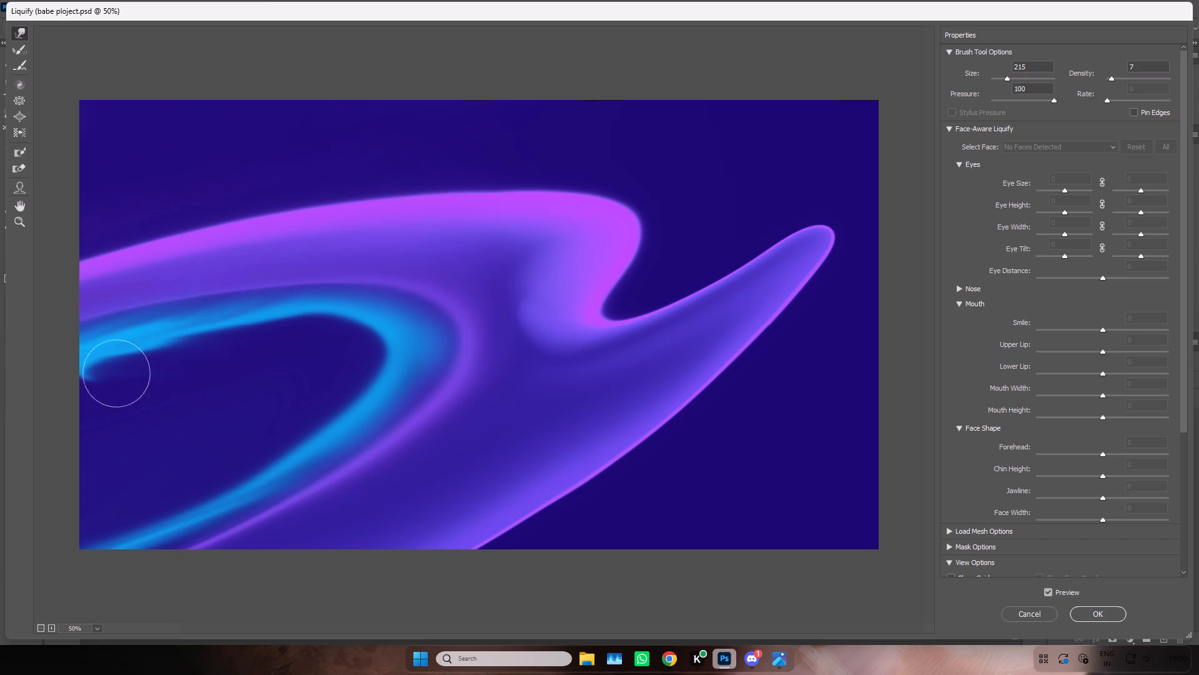
{"action": "left_click_drag", "start_coordinate": [175, 376], "coordinate": [35, 367]}
{"action": "left_click_drag", "start_coordinate": [64, 371], "coordinate": [0, 387]}
{"action": "left_click_drag", "start_coordinate": [202, 346], "coordinate": [37, 371]}
{"action": "left_click_drag", "start_coordinate": [146, 371], "coordinate": [23, 404]}
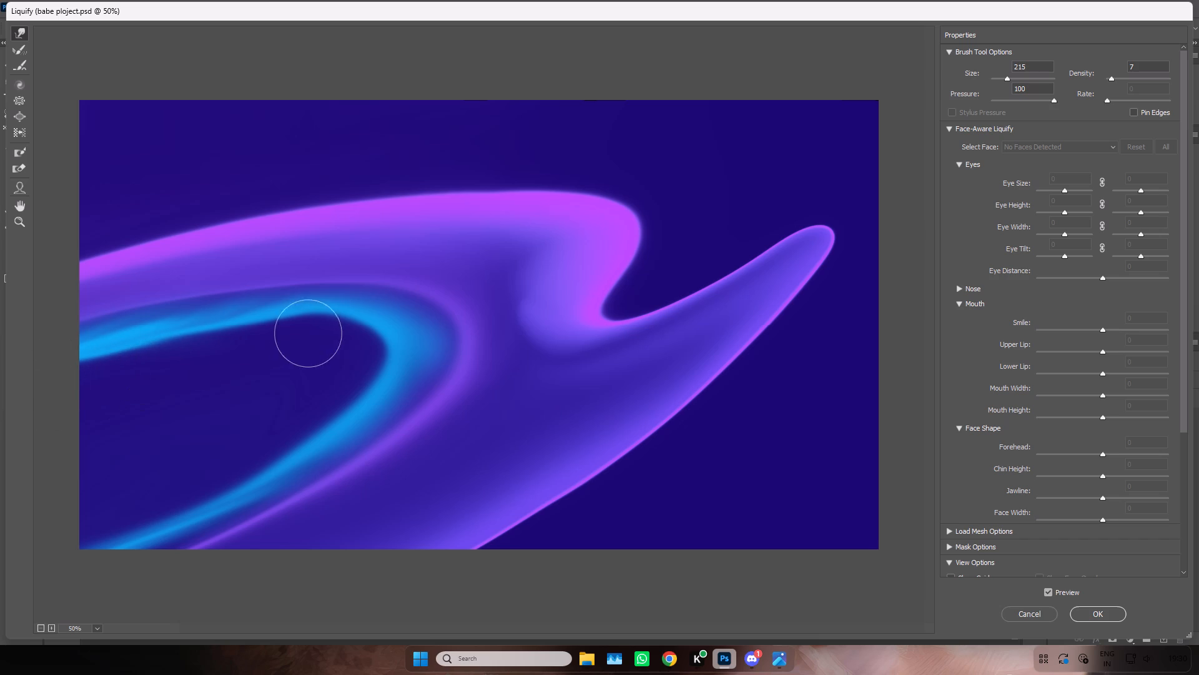
Thin and smooth the upper cyan arm's inner edge with sweeps from near the bend off the canvas's left edge.
{"action": "left_click_drag", "start_coordinate": [318, 324], "coordinate": [26, 382]}
{"action": "left_click_drag", "start_coordinate": [282, 322], "coordinate": [257, 321]}
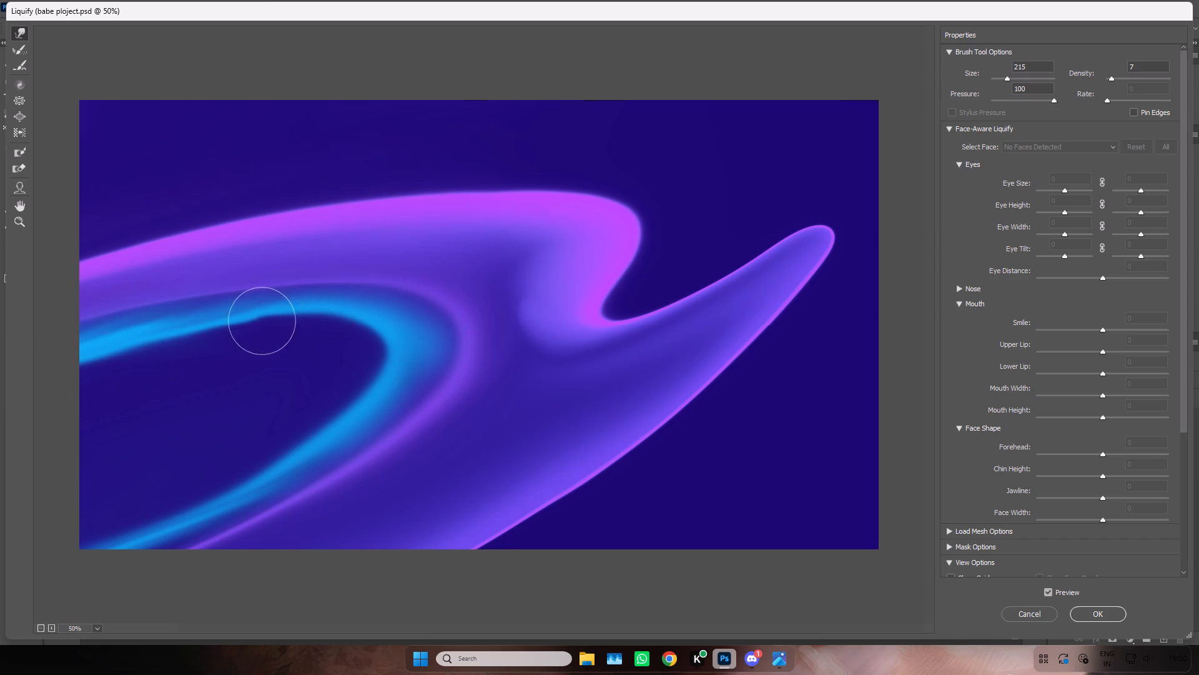
{"action": "left_click_drag", "start_coordinate": [257, 321], "coordinate": [55, 366]}
{"action": "left_click_drag", "start_coordinate": [249, 326], "coordinate": [152, 338]}
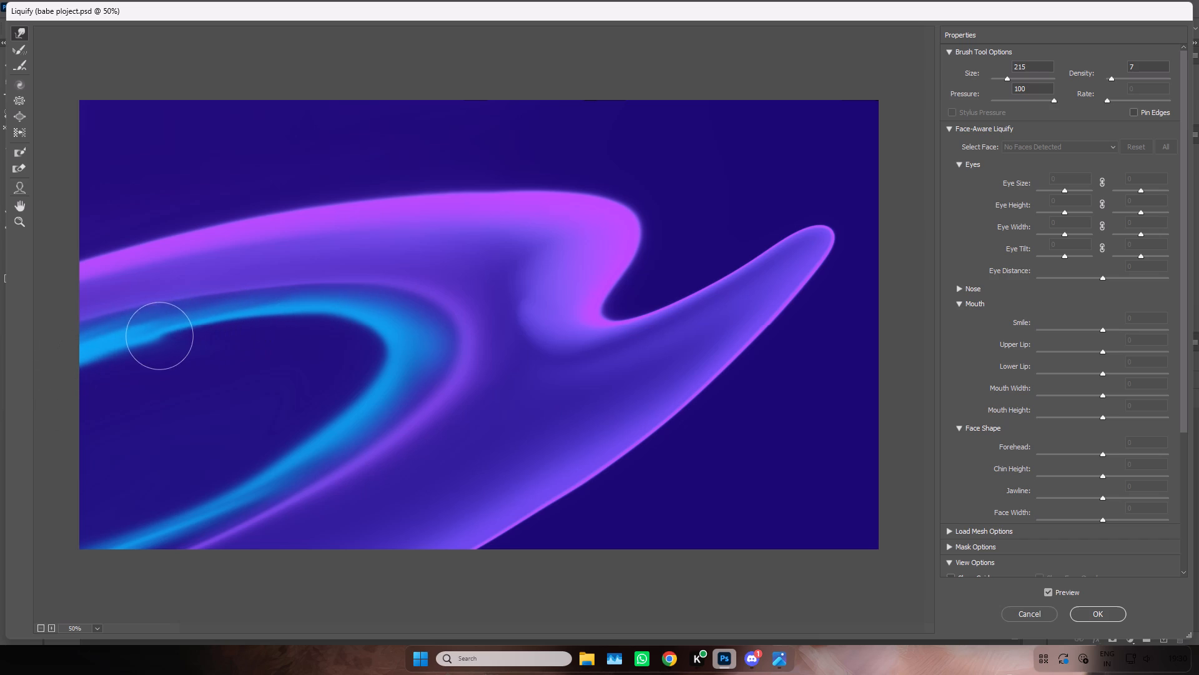
{"action": "left_click_drag", "start_coordinate": [152, 338], "coordinate": [102, 352]}
{"action": "left_click_drag", "start_coordinate": [198, 334], "coordinate": [81, 367]}
{"action": "left_click_drag", "start_coordinate": [169, 337], "coordinate": [80, 360]}
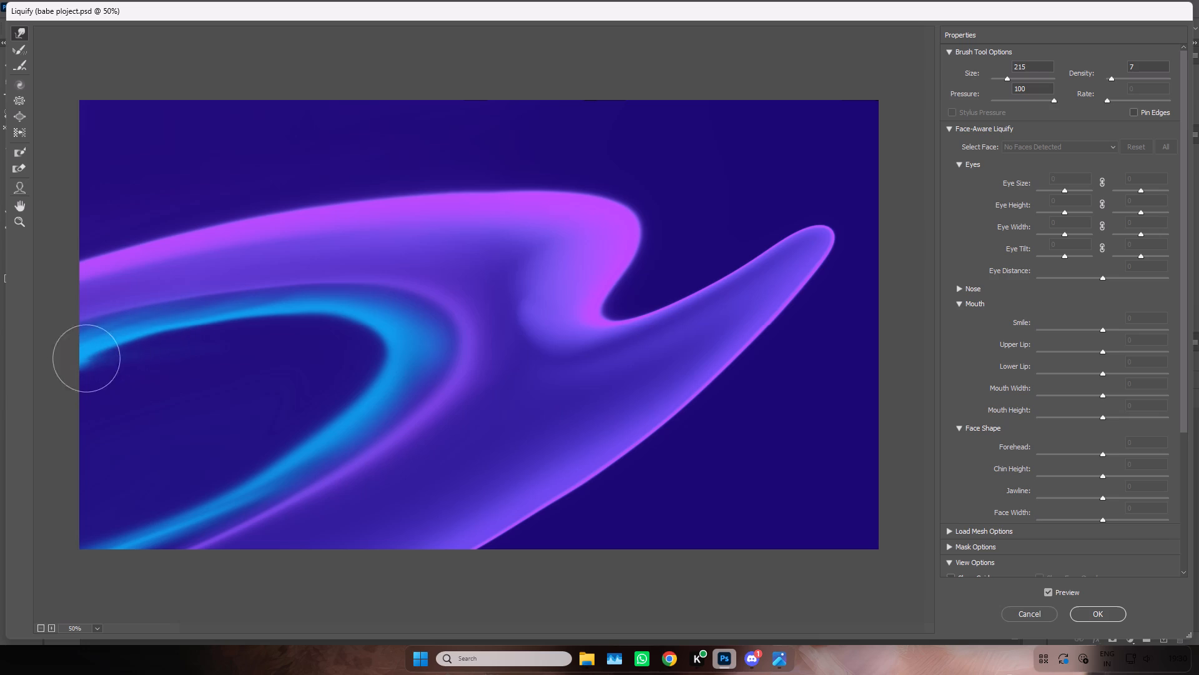
{"action": "left_click_drag", "start_coordinate": [80, 360], "coordinate": [54, 372]}
{"action": "left_click_drag", "start_coordinate": [109, 352], "coordinate": [53, 372]}
{"action": "left_click_drag", "start_coordinate": [101, 351], "coordinate": [0, 380]}
{"action": "left_click_drag", "start_coordinate": [131, 352], "coordinate": [0, 383]}
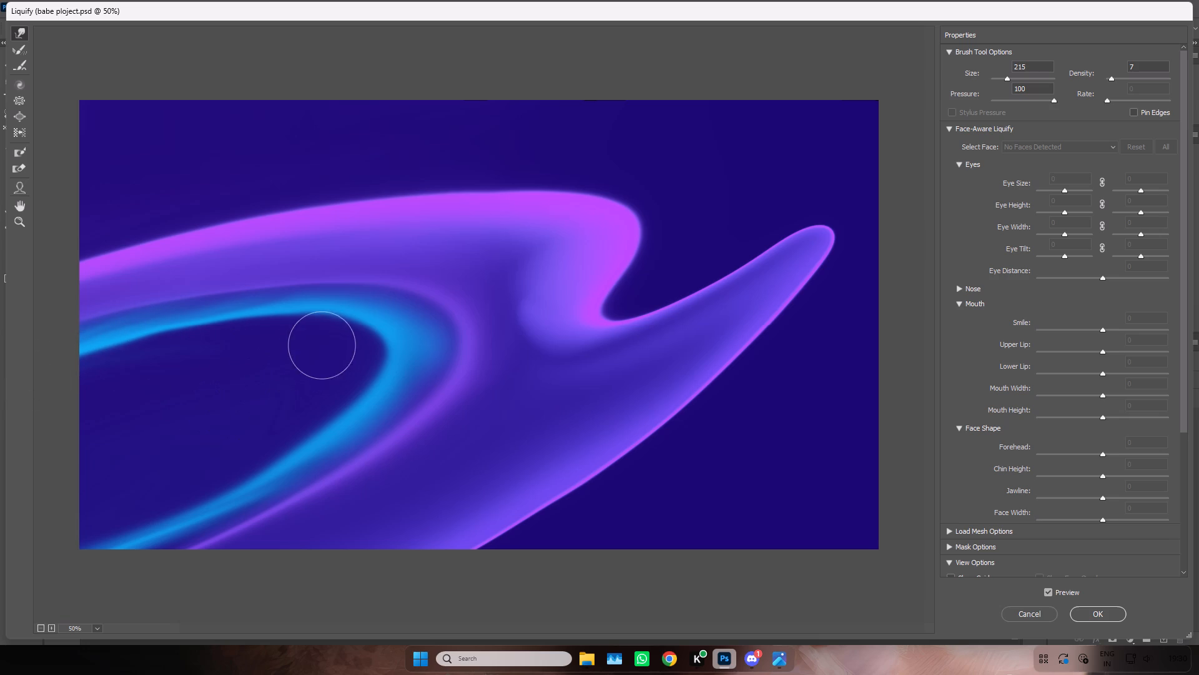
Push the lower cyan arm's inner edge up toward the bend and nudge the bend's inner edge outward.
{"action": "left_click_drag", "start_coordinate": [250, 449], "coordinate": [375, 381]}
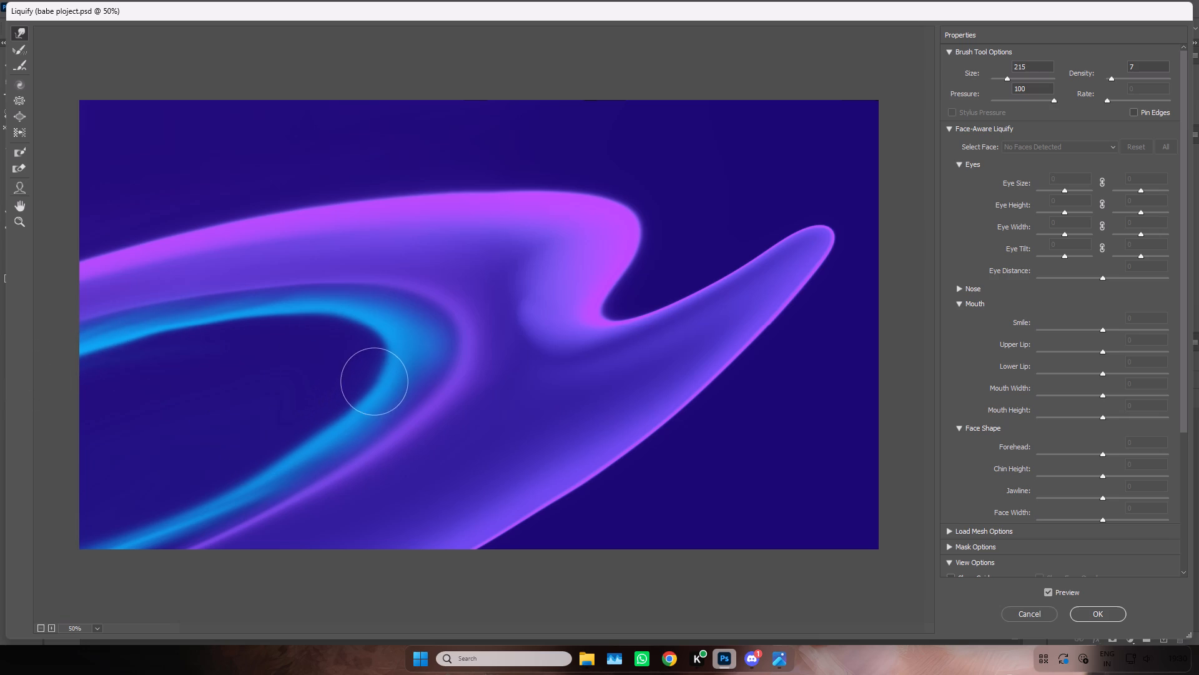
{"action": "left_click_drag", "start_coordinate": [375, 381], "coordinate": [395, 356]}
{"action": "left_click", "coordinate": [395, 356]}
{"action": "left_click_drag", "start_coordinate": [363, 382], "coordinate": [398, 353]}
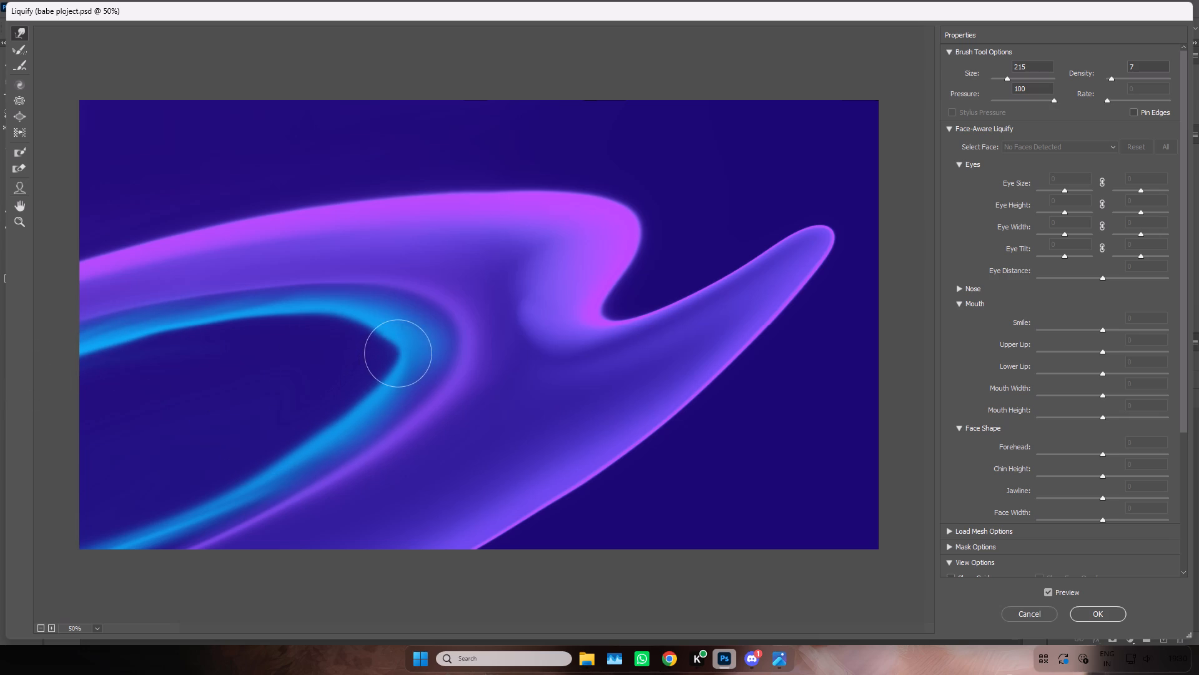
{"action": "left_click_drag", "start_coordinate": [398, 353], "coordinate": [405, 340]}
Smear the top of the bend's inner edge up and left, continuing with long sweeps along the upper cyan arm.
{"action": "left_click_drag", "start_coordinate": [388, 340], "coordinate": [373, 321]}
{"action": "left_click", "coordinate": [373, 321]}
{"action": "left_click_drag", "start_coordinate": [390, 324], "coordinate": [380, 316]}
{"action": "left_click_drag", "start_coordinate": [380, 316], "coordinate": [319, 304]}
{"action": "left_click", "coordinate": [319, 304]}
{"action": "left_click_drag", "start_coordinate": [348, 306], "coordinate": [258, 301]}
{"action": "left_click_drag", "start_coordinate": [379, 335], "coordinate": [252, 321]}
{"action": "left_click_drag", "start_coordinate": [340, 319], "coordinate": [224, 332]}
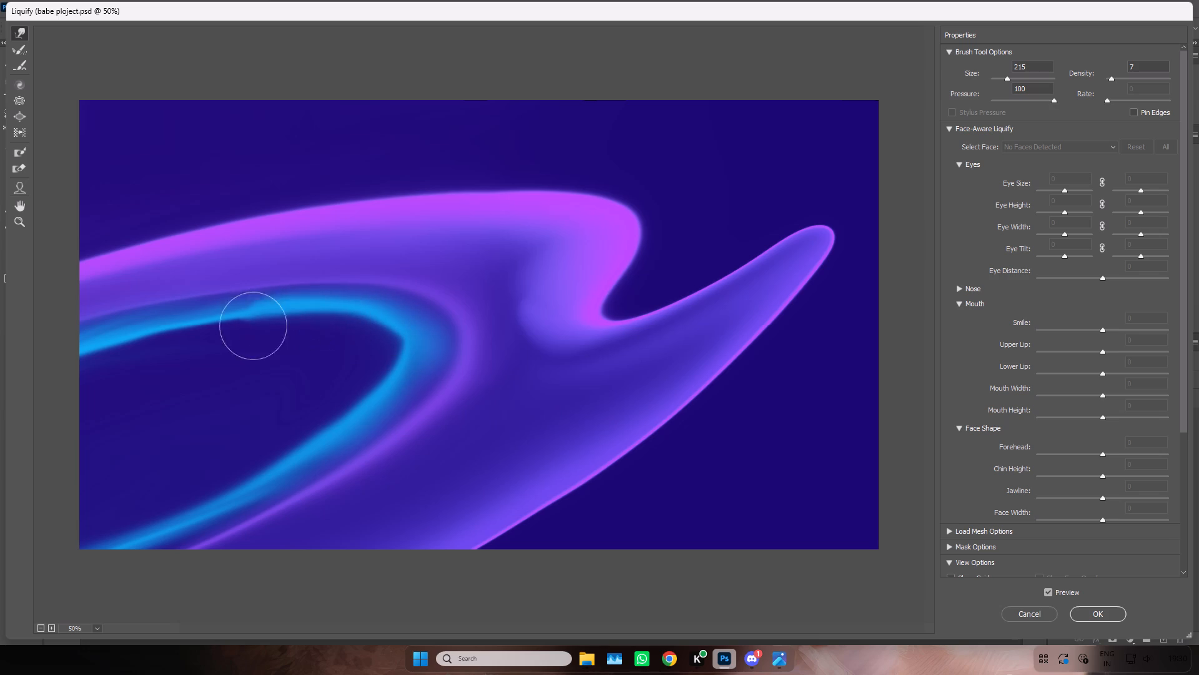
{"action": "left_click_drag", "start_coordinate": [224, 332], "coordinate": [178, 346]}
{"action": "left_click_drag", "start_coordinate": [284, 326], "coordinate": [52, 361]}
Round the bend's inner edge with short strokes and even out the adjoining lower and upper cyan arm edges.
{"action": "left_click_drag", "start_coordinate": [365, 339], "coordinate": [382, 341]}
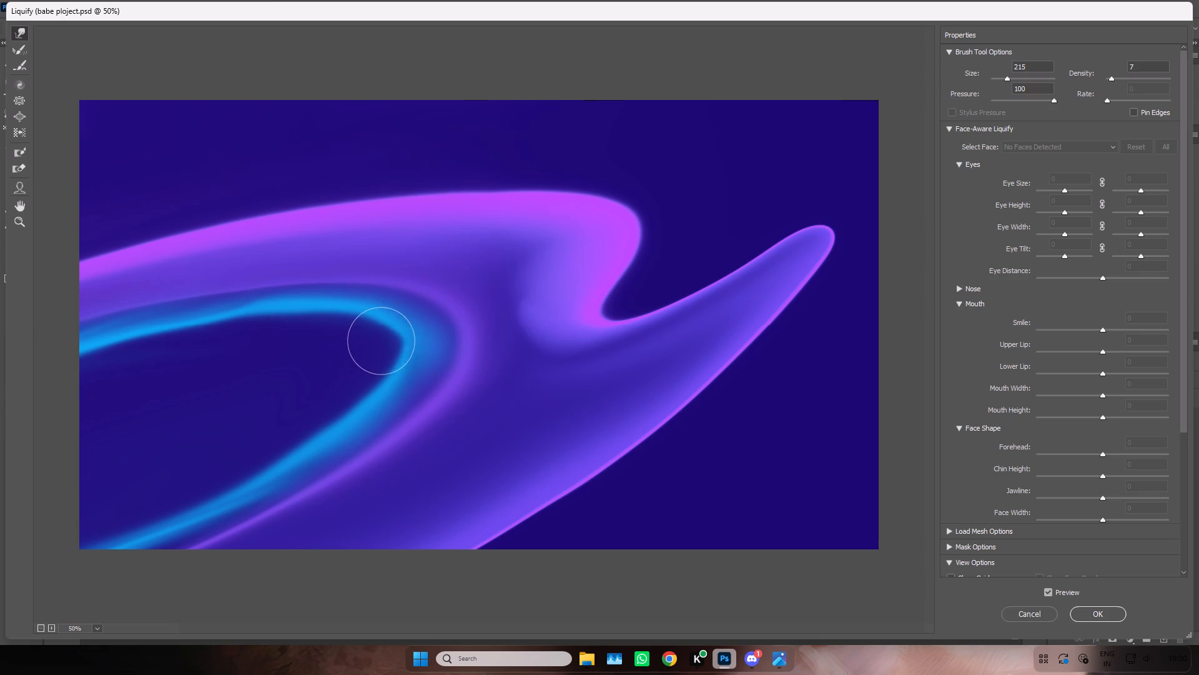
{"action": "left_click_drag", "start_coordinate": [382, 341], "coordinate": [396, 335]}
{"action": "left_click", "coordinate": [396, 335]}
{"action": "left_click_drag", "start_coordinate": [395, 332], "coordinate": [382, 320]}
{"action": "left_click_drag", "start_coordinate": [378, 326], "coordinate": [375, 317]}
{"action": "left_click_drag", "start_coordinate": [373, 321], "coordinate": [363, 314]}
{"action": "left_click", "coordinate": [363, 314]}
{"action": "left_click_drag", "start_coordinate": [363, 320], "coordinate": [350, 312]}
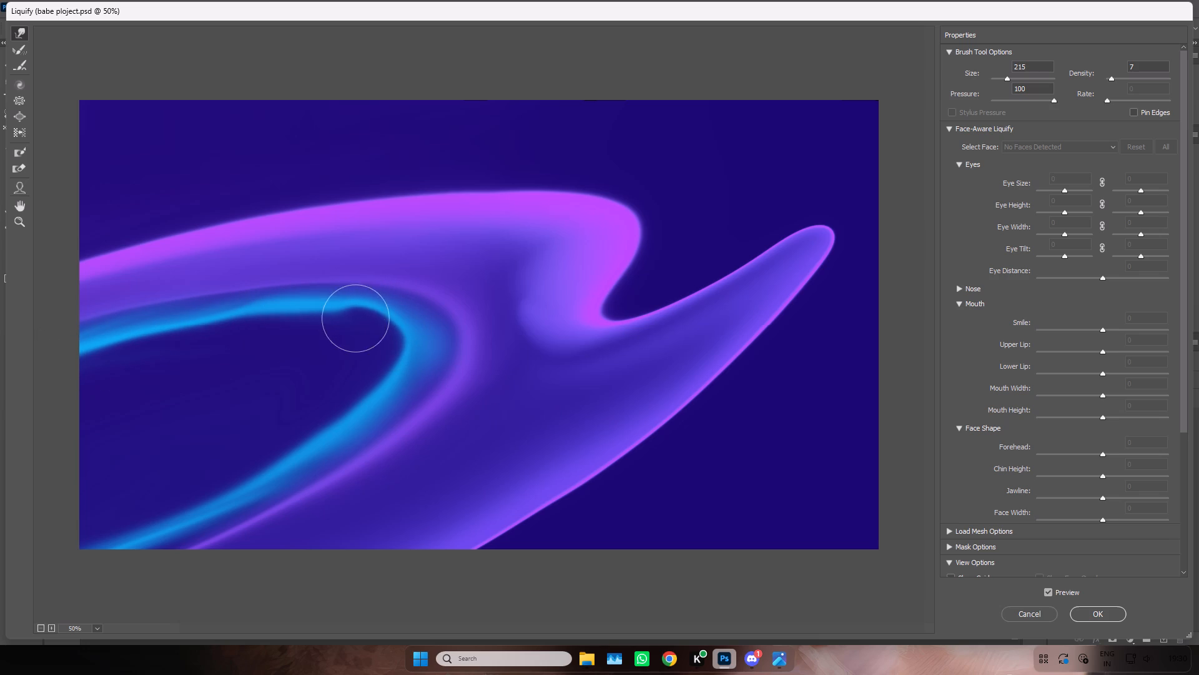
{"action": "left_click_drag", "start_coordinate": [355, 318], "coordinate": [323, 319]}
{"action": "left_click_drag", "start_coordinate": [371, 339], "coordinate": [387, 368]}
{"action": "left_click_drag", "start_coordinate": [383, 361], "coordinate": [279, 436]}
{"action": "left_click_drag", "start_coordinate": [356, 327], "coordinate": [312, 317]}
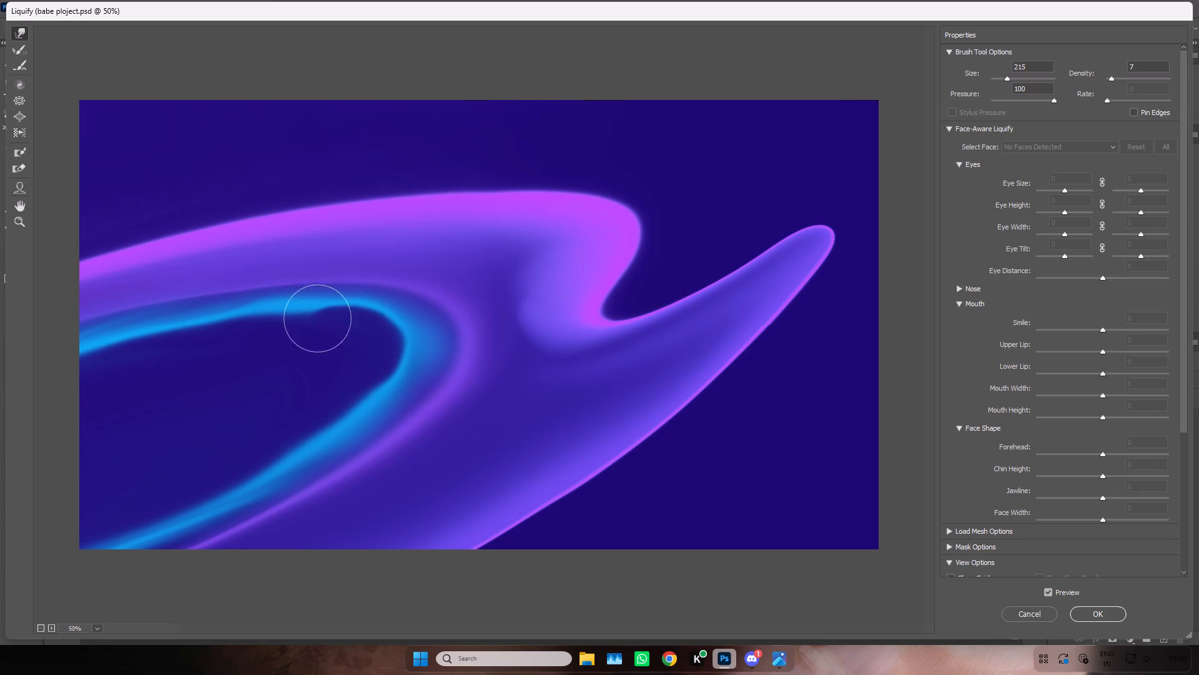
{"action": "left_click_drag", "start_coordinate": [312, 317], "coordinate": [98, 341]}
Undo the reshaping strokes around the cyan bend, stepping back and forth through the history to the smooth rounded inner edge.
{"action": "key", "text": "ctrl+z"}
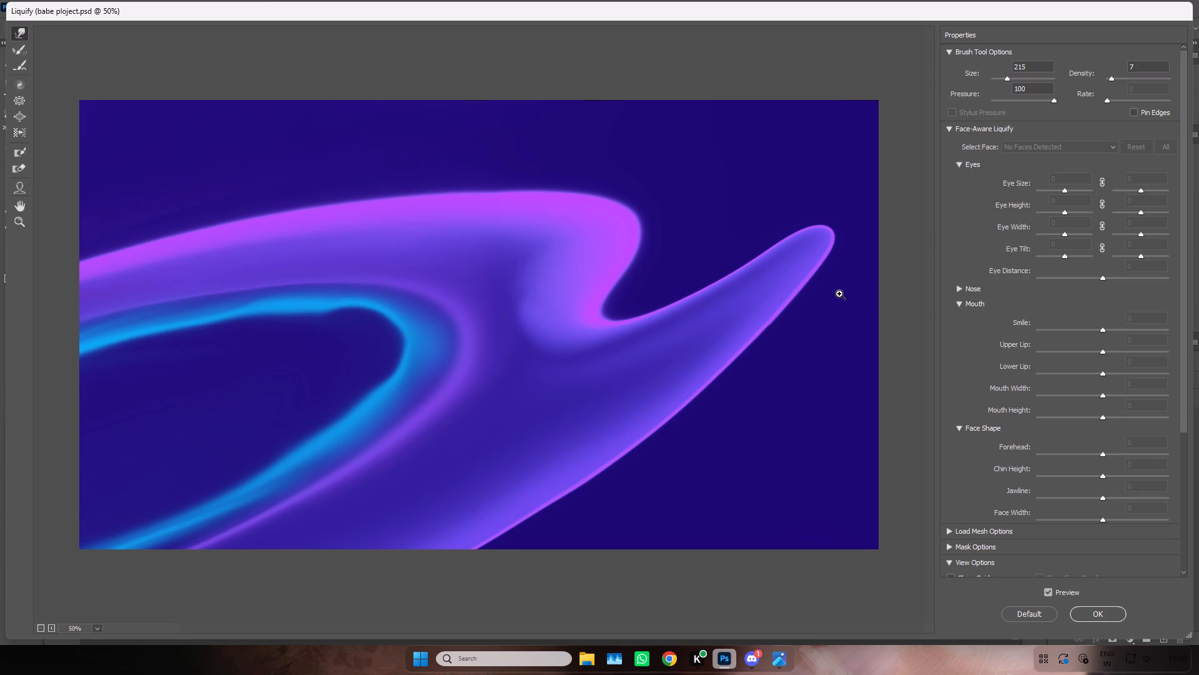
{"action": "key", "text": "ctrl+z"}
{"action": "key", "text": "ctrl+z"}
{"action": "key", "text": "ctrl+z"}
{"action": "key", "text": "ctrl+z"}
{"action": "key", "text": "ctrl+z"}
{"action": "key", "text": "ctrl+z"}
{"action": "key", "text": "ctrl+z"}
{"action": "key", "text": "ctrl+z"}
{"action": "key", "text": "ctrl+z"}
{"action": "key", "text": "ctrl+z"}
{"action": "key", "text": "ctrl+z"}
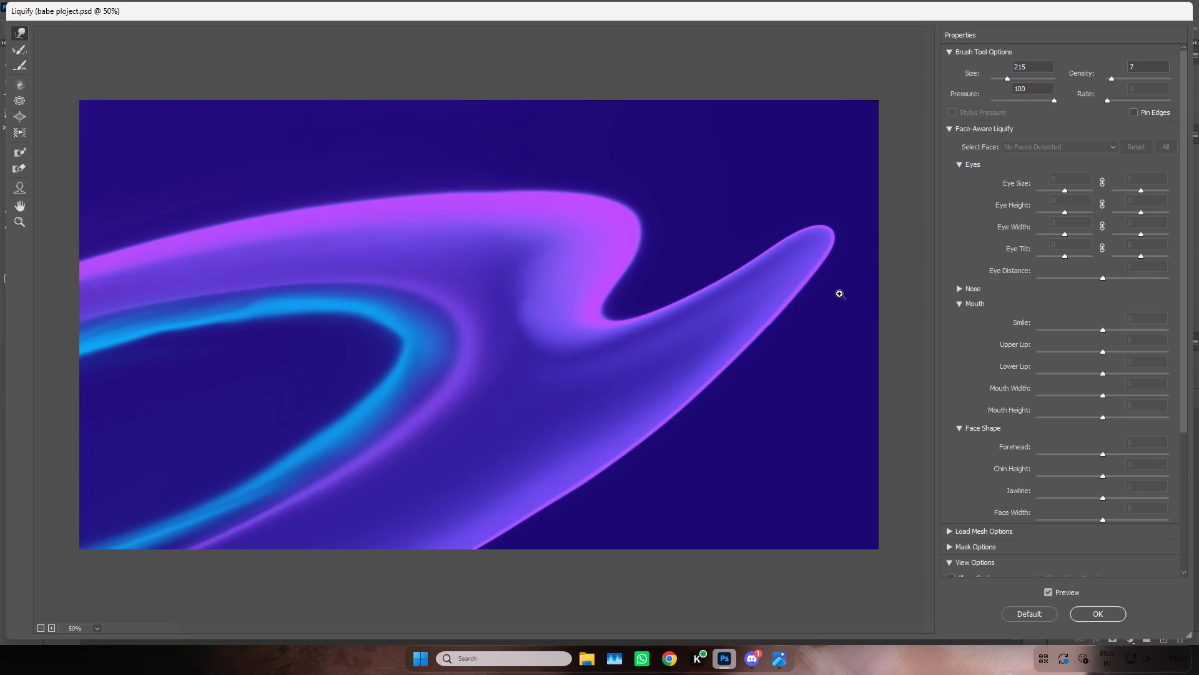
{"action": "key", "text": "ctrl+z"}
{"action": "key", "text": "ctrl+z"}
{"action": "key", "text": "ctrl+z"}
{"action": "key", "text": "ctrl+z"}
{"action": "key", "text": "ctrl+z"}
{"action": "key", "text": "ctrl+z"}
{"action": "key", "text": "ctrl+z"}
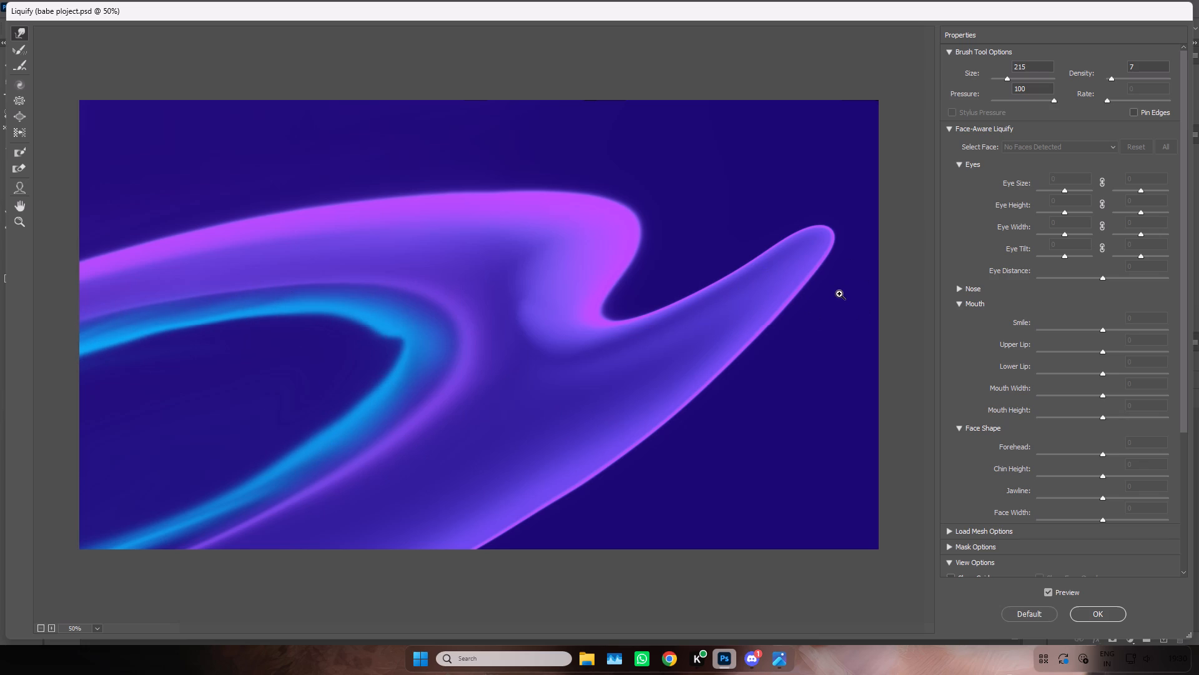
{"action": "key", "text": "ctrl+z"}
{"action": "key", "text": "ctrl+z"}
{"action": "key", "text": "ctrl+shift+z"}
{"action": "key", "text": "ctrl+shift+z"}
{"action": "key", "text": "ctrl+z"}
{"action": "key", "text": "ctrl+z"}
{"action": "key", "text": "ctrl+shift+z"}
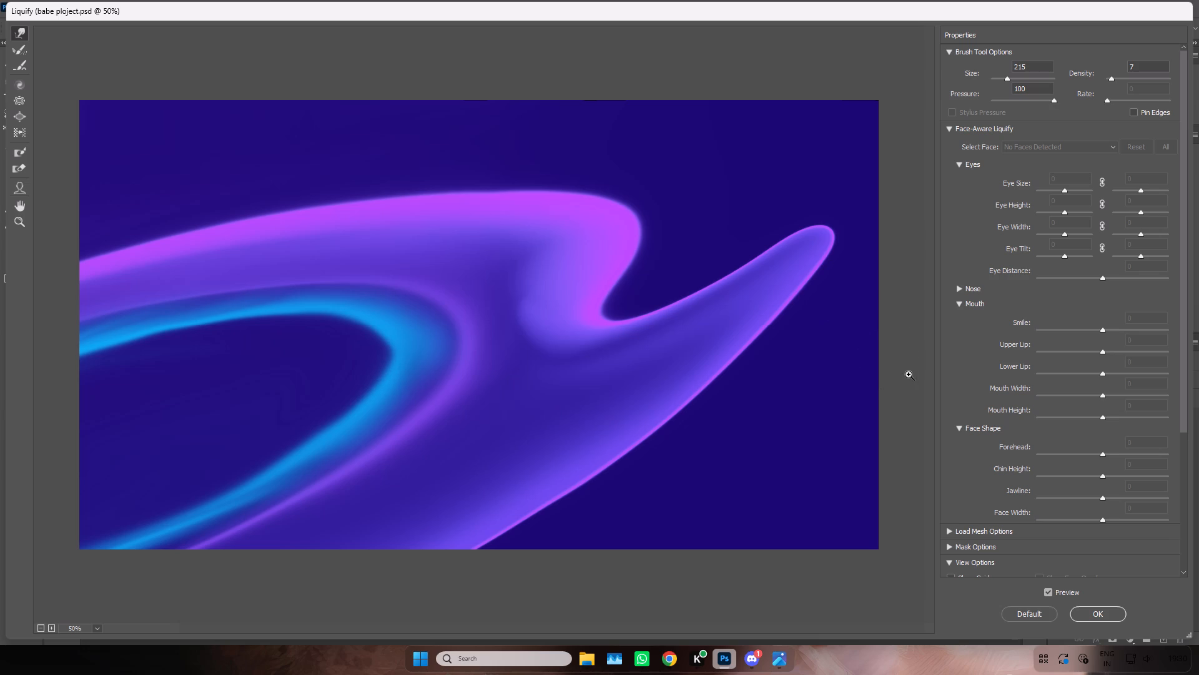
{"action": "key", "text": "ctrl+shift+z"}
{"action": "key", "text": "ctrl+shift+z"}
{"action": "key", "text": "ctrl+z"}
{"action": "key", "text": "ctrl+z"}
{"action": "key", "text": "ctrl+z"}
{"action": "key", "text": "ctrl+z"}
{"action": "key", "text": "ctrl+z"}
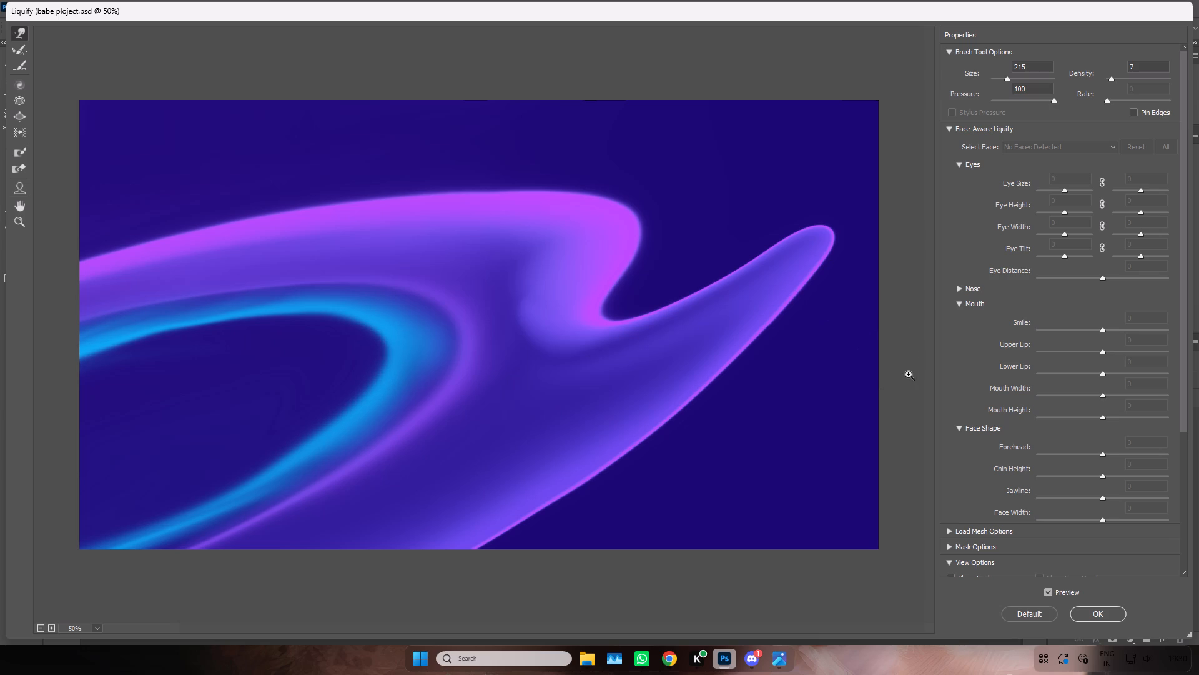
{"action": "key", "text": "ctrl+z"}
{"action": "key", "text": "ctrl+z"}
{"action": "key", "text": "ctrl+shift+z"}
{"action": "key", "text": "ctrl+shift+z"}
Apply the Liquify changes to the artwork.
{"action": "left_click", "coordinate": [1108, 616]}
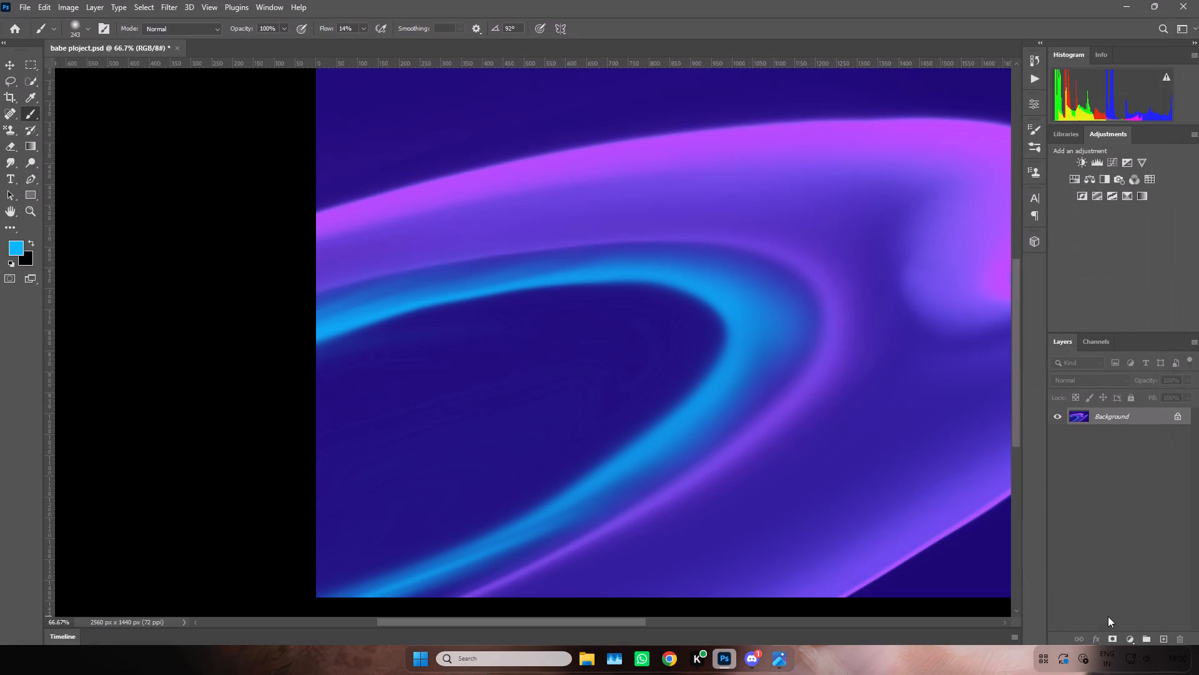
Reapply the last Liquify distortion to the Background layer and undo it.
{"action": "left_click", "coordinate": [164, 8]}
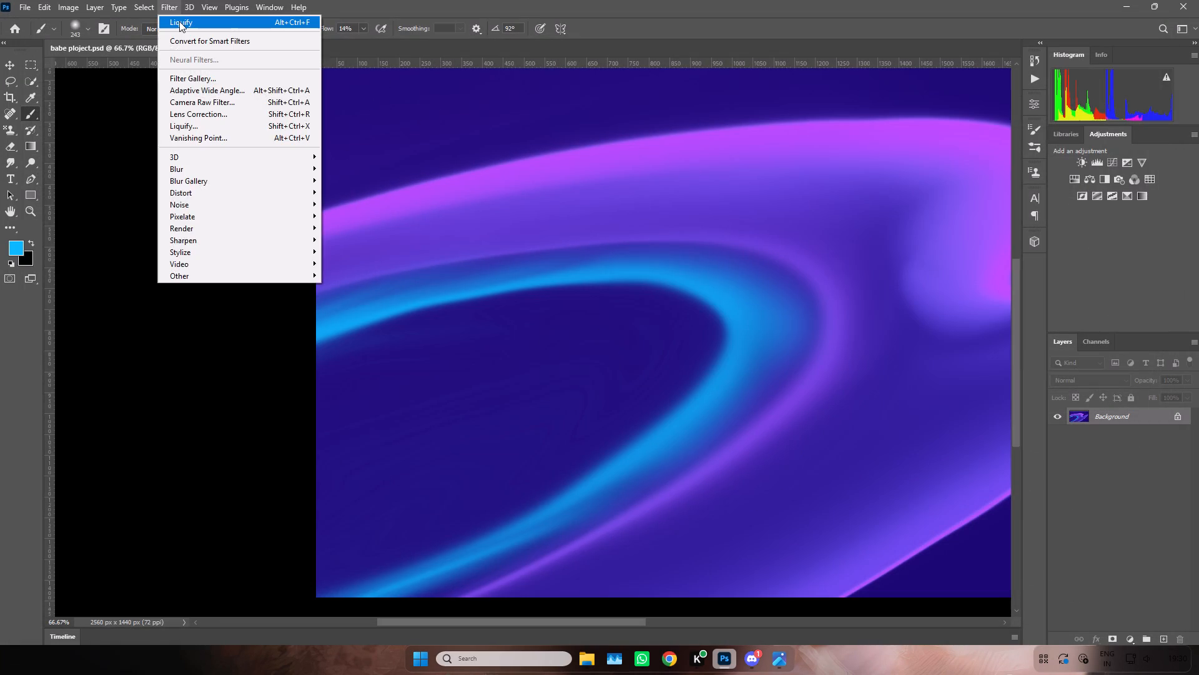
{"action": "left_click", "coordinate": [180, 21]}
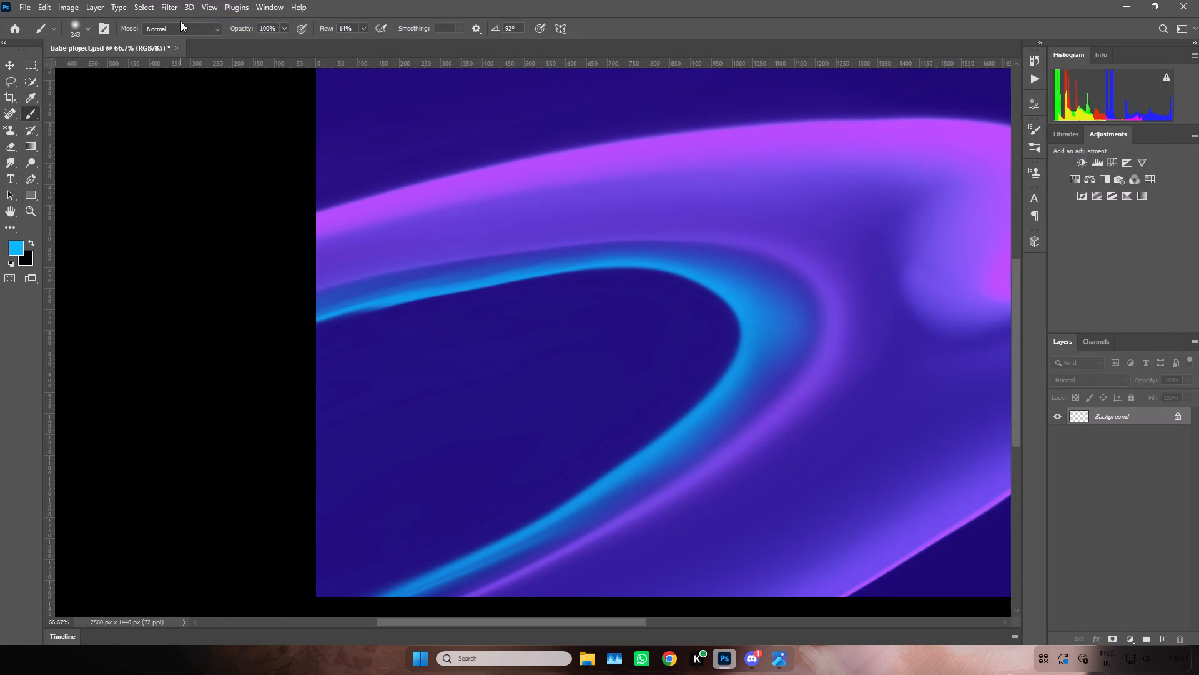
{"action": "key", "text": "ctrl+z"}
Reopen the Liquify filter for the Background layer.
{"action": "left_click", "coordinate": [166, 5]}
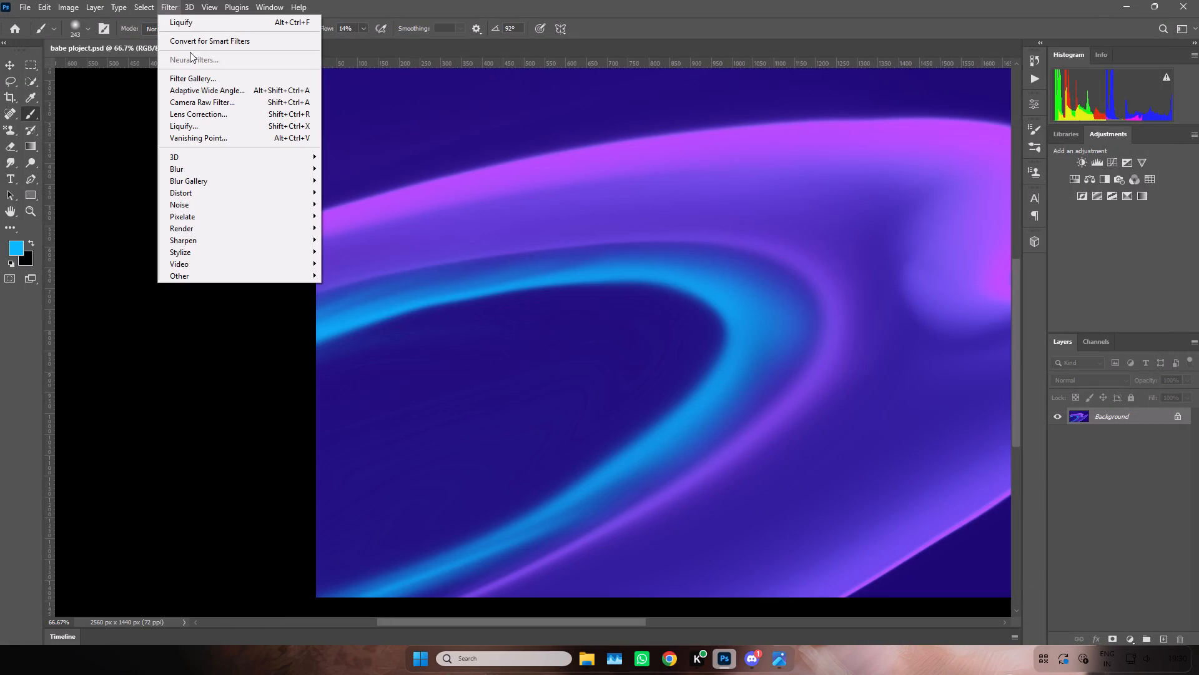
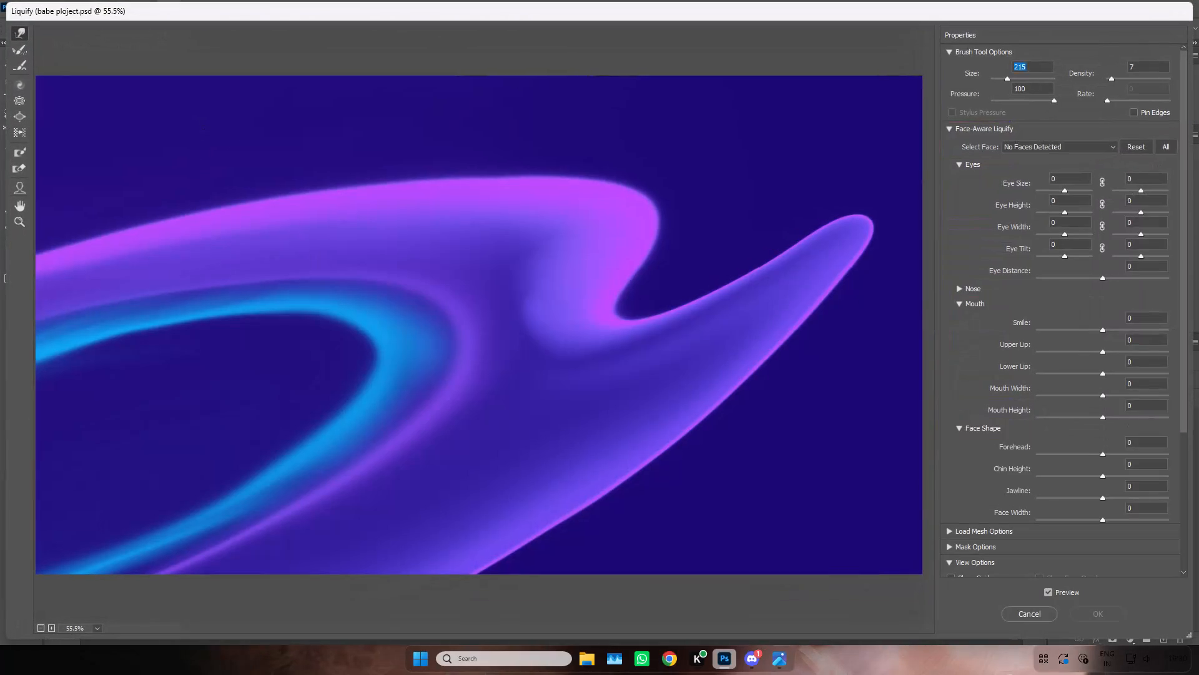
Set the Liquify brush size to 77 and smear the outer side of the cyan band's upper arm toward the canvas's left edge.
{"action": "key", "text": "ctrl+equal"}
{"action": "key", "text": "ctrl+equal"}
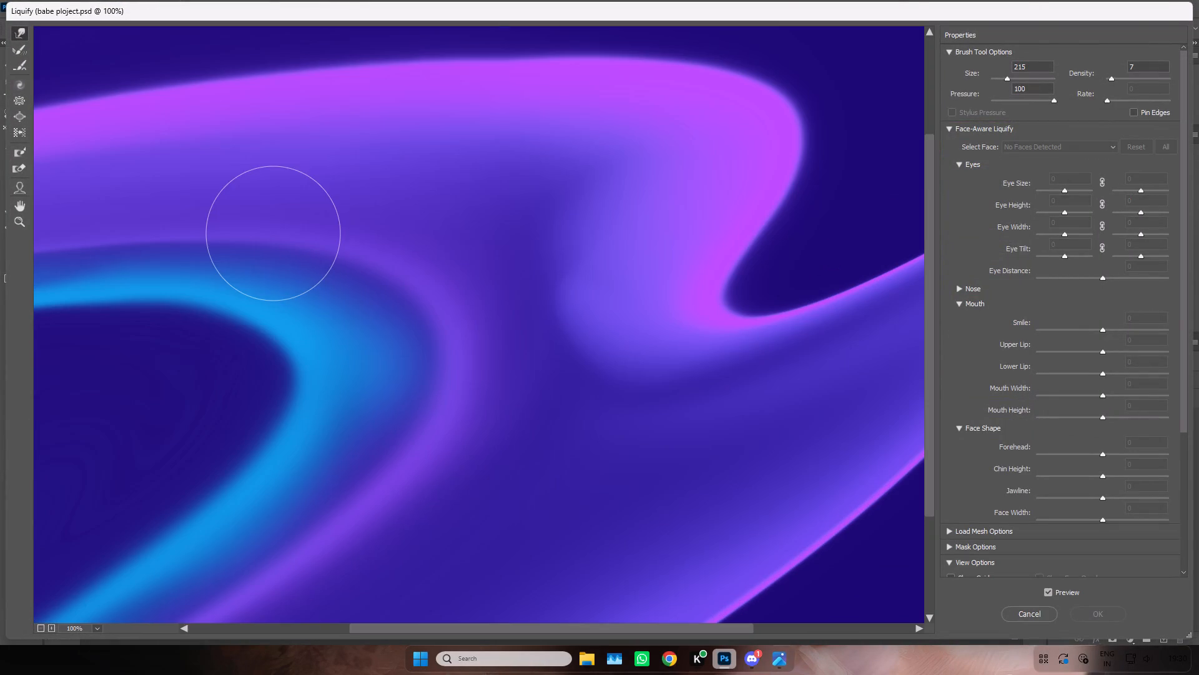
{"action": "key", "text": "space"}
{"action": "key", "text": "space"}
{"action": "key", "text": "space"}
{"action": "key", "text": "space"}
{"action": "key", "text": "space"}
{"action": "key", "text": "space"}
{"action": "key", "text": "space"}
{"action": "key", "text": "space"}
{"action": "key", "text": "space"}
{"action": "key", "text": "space"}
{"action": "key", "text": "space"}
{"action": "key", "text": "space"}
{"action": "key", "text": "space"}
{"action": "key", "text": "space"}
{"action": "key", "text": "space"}
{"action": "key", "text": "space"}
{"action": "key", "text": "space"}
{"action": "key", "text": "space"}
{"action": "key", "text": "space"}
{"action": "key", "text": "space"}
{"action": "left_click_drag", "start_coordinate": [273, 233], "coordinate": [474, 175]}
{"action": "left_click_drag", "start_coordinate": [278, 324], "coordinate": [663, 286]}
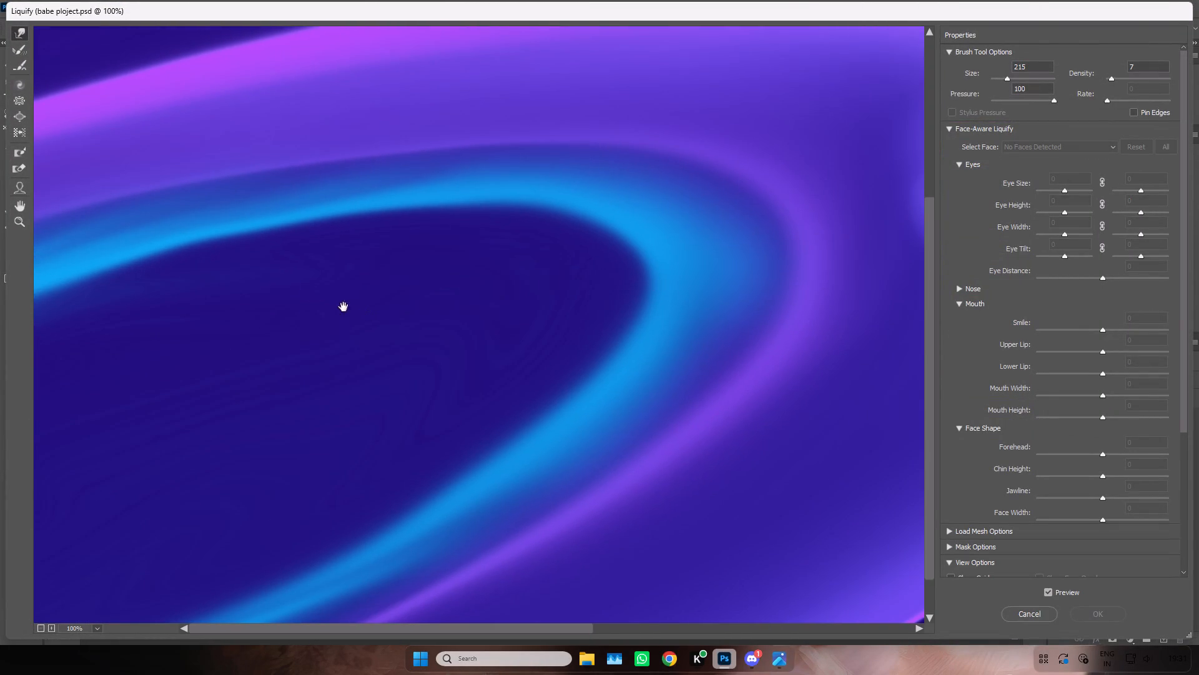
{"action": "left_click", "coordinate": [1002, 80]}
{"action": "left_click_drag", "start_coordinate": [430, 179], "coordinate": [144, 232]}
{"action": "left_click_drag", "start_coordinate": [439, 186], "coordinate": [229, 212]}
{"action": "left_click_drag", "start_coordinate": [450, 178], "coordinate": [216, 210]}
{"action": "left_click_drag", "start_coordinate": [475, 180], "coordinate": [257, 203]}
{"action": "left_click_drag", "start_coordinate": [428, 184], "coordinate": [223, 204]}
{"action": "left_click_drag", "start_coordinate": [306, 196], "coordinate": [106, 226]}
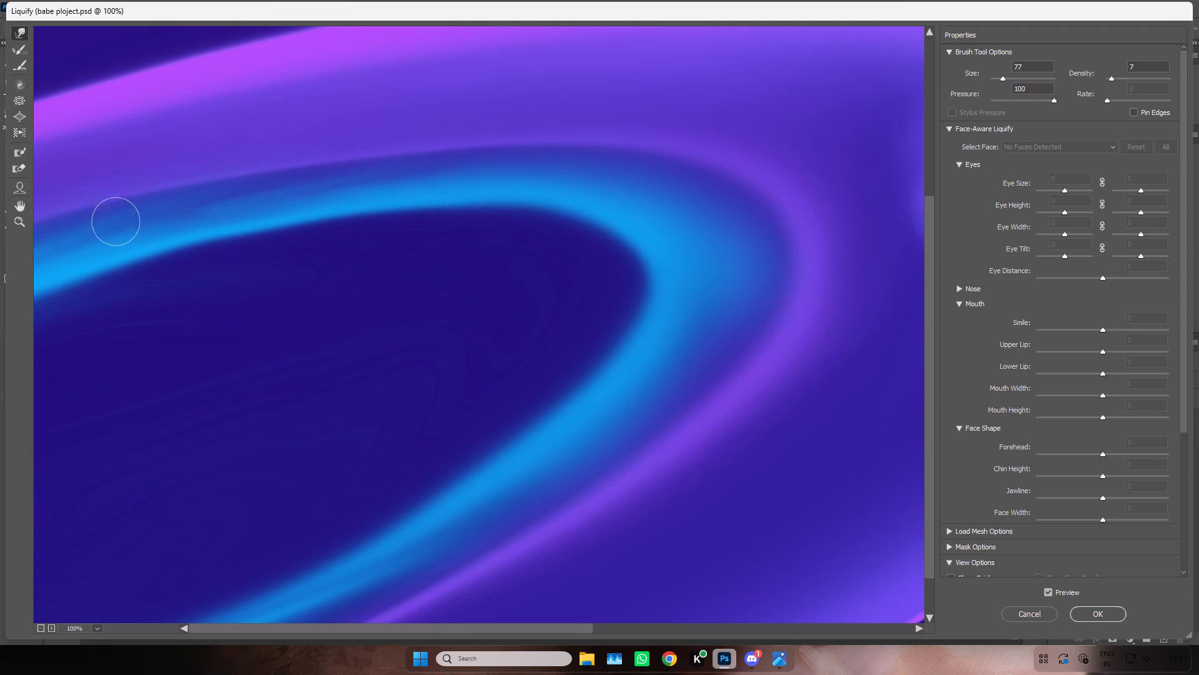
{"action": "left_click_drag", "start_coordinate": [237, 204], "coordinate": [52, 232]}
{"action": "left_click_drag", "start_coordinate": [261, 206], "coordinate": [91, 230]}
{"action": "left_click_drag", "start_coordinate": [237, 207], "coordinate": [63, 232]}
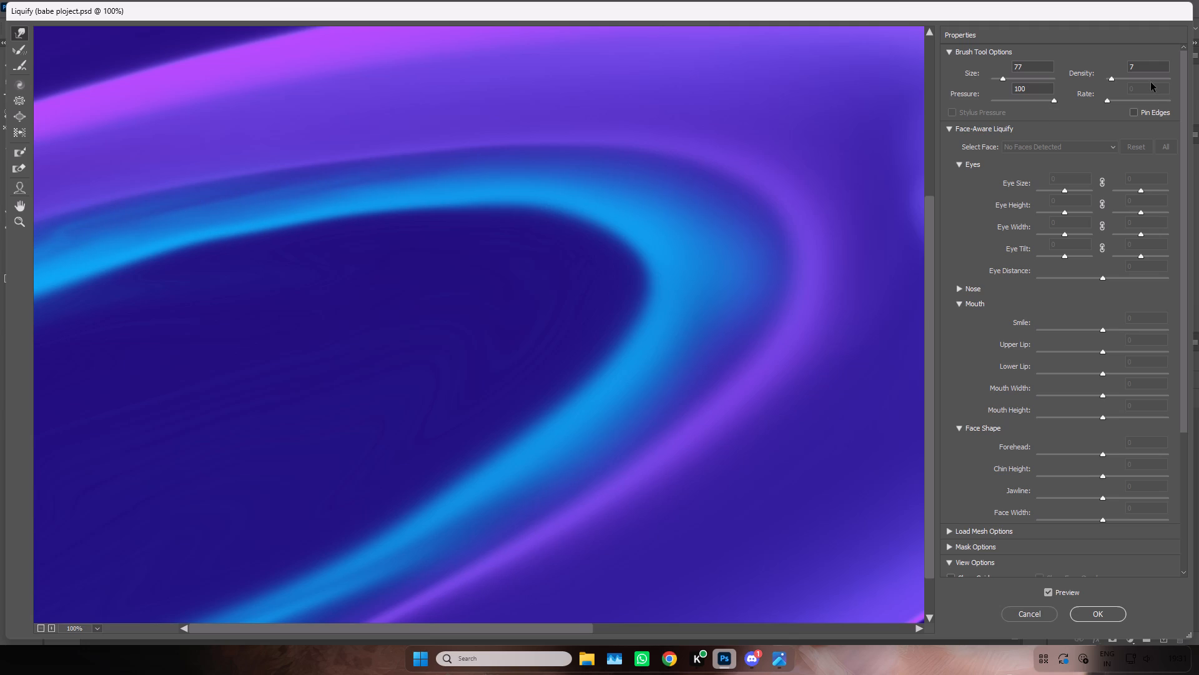
Set the brush density to 58 and smear the outer glow of the cyan band's upper arm along its length toward the canvas's left edge.
{"action": "left_click", "coordinate": [1151, 82]}
{"action": "left_click", "coordinate": [1143, 81]}
{"action": "left_click_drag", "start_coordinate": [498, 179], "coordinate": [312, 196]}
{"action": "left_click_drag", "start_coordinate": [312, 196], "coordinate": [192, 212]}
{"action": "left_click_drag", "start_coordinate": [290, 192], "coordinate": [61, 231]}
{"action": "left_click_drag", "start_coordinate": [148, 224], "coordinate": [1, 261]}
{"action": "left_click_drag", "start_coordinate": [132, 236], "coordinate": [1, 261]}
{"action": "left_click_drag", "start_coordinate": [95, 239], "coordinate": [52, 249]}
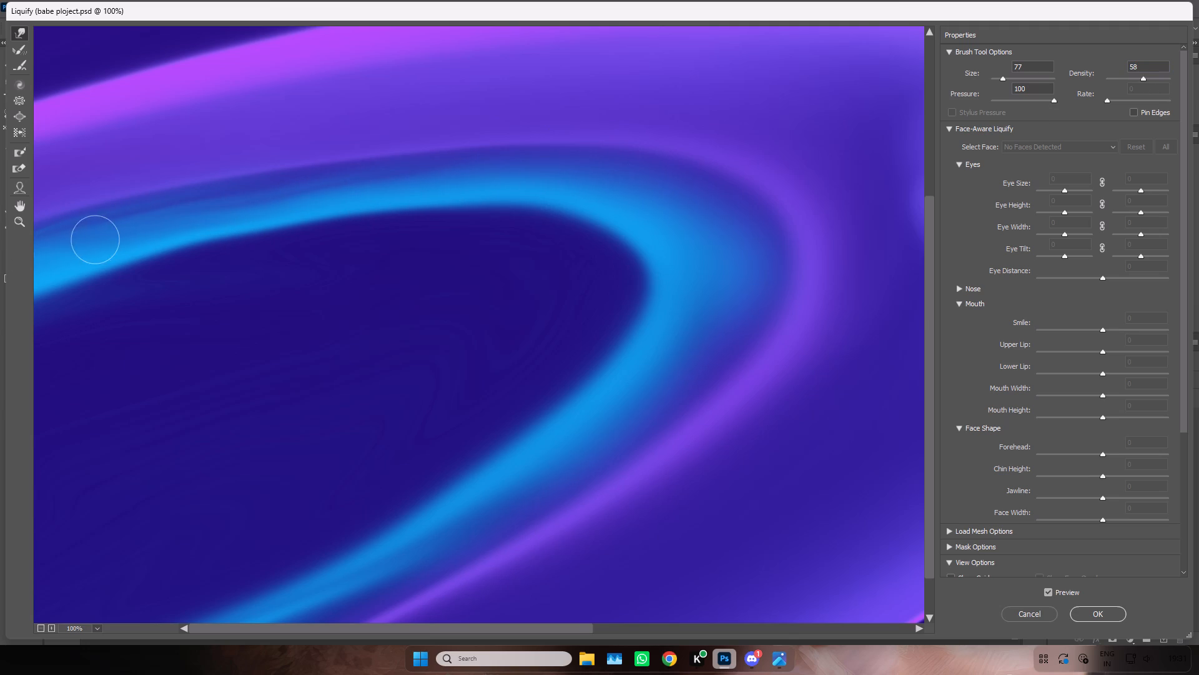
{"action": "left_click_drag", "start_coordinate": [52, 249], "coordinate": [0, 269]}
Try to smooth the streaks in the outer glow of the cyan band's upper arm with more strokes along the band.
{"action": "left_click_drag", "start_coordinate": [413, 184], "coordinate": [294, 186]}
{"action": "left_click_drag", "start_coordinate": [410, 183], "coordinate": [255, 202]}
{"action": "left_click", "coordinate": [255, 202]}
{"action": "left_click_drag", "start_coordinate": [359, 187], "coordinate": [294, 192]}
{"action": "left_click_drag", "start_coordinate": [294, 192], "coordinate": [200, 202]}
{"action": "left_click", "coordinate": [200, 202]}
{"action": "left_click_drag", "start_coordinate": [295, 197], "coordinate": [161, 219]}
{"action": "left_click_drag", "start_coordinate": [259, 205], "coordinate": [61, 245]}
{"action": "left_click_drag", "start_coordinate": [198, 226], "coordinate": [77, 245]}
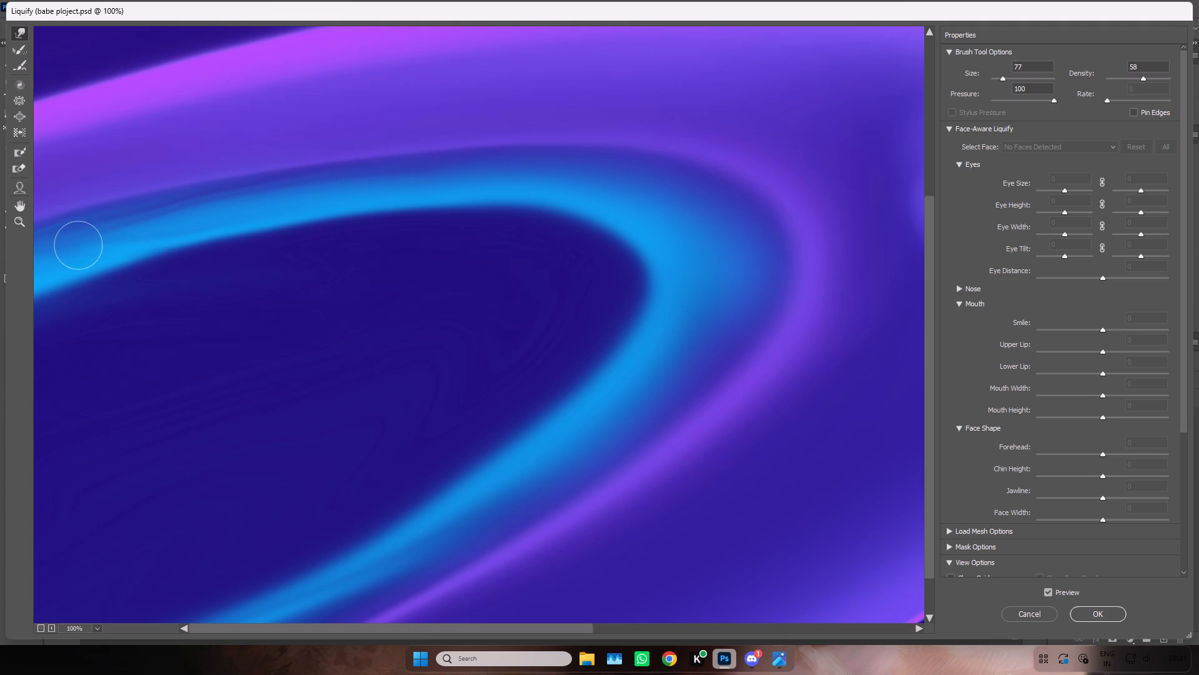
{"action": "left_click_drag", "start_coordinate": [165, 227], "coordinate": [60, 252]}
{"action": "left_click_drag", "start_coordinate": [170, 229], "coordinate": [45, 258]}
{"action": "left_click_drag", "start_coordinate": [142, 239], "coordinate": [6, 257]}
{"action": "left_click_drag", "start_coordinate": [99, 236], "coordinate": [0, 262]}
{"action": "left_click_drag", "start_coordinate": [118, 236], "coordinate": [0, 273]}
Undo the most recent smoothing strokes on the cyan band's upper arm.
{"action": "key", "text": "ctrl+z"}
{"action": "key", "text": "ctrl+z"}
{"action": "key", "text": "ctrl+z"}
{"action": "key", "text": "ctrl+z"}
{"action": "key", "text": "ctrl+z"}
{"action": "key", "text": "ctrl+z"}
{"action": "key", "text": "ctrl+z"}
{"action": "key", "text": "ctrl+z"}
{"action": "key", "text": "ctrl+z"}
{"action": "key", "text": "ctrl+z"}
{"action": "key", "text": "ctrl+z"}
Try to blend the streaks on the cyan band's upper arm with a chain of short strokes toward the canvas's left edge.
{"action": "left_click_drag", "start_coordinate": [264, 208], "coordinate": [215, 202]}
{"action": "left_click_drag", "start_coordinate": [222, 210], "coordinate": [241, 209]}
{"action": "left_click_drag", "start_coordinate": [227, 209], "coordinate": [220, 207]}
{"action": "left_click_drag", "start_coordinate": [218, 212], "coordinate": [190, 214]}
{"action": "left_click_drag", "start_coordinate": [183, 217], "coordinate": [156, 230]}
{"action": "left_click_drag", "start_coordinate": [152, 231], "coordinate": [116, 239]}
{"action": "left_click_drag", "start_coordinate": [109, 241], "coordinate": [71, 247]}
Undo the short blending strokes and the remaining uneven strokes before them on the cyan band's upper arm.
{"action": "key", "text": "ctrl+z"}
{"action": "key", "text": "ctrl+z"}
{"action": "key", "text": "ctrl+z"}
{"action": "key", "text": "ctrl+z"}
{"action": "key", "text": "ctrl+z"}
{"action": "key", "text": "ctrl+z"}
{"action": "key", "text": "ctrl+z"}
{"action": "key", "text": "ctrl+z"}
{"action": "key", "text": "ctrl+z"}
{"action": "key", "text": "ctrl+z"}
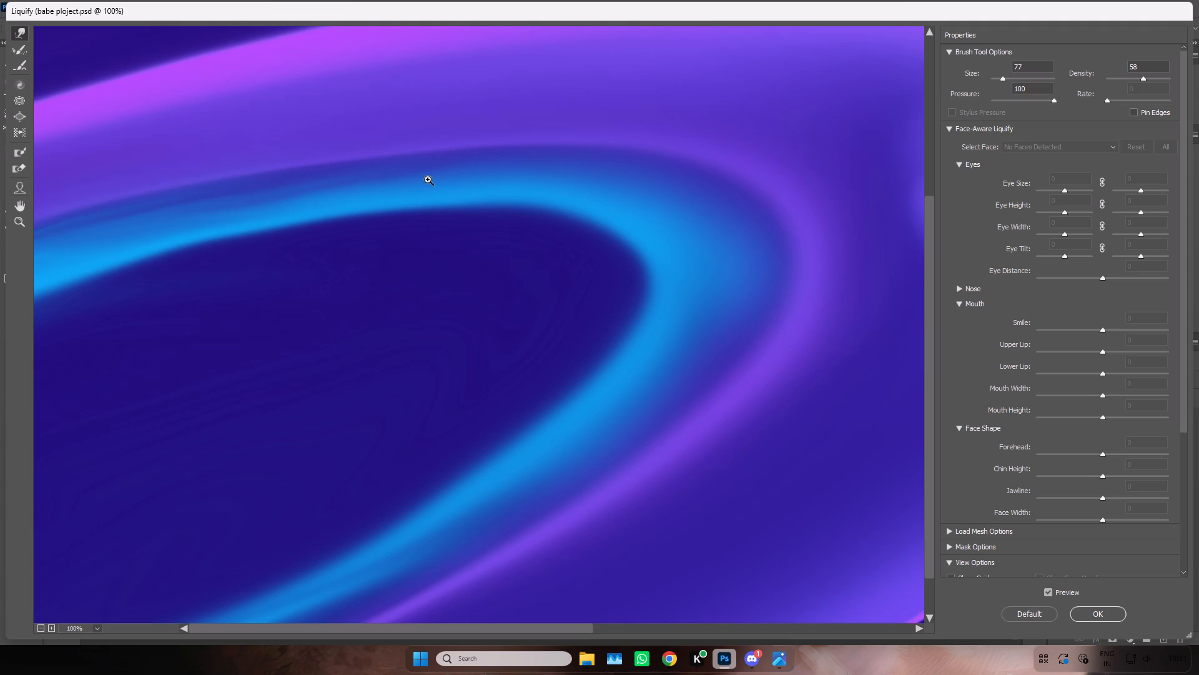
Smooth the outer glow of the cyan band's upper arm with one long stroke, then sweep along its inner edge to the canvas's left edge.
{"action": "left_click_drag", "start_coordinate": [485, 166], "coordinate": [63, 244]}
{"action": "left_click_drag", "start_coordinate": [63, 244], "coordinate": [0, 269]}
{"action": "left_click_drag", "start_coordinate": [392, 226], "coordinate": [171, 252]}
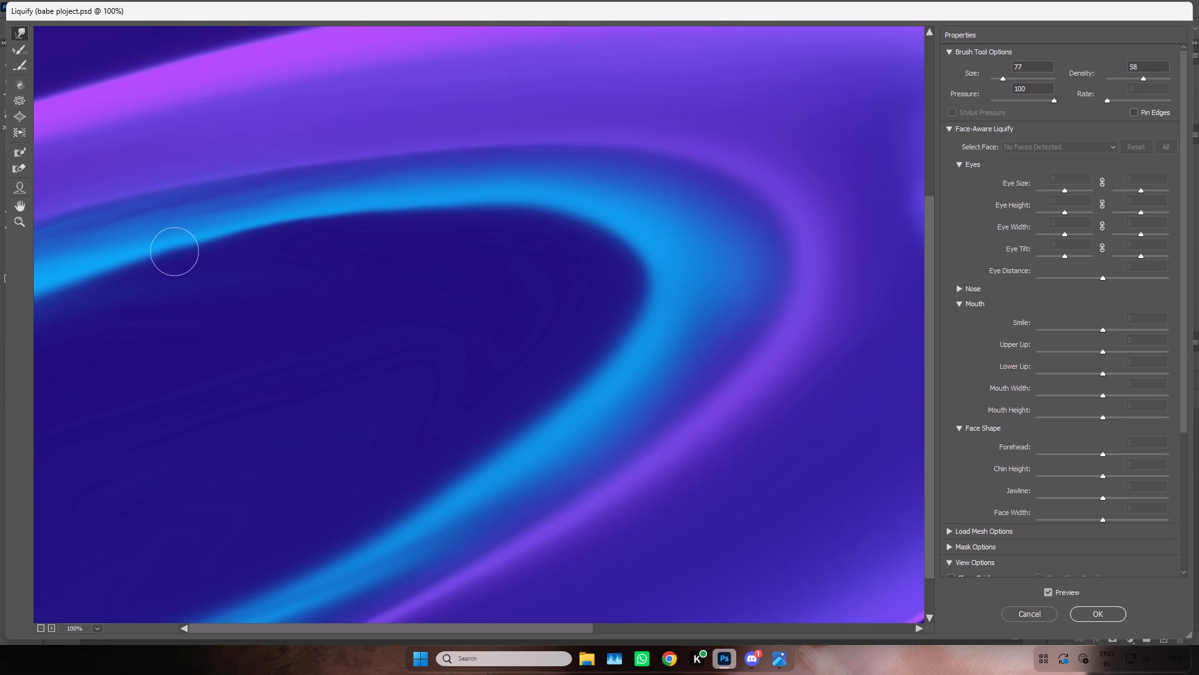
{"action": "left_click_drag", "start_coordinate": [171, 252], "coordinate": [17, 297]}
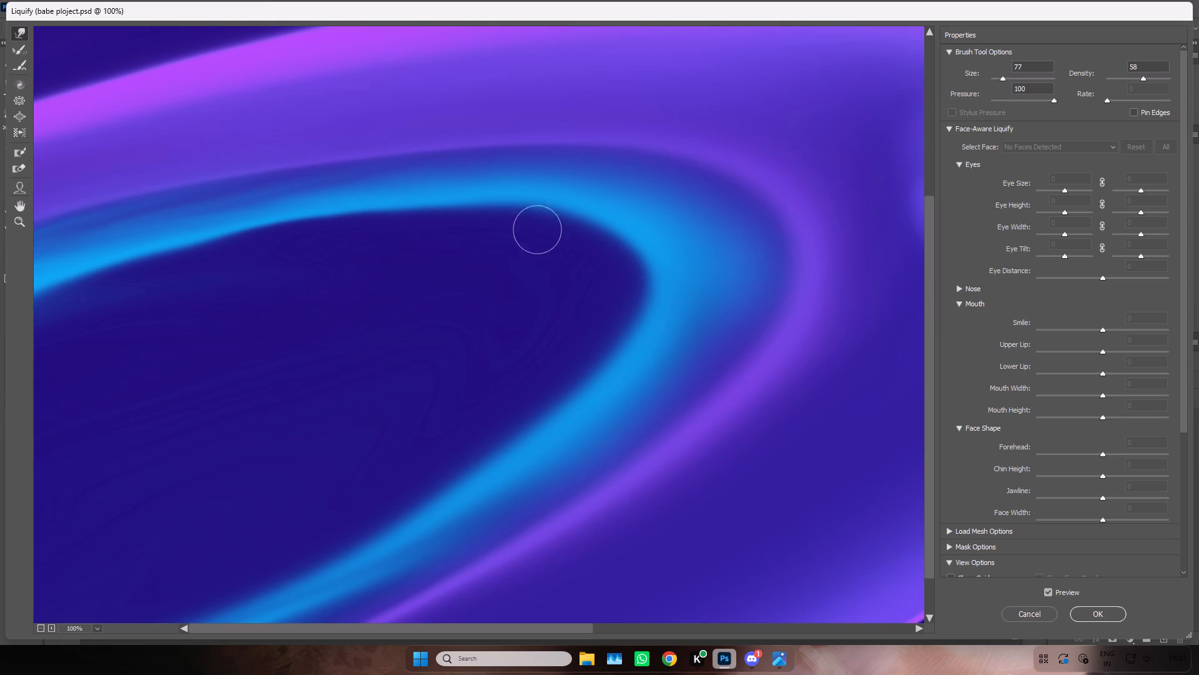
{"action": "left_click_drag", "start_coordinate": [496, 223], "coordinate": [0, 308]}
{"action": "left_click_drag", "start_coordinate": [157, 252], "coordinate": [106, 272]}
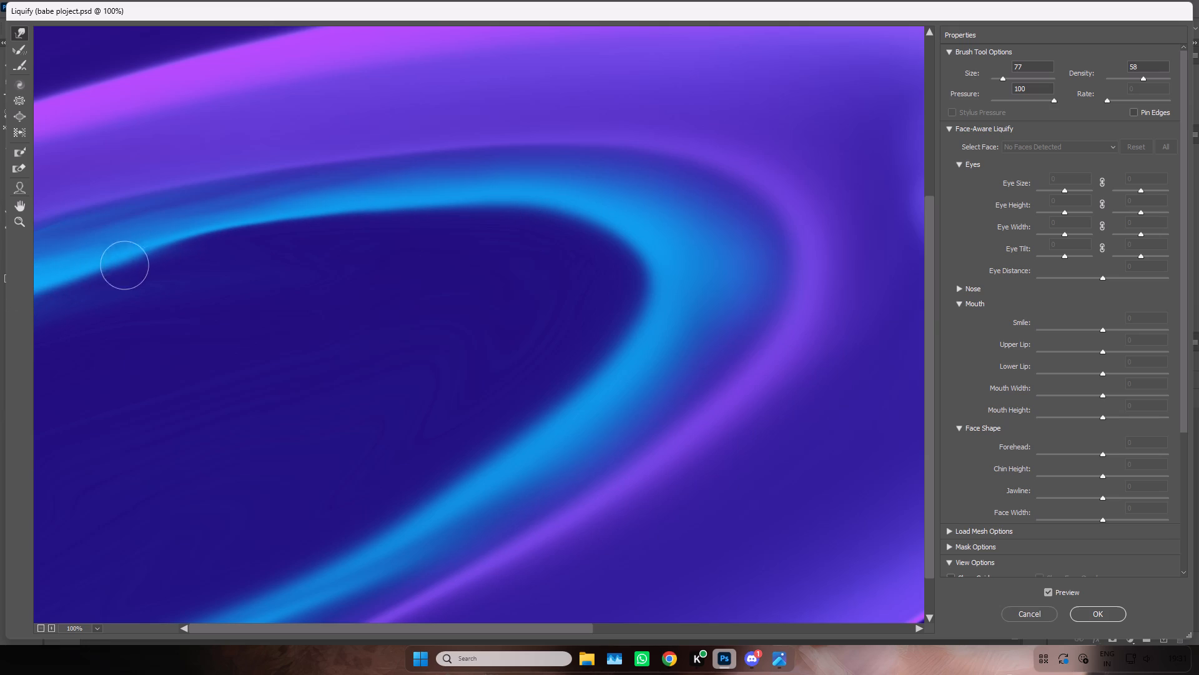
{"action": "left_click_drag", "start_coordinate": [106, 272], "coordinate": [3, 296]}
Set the brush size to 340 and reshape the inner edge of the cyan band's upper arm into a thin, smooth taper at the canvas's left edge.
{"action": "key", "text": "ctrl+minus"}
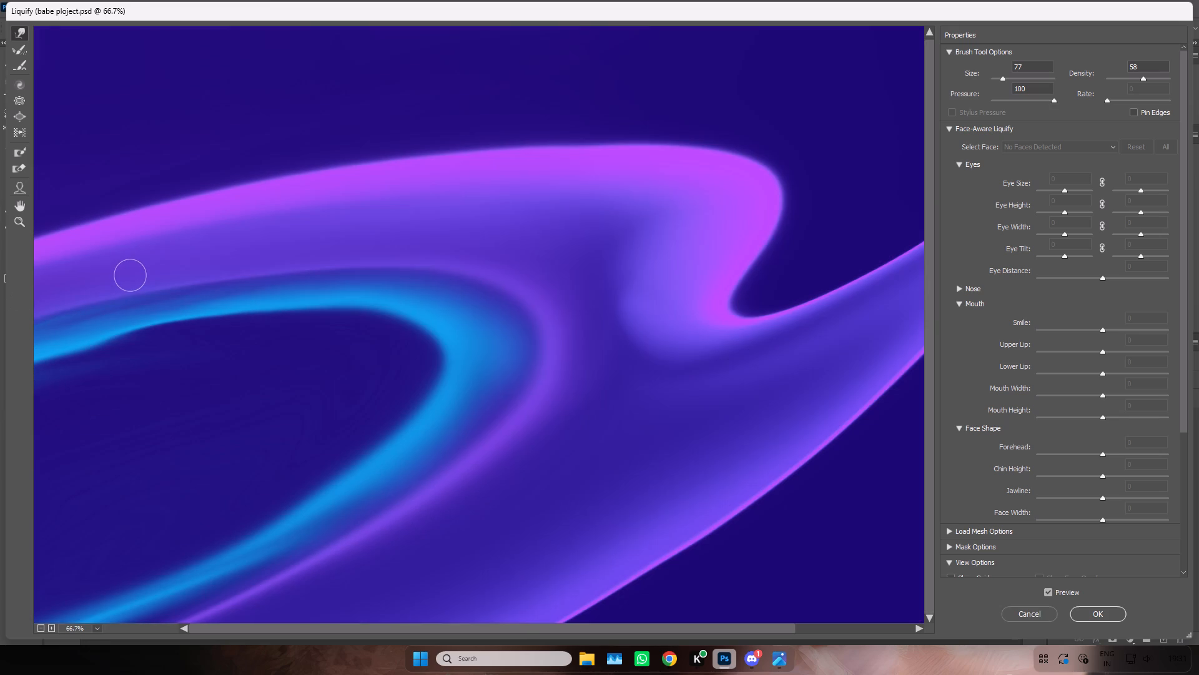
{"action": "left_click_drag", "start_coordinate": [1006, 82], "coordinate": [1012, 81]}
{"action": "left_click_drag", "start_coordinate": [1012, 81], "coordinate": [1017, 81]}
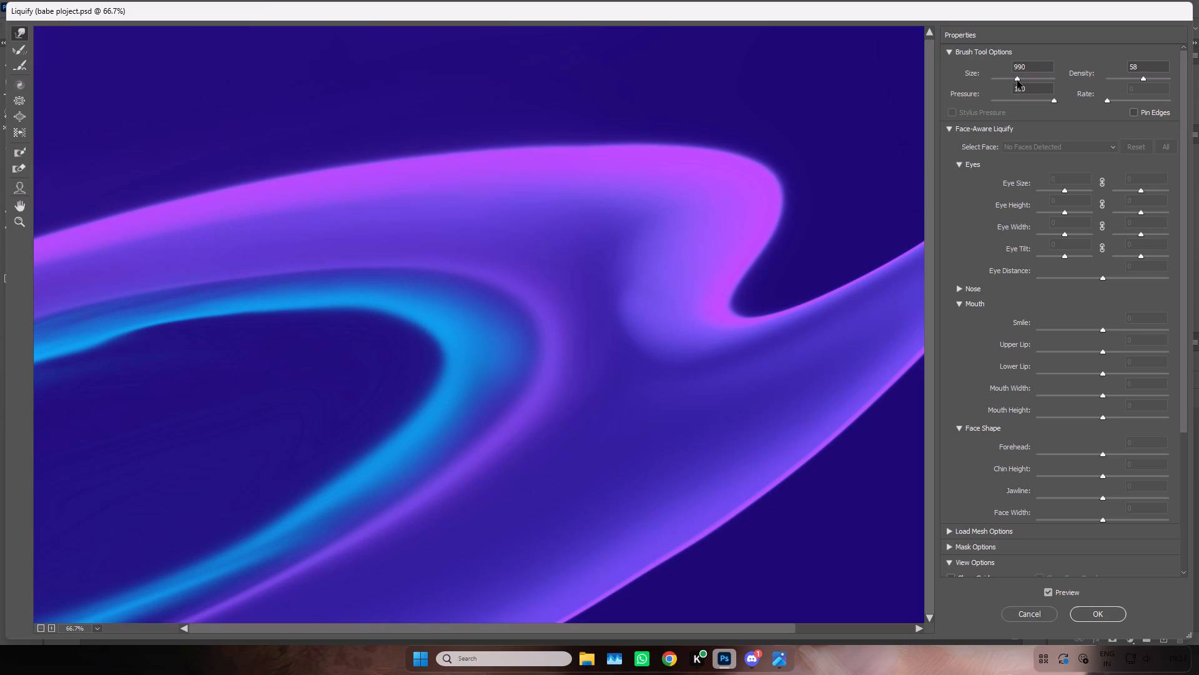
{"action": "left_click_drag", "start_coordinate": [1017, 81], "coordinate": [1018, 81]}
{"action": "left_click", "coordinate": [1003, 81]}
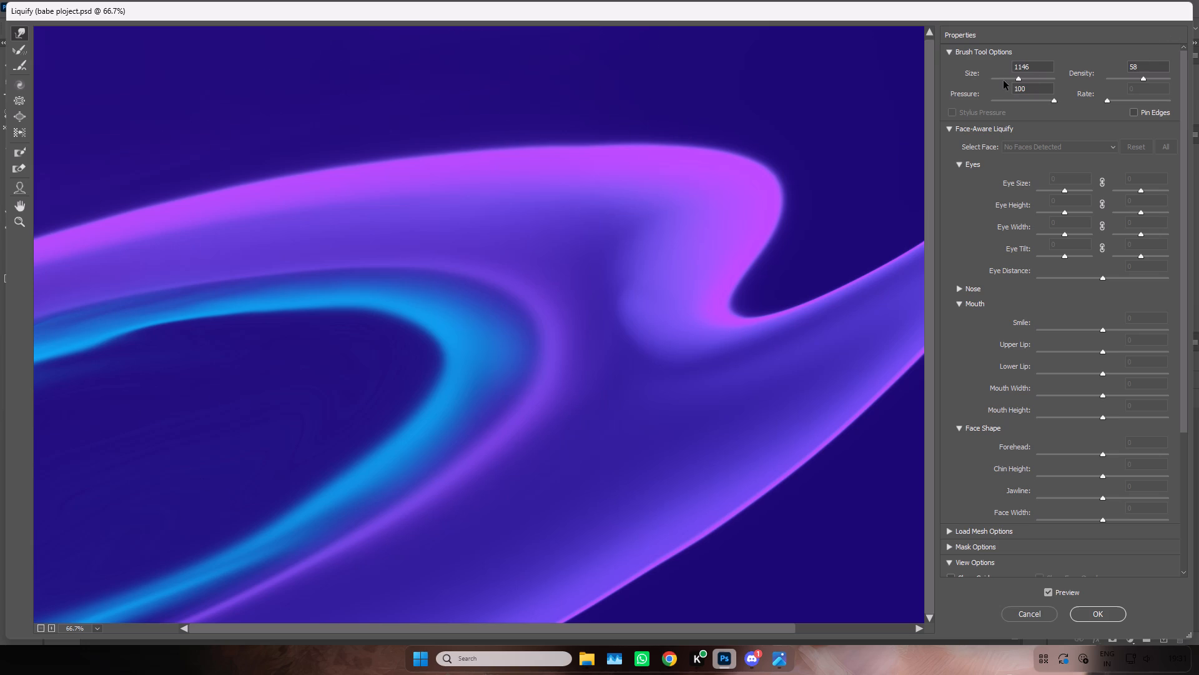
{"action": "left_click", "coordinate": [1009, 79]}
{"action": "left_click_drag", "start_coordinate": [199, 361], "coordinate": [62, 374]}
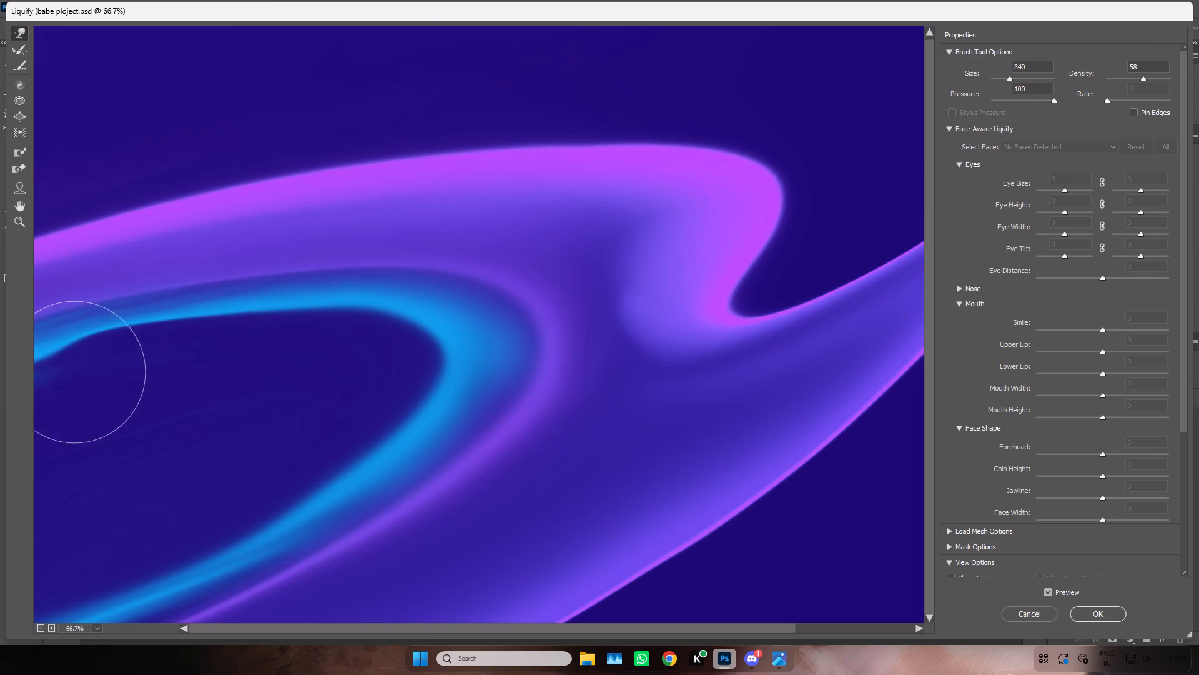
{"action": "left_click_drag", "start_coordinate": [62, 374], "coordinate": [0, 391]}
{"action": "left_click_drag", "start_coordinate": [115, 371], "coordinate": [0, 381]}
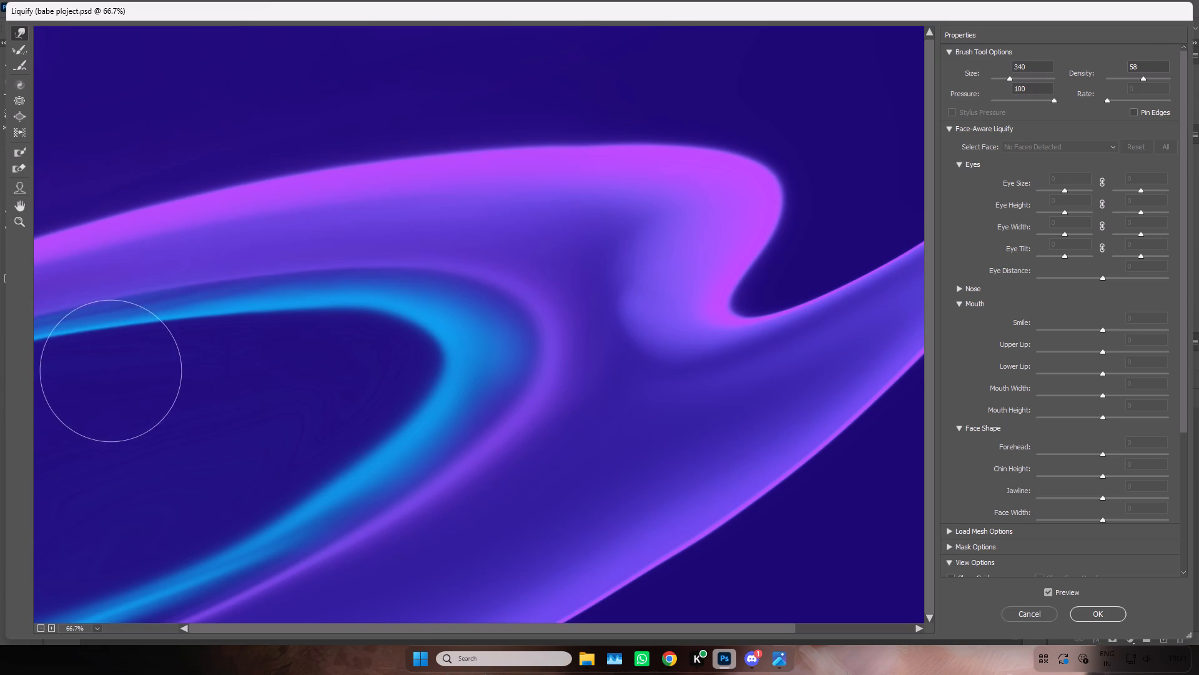
{"action": "left_click_drag", "start_coordinate": [101, 369], "coordinate": [0, 371]}
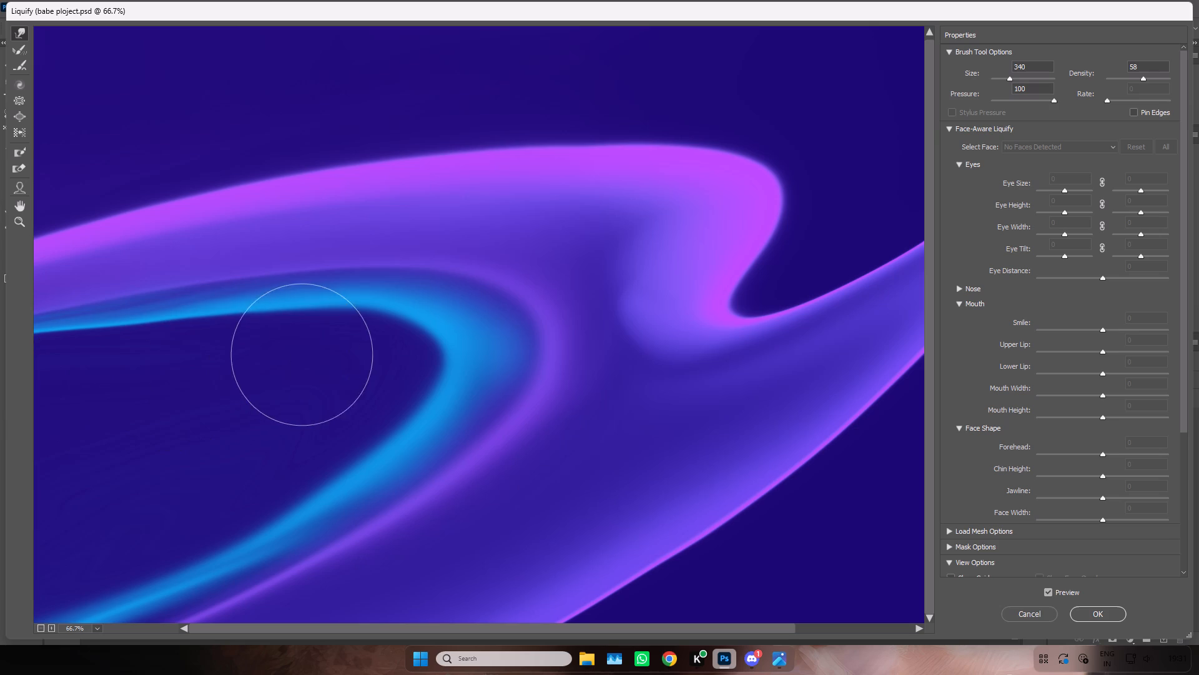
{"action": "left_click_drag", "start_coordinate": [298, 354], "coordinate": [0, 364]}
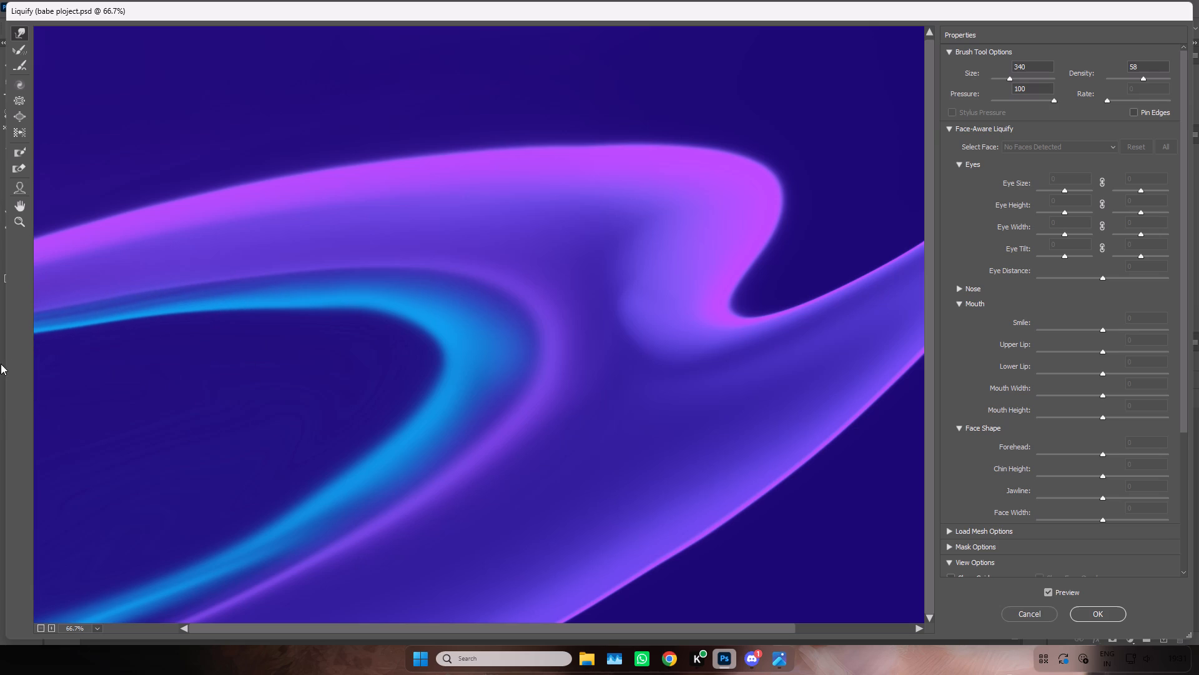
{"action": "left_click_drag", "start_coordinate": [362, 346], "coordinate": [31, 364]}
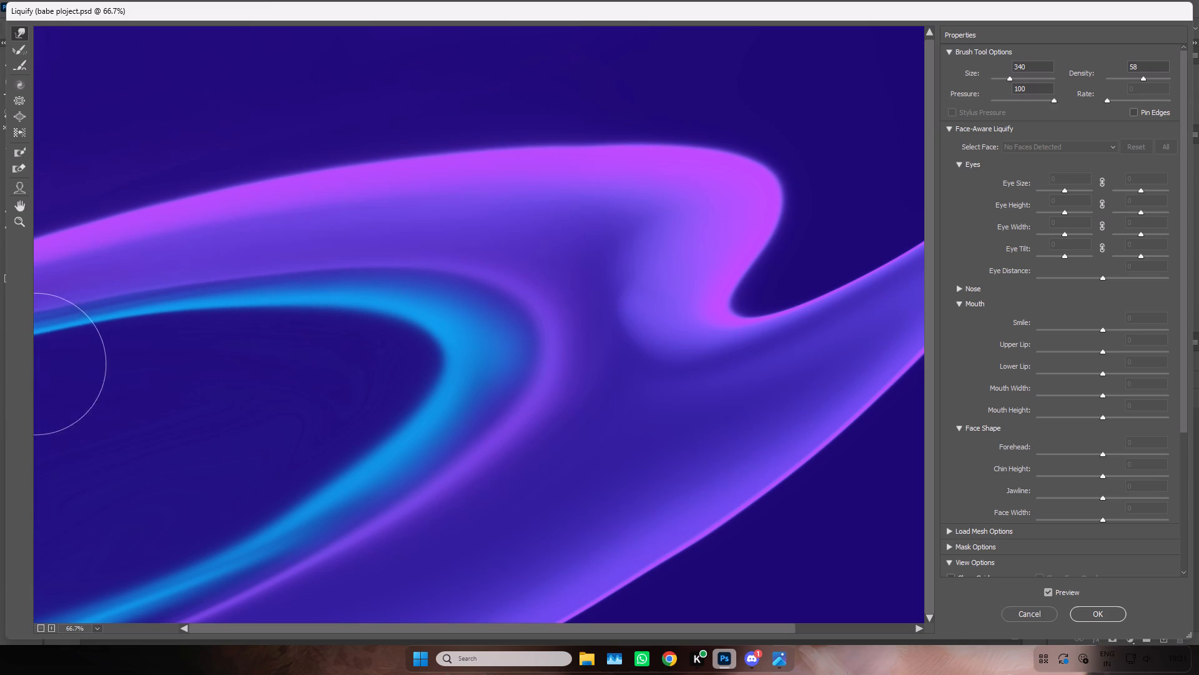
{"action": "left_click_drag", "start_coordinate": [31, 364], "coordinate": [4, 369]}
{"action": "left_click_drag", "start_coordinate": [343, 352], "coordinate": [325, 345]}
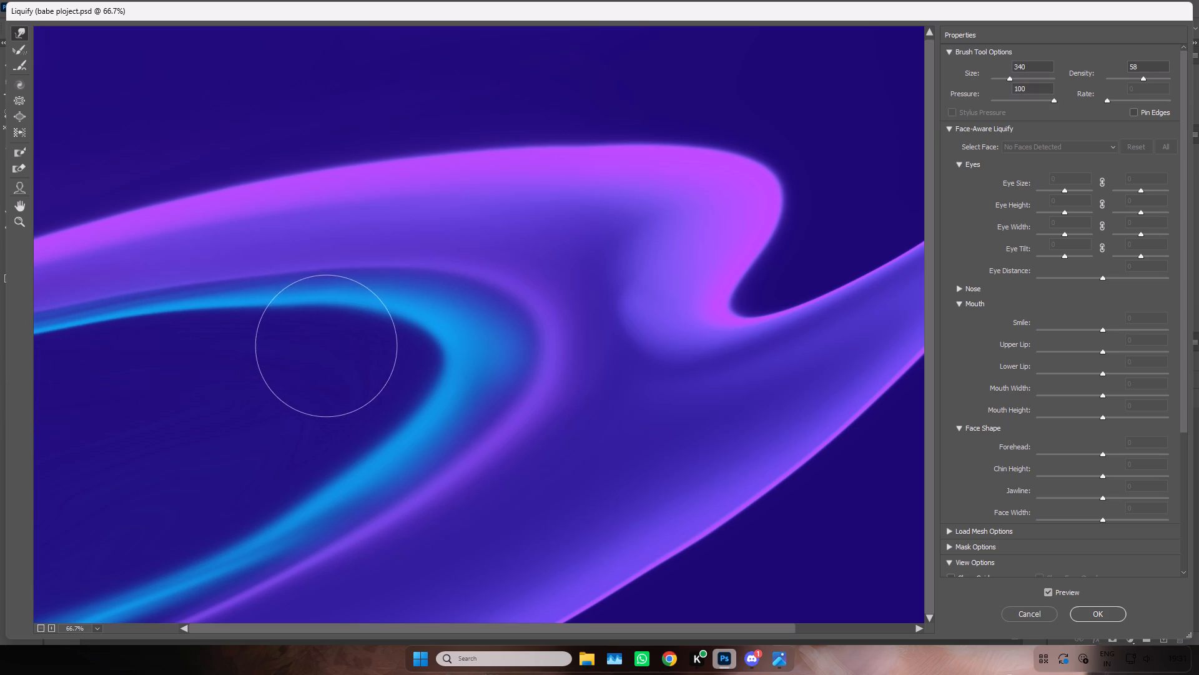
{"action": "left_click_drag", "start_coordinate": [325, 345], "coordinate": [282, 345]}
Sweep broad strokes through the dark interior and along the cyan band's lower arm toward the canvas's left edge to even out the streaks.
{"action": "left_click_drag", "start_coordinate": [372, 384], "coordinate": [254, 494]}
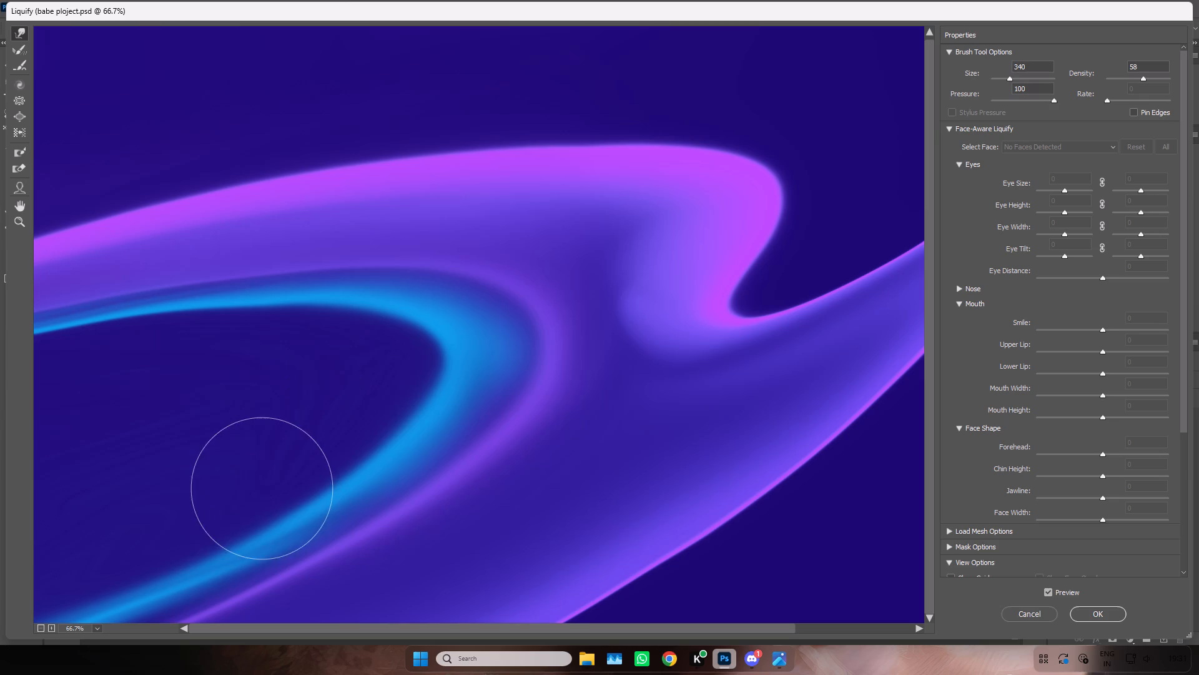
{"action": "left_click_drag", "start_coordinate": [254, 494], "coordinate": [114, 549]}
{"action": "key", "text": "ctrl+minus"}
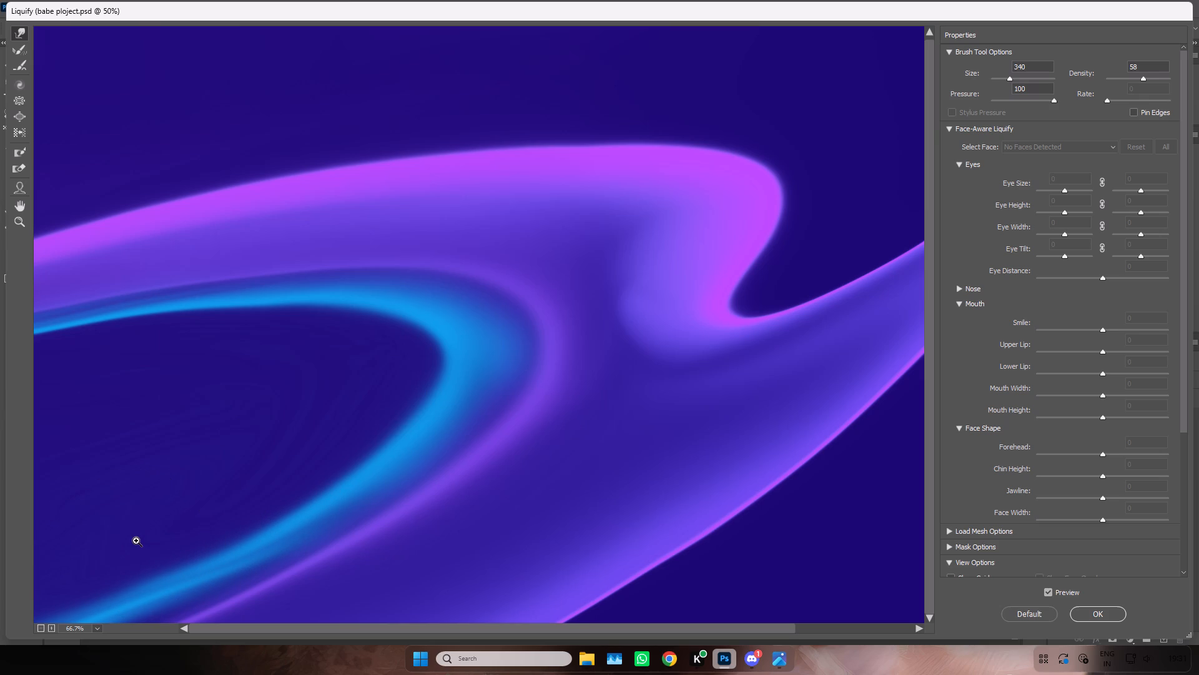
{"action": "left_click_drag", "start_coordinate": [313, 400], "coordinate": [155, 498]}
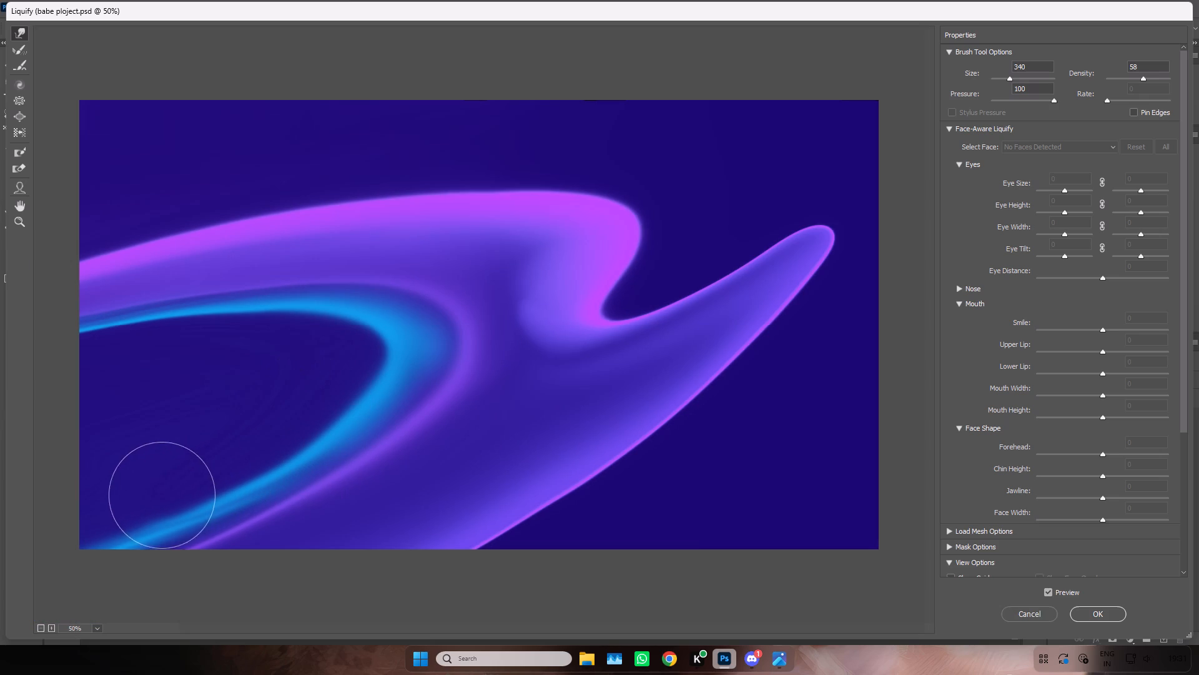
{"action": "left_click_drag", "start_coordinate": [155, 498], "coordinate": [61, 530]}
{"action": "left_click_drag", "start_coordinate": [225, 428], "coordinate": [23, 490]}
{"action": "left_click_drag", "start_coordinate": [216, 414], "coordinate": [47, 472]}
{"action": "left_click_drag", "start_coordinate": [291, 402], "coordinate": [265, 407]}
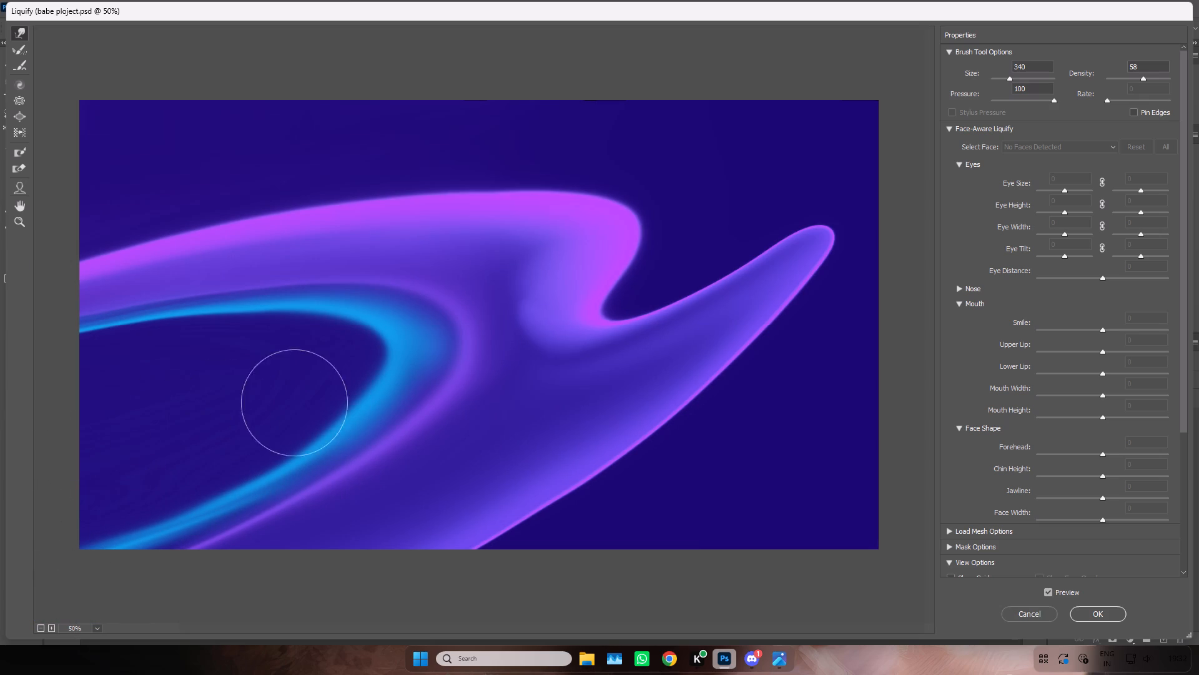
{"action": "left_click_drag", "start_coordinate": [265, 407], "coordinate": [114, 445]}
{"action": "left_click_drag", "start_coordinate": [268, 391], "coordinate": [105, 459]}
{"action": "left_click_drag", "start_coordinate": [226, 440], "coordinate": [97, 494]}
Pull the inner edge of the cyan bend down along the lower arm to thin and smooth it toward the canvas's lower-left corner.
{"action": "left_click_drag", "start_coordinate": [326, 364], "coordinate": [333, 366]}
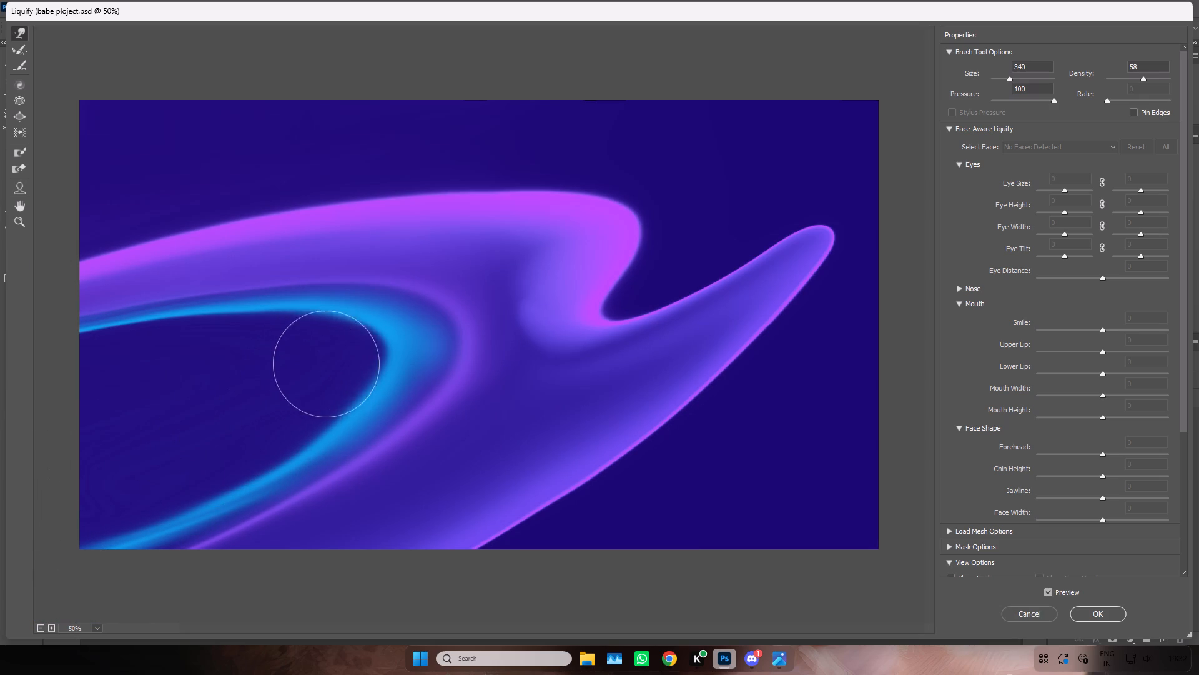
{"action": "left_click_drag", "start_coordinate": [333, 366], "coordinate": [296, 421]}
{"action": "left_click_drag", "start_coordinate": [330, 369], "coordinate": [302, 418]}
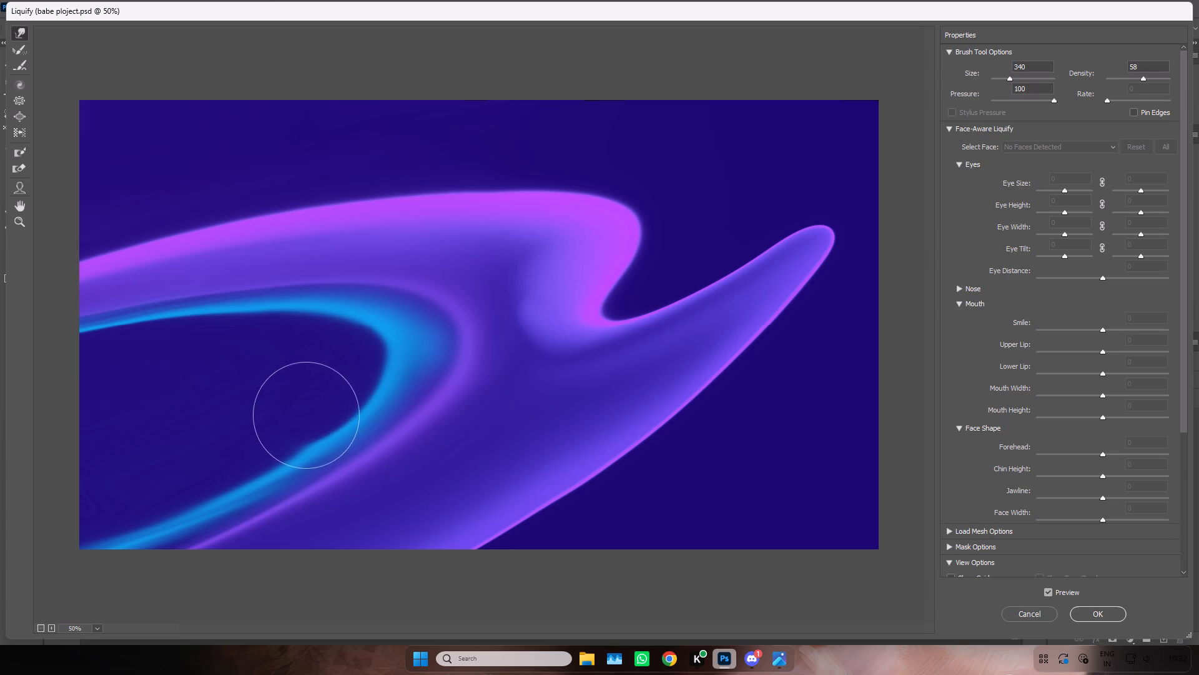
{"action": "left_click_drag", "start_coordinate": [302, 418], "coordinate": [221, 461]}
{"action": "left_click_drag", "start_coordinate": [221, 461], "coordinate": [229, 456]}
{"action": "left_click_drag", "start_coordinate": [313, 416], "coordinate": [69, 537]}
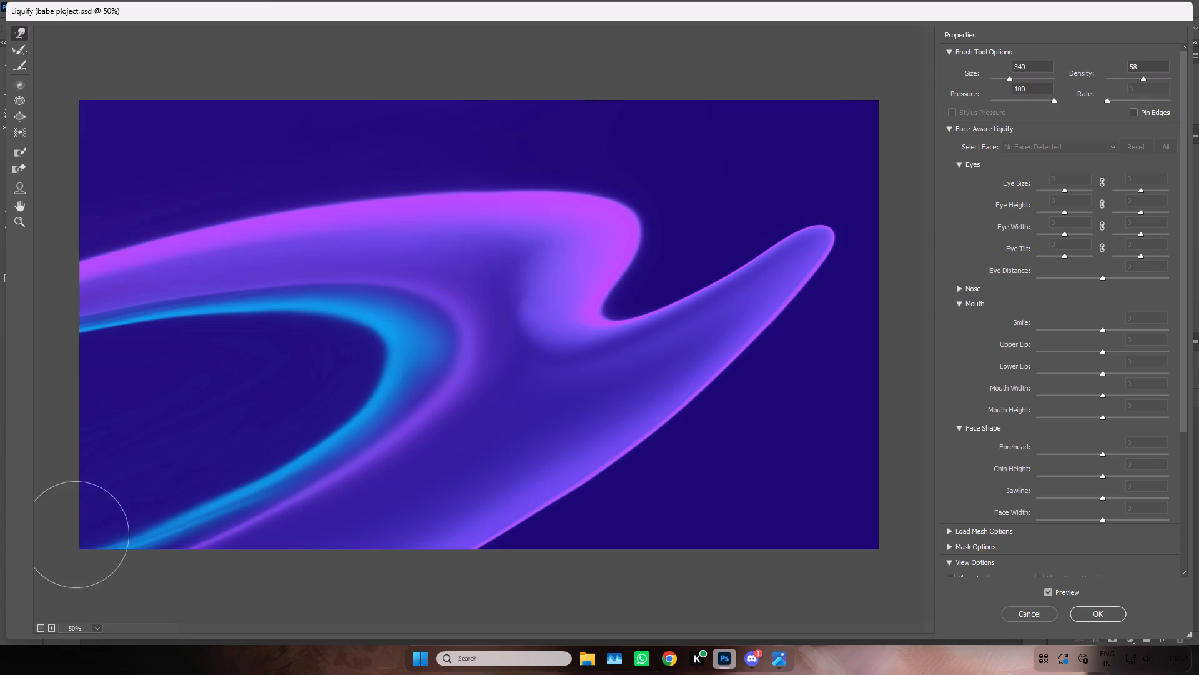
{"action": "left_click_drag", "start_coordinate": [69, 537], "coordinate": [57, 541]}
Push the inner edge of the cyan bend outward toward the purple curve and smooth it back along the upper arm.
{"action": "left_click_drag", "start_coordinate": [326, 396], "coordinate": [381, 360]}
{"action": "left_click", "coordinate": [387, 352]}
{"action": "left_click_drag", "start_coordinate": [365, 361], "coordinate": [377, 340]}
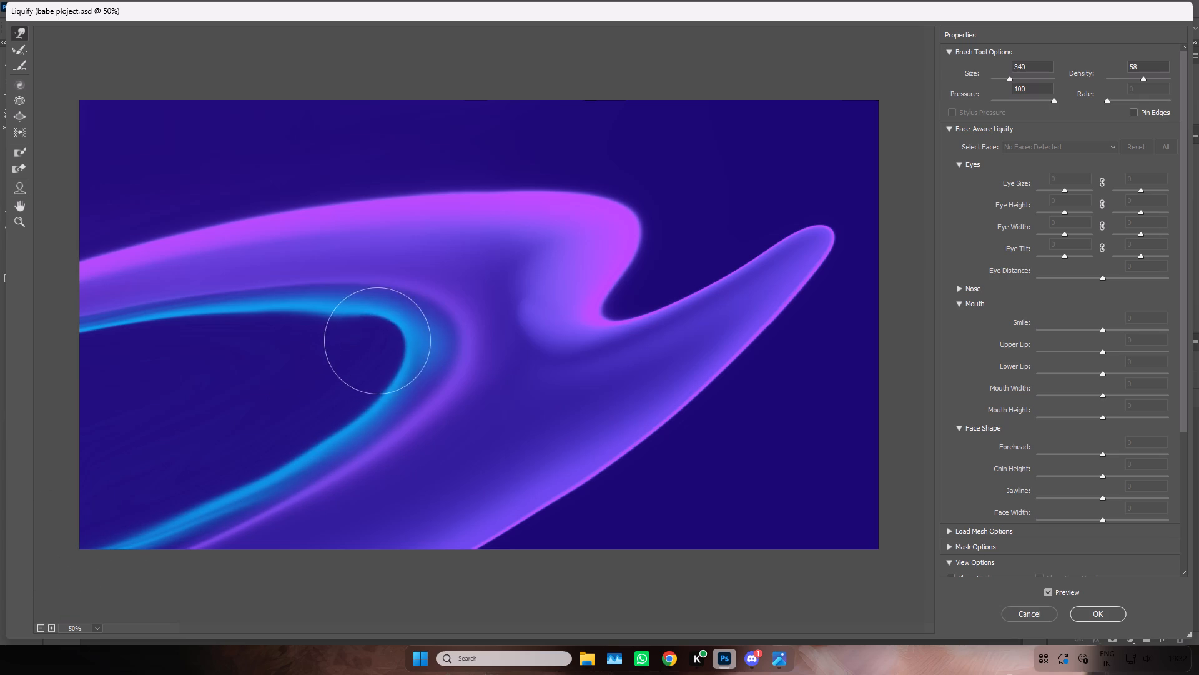
{"action": "left_click_drag", "start_coordinate": [377, 340], "coordinate": [377, 336]}
{"action": "left_click_drag", "start_coordinate": [373, 332], "coordinate": [284, 321]}
{"action": "left_click_drag", "start_coordinate": [316, 317], "coordinate": [49, 354]}
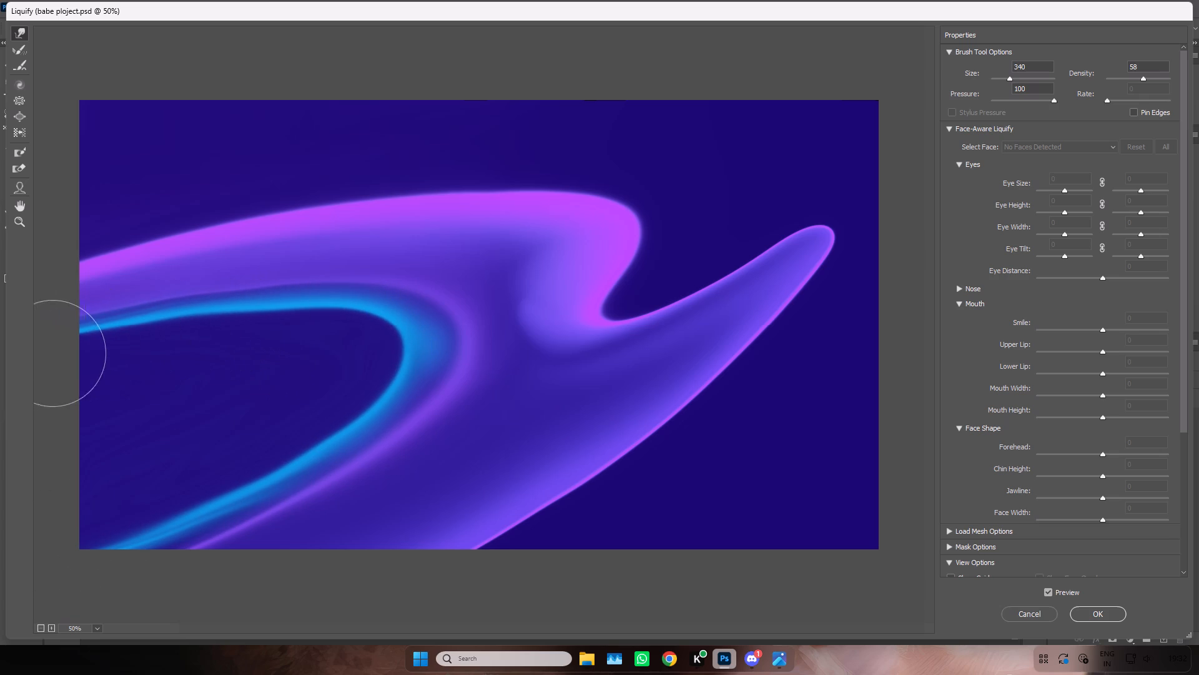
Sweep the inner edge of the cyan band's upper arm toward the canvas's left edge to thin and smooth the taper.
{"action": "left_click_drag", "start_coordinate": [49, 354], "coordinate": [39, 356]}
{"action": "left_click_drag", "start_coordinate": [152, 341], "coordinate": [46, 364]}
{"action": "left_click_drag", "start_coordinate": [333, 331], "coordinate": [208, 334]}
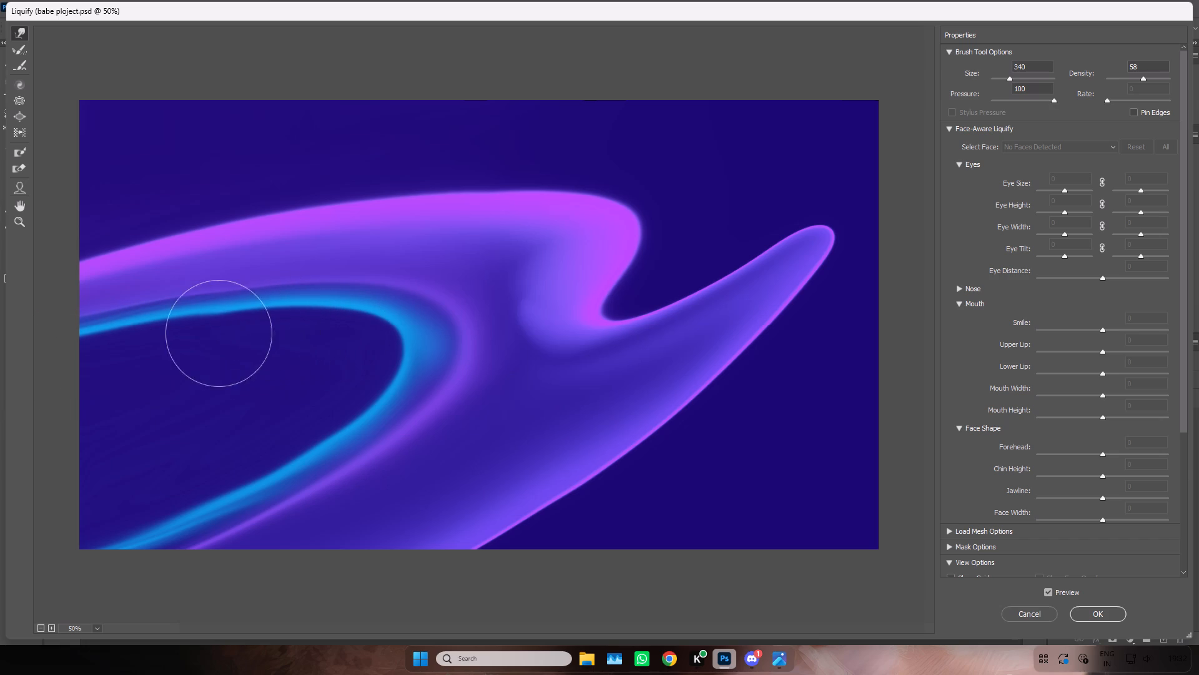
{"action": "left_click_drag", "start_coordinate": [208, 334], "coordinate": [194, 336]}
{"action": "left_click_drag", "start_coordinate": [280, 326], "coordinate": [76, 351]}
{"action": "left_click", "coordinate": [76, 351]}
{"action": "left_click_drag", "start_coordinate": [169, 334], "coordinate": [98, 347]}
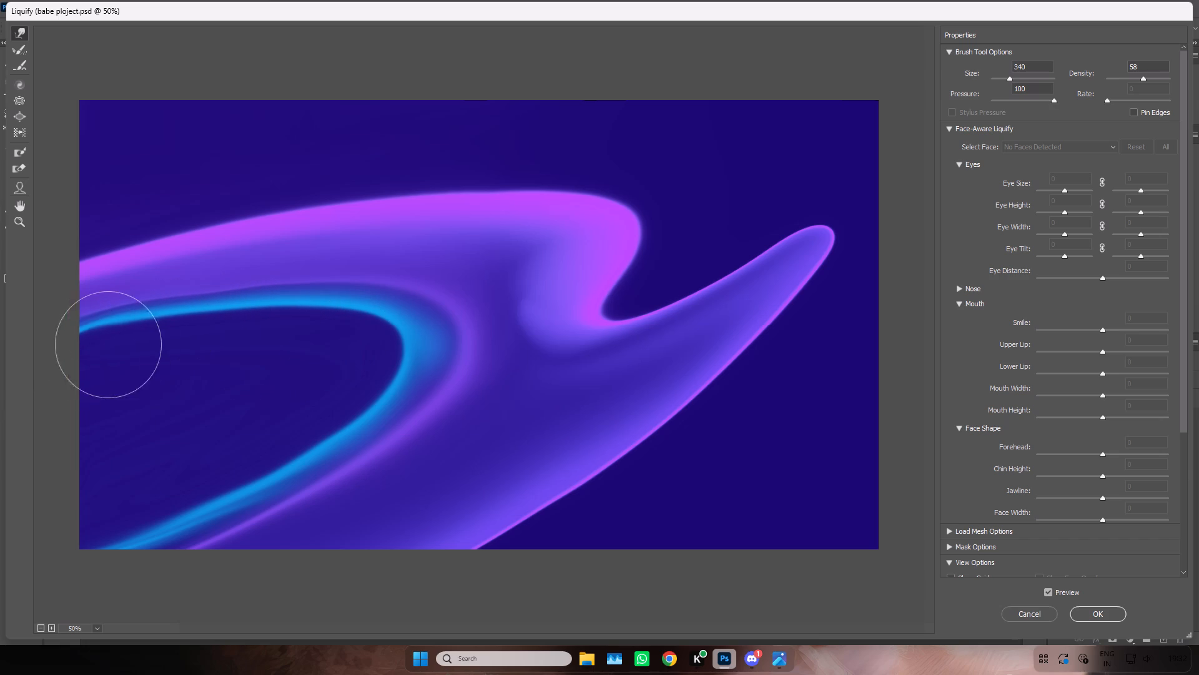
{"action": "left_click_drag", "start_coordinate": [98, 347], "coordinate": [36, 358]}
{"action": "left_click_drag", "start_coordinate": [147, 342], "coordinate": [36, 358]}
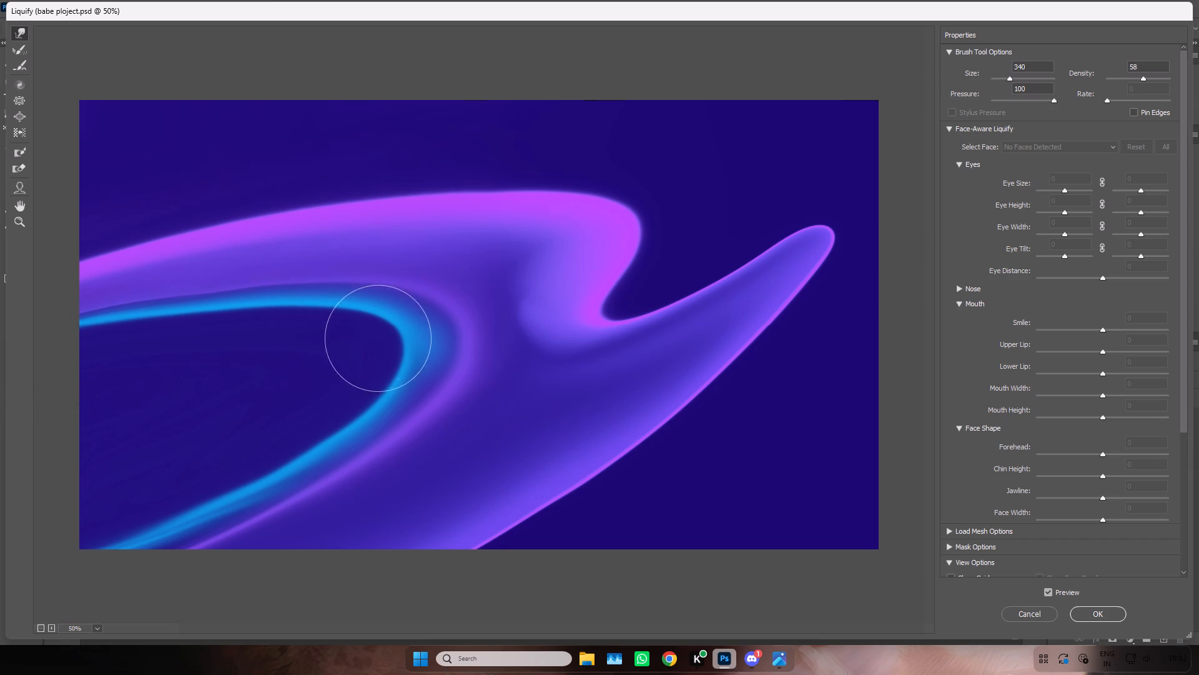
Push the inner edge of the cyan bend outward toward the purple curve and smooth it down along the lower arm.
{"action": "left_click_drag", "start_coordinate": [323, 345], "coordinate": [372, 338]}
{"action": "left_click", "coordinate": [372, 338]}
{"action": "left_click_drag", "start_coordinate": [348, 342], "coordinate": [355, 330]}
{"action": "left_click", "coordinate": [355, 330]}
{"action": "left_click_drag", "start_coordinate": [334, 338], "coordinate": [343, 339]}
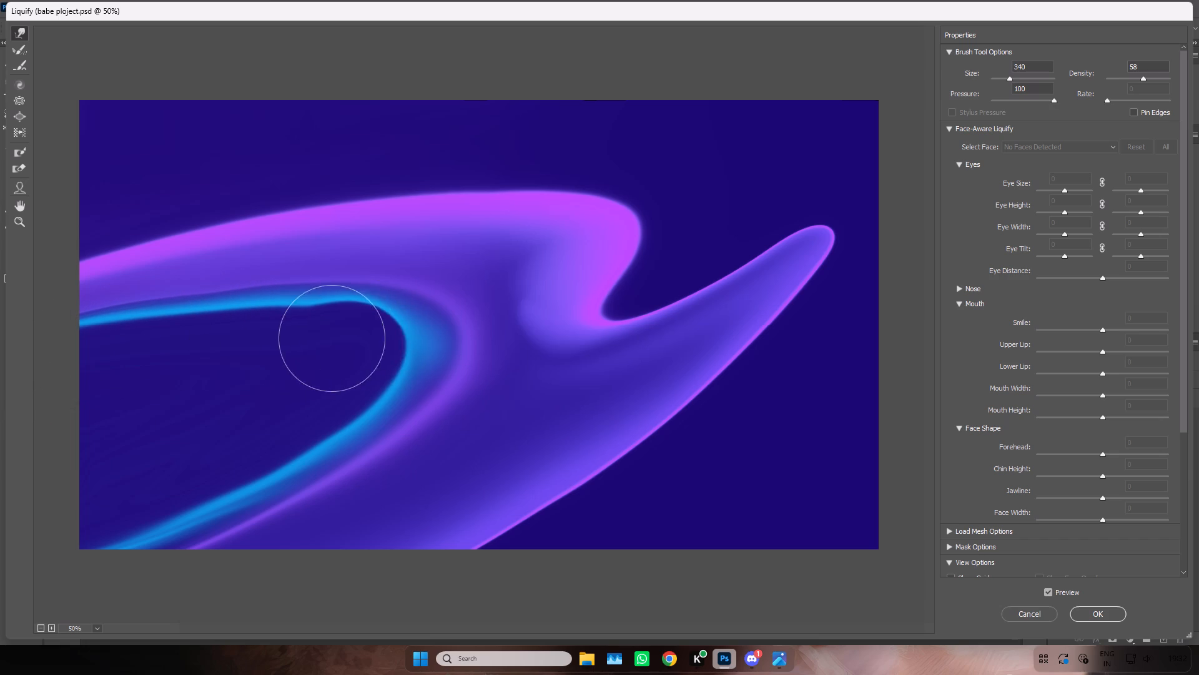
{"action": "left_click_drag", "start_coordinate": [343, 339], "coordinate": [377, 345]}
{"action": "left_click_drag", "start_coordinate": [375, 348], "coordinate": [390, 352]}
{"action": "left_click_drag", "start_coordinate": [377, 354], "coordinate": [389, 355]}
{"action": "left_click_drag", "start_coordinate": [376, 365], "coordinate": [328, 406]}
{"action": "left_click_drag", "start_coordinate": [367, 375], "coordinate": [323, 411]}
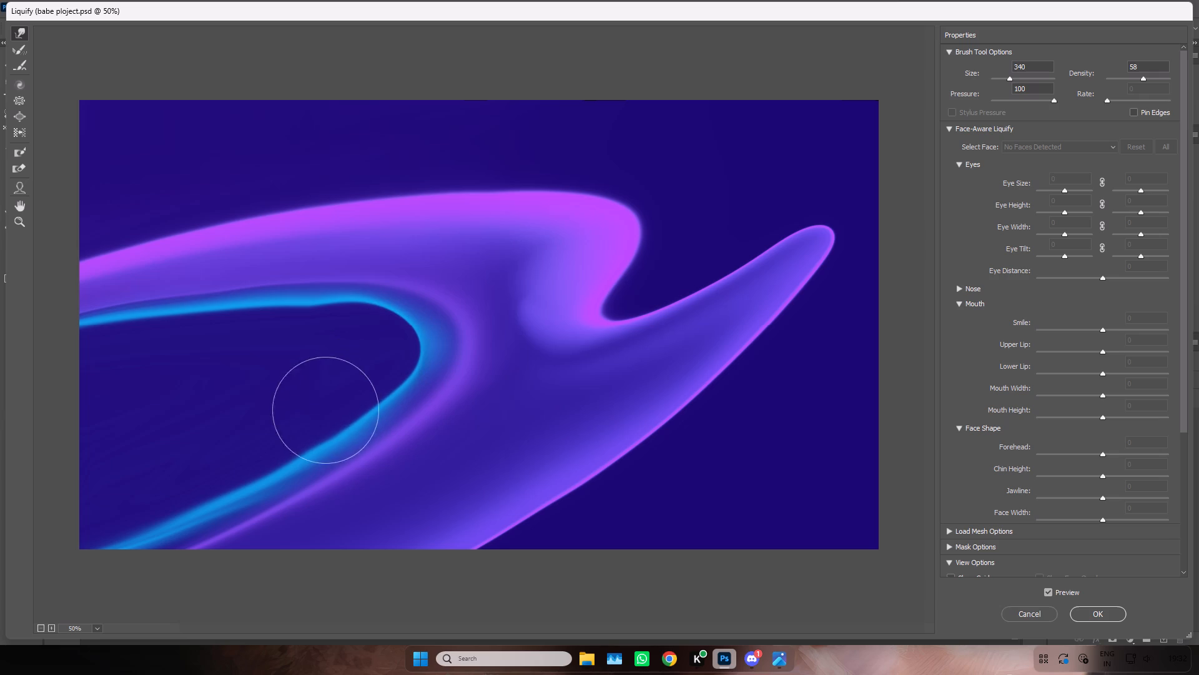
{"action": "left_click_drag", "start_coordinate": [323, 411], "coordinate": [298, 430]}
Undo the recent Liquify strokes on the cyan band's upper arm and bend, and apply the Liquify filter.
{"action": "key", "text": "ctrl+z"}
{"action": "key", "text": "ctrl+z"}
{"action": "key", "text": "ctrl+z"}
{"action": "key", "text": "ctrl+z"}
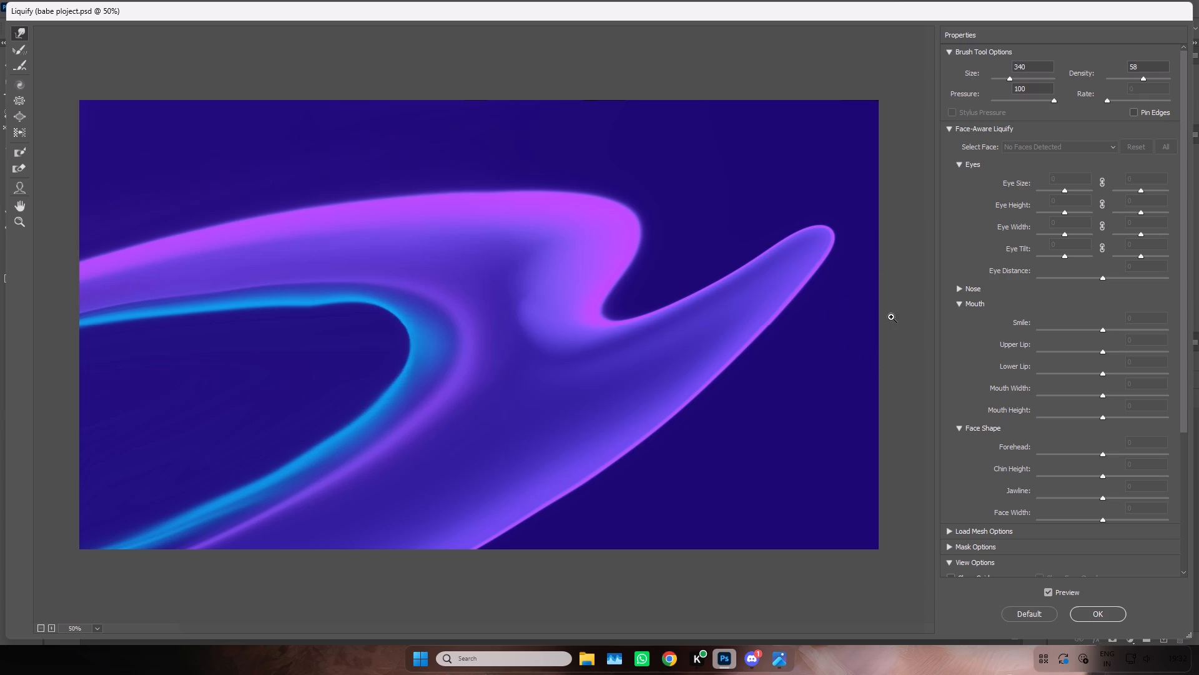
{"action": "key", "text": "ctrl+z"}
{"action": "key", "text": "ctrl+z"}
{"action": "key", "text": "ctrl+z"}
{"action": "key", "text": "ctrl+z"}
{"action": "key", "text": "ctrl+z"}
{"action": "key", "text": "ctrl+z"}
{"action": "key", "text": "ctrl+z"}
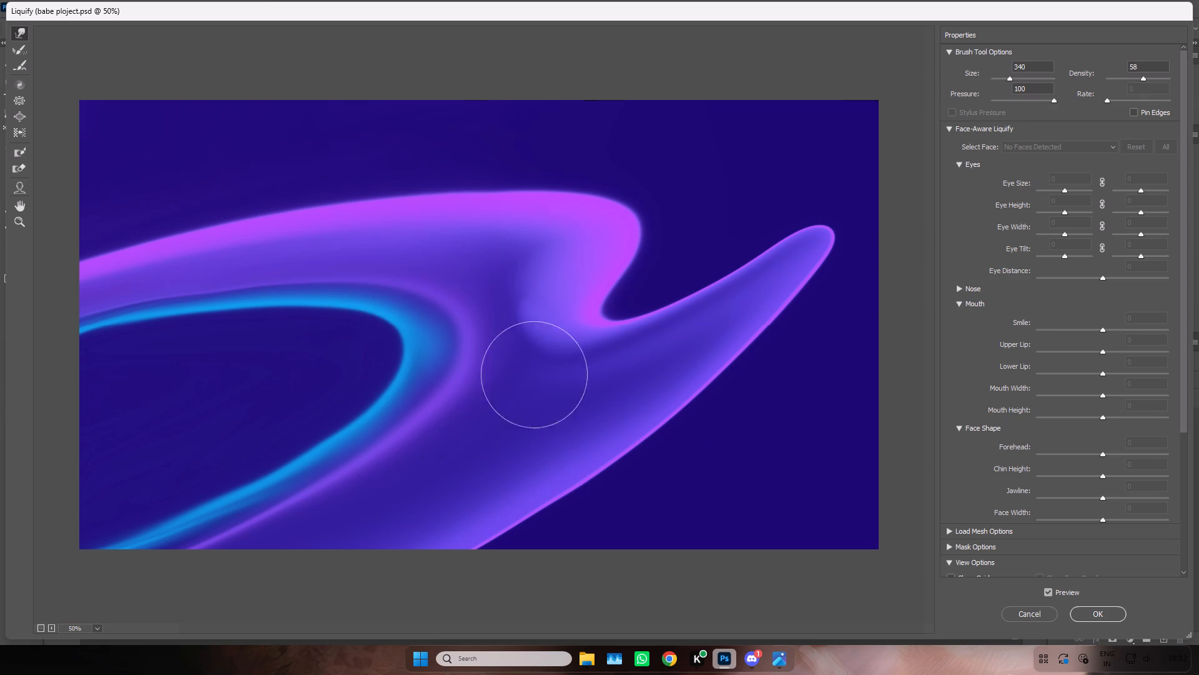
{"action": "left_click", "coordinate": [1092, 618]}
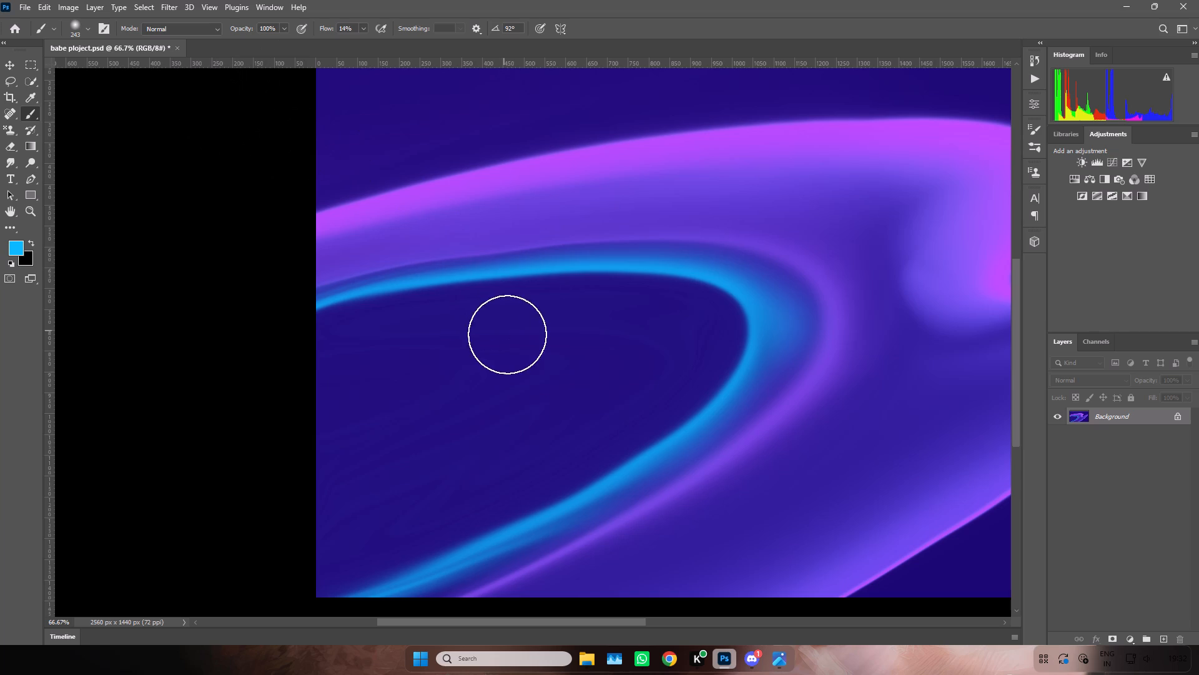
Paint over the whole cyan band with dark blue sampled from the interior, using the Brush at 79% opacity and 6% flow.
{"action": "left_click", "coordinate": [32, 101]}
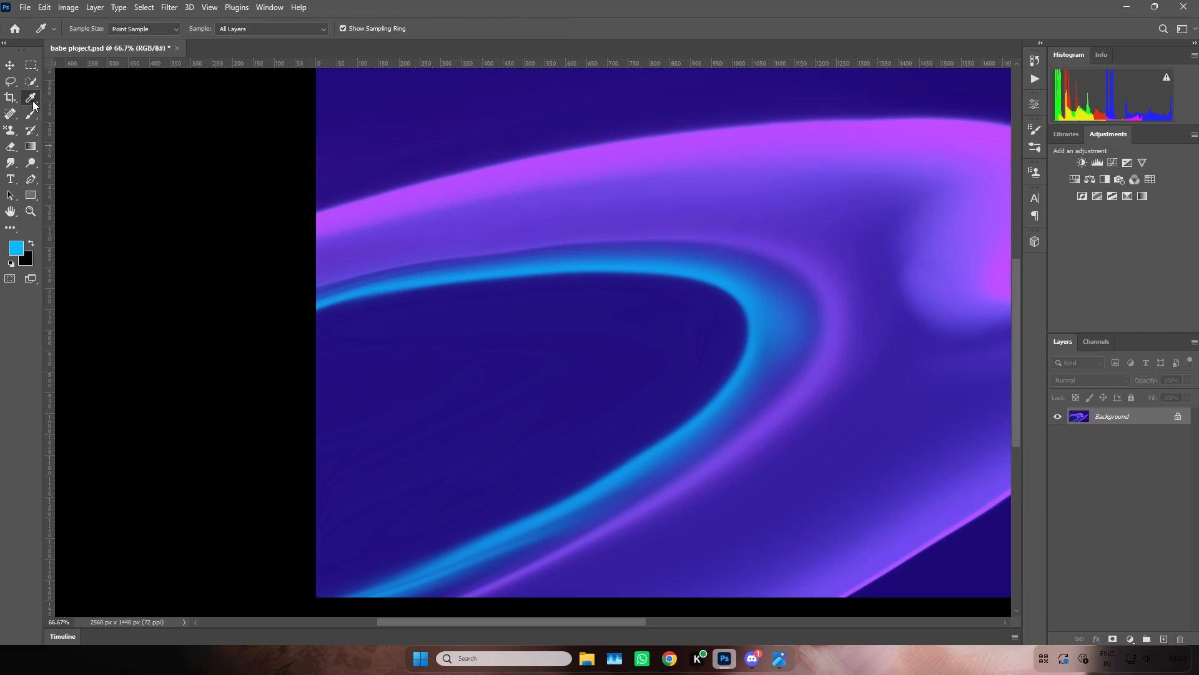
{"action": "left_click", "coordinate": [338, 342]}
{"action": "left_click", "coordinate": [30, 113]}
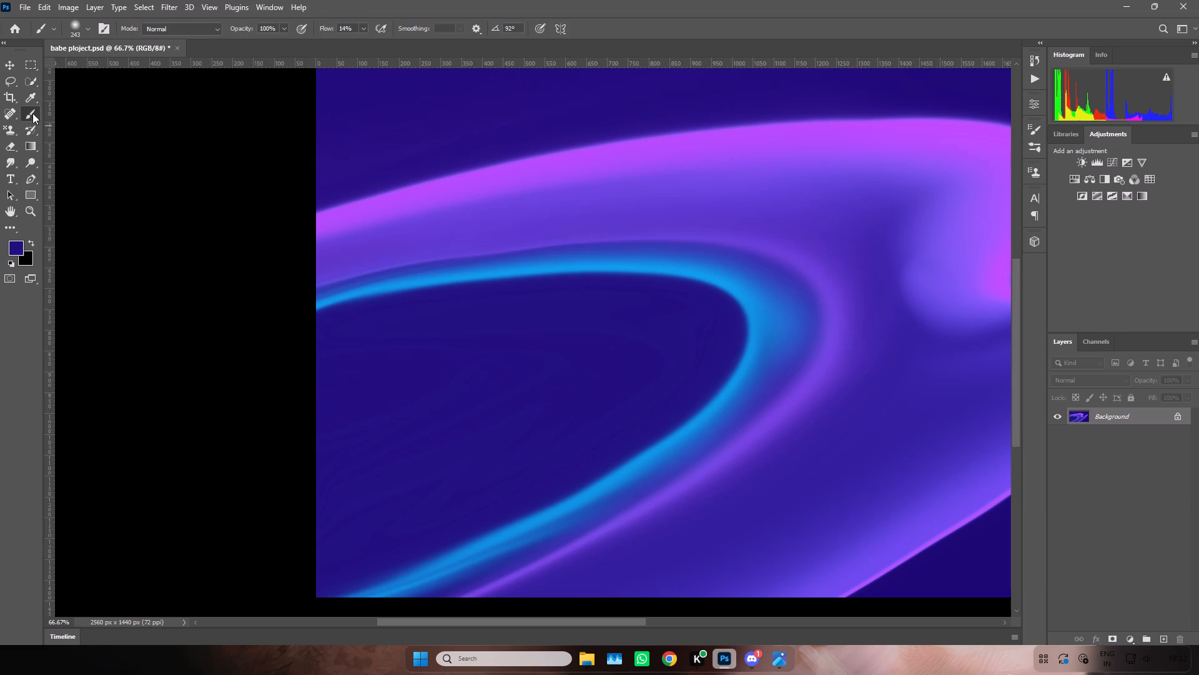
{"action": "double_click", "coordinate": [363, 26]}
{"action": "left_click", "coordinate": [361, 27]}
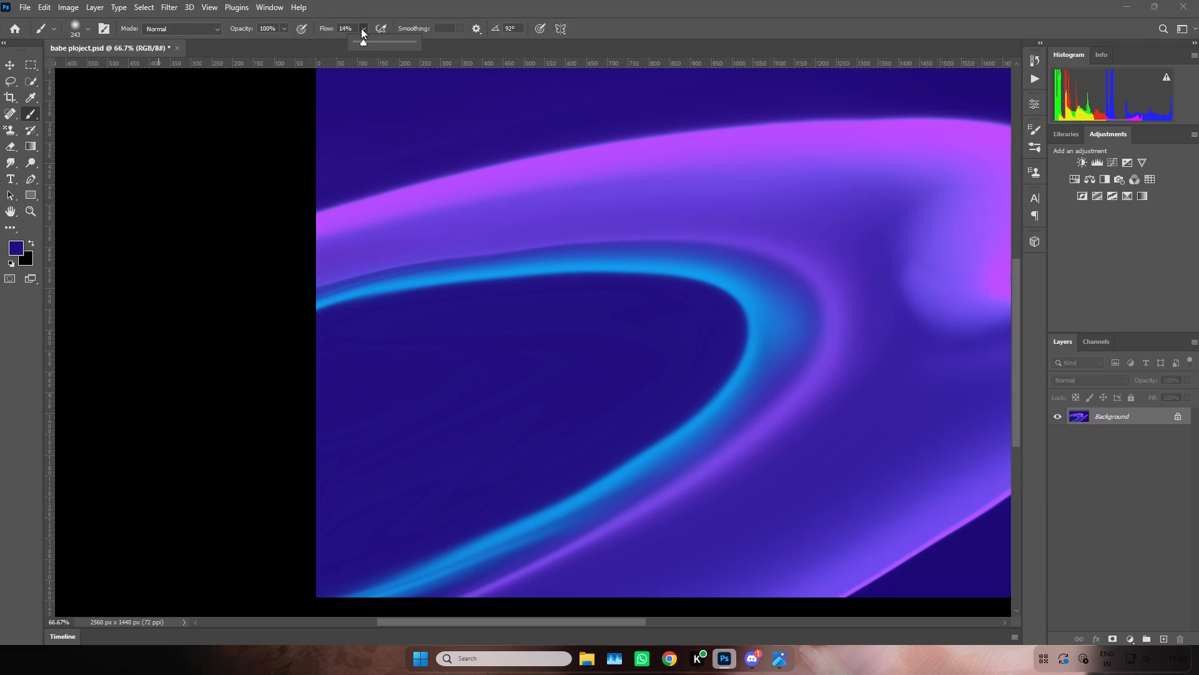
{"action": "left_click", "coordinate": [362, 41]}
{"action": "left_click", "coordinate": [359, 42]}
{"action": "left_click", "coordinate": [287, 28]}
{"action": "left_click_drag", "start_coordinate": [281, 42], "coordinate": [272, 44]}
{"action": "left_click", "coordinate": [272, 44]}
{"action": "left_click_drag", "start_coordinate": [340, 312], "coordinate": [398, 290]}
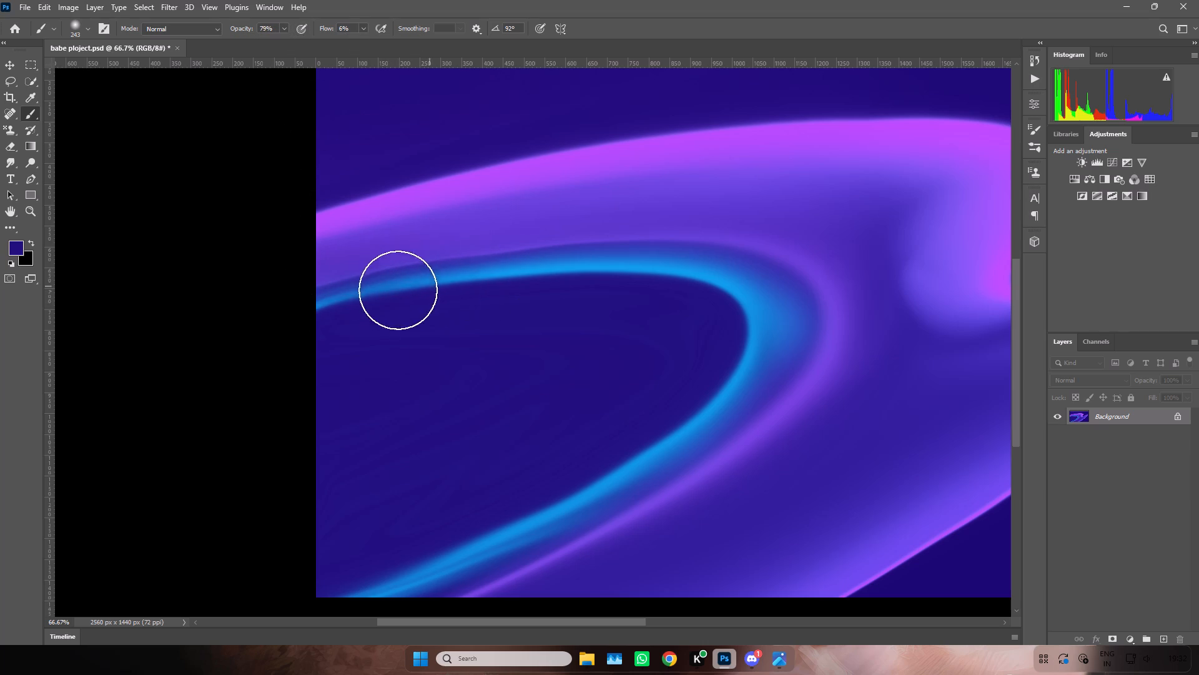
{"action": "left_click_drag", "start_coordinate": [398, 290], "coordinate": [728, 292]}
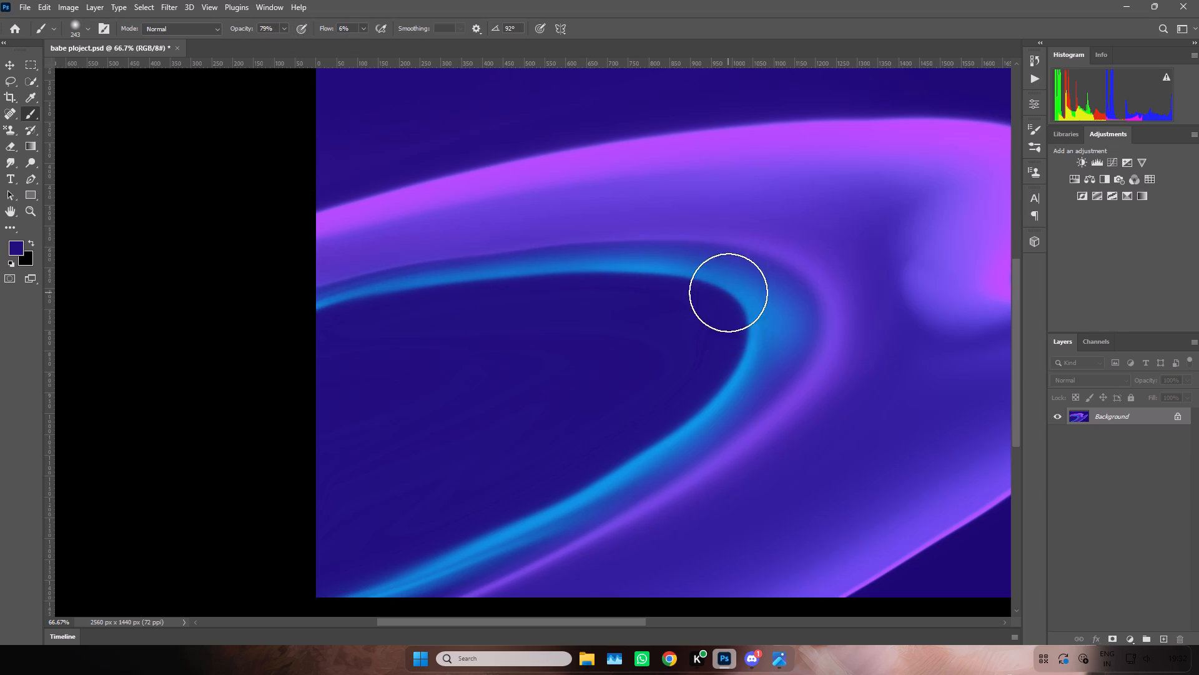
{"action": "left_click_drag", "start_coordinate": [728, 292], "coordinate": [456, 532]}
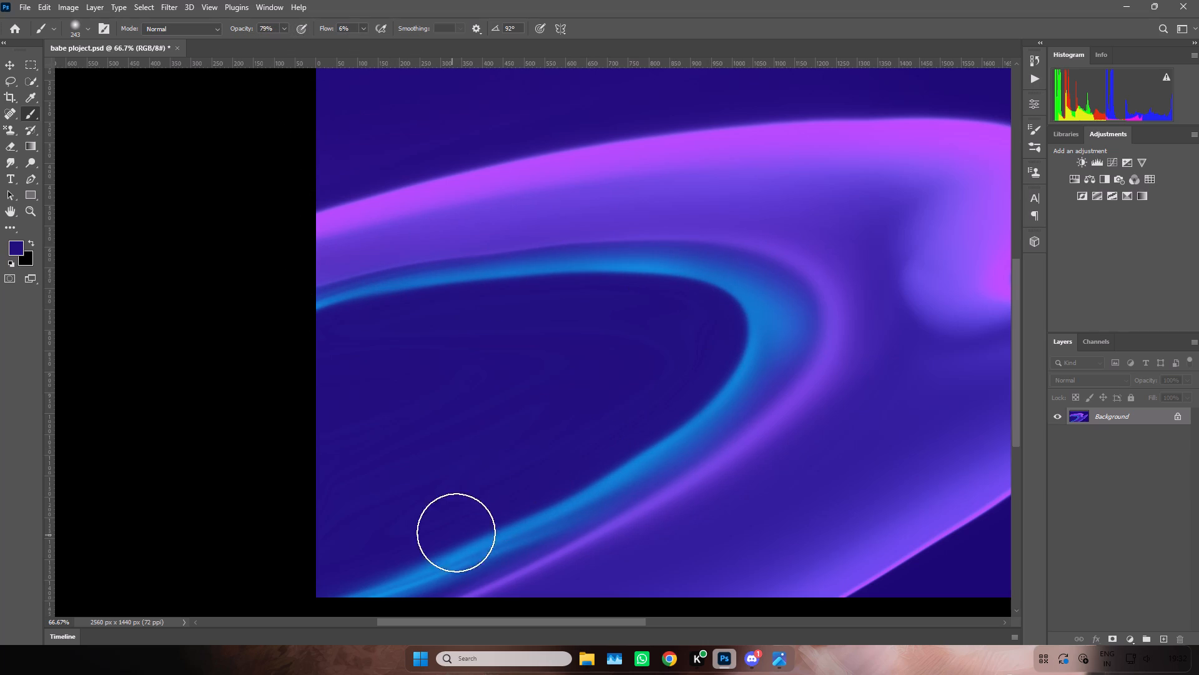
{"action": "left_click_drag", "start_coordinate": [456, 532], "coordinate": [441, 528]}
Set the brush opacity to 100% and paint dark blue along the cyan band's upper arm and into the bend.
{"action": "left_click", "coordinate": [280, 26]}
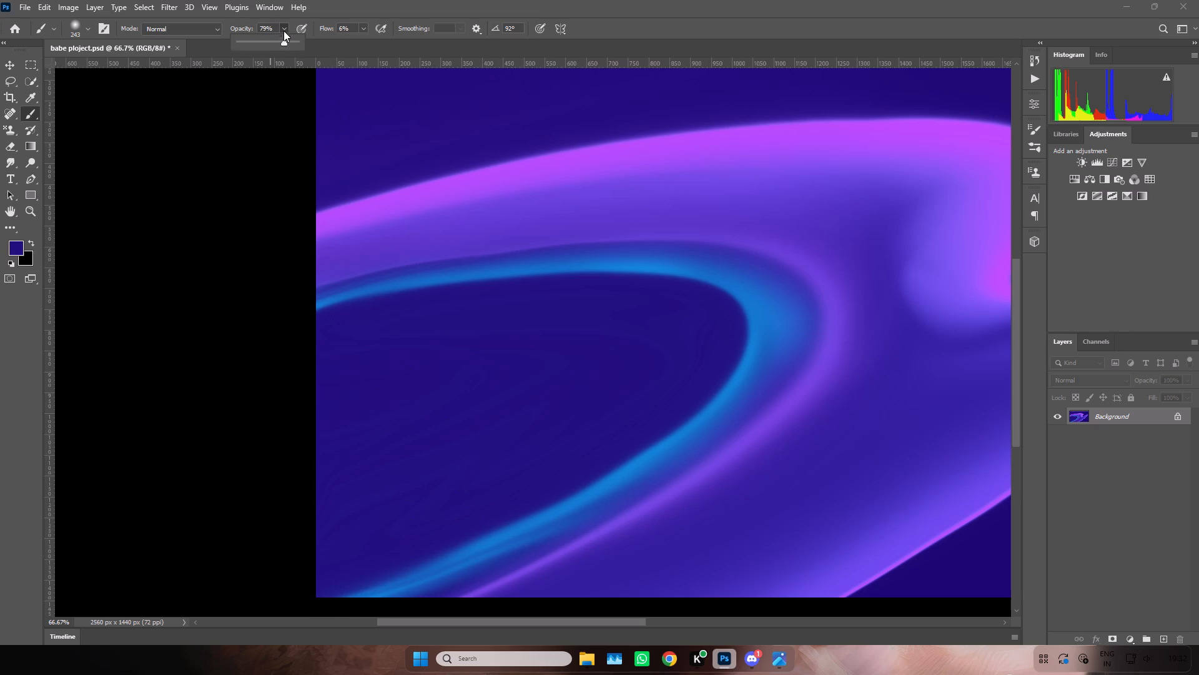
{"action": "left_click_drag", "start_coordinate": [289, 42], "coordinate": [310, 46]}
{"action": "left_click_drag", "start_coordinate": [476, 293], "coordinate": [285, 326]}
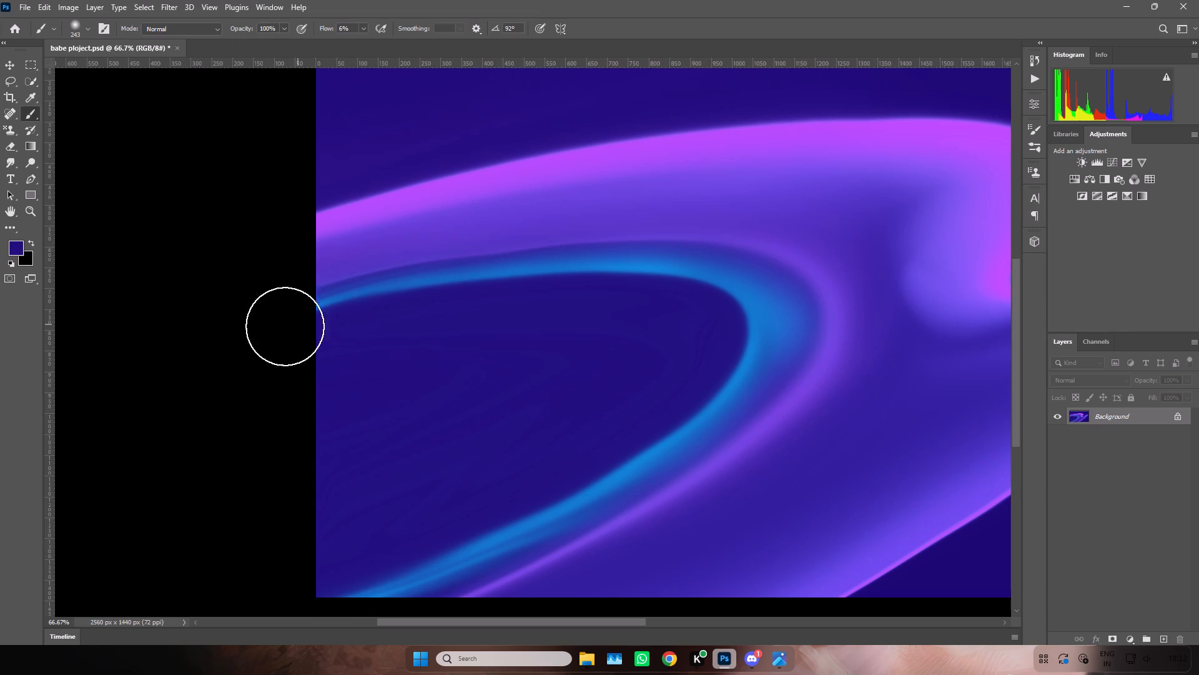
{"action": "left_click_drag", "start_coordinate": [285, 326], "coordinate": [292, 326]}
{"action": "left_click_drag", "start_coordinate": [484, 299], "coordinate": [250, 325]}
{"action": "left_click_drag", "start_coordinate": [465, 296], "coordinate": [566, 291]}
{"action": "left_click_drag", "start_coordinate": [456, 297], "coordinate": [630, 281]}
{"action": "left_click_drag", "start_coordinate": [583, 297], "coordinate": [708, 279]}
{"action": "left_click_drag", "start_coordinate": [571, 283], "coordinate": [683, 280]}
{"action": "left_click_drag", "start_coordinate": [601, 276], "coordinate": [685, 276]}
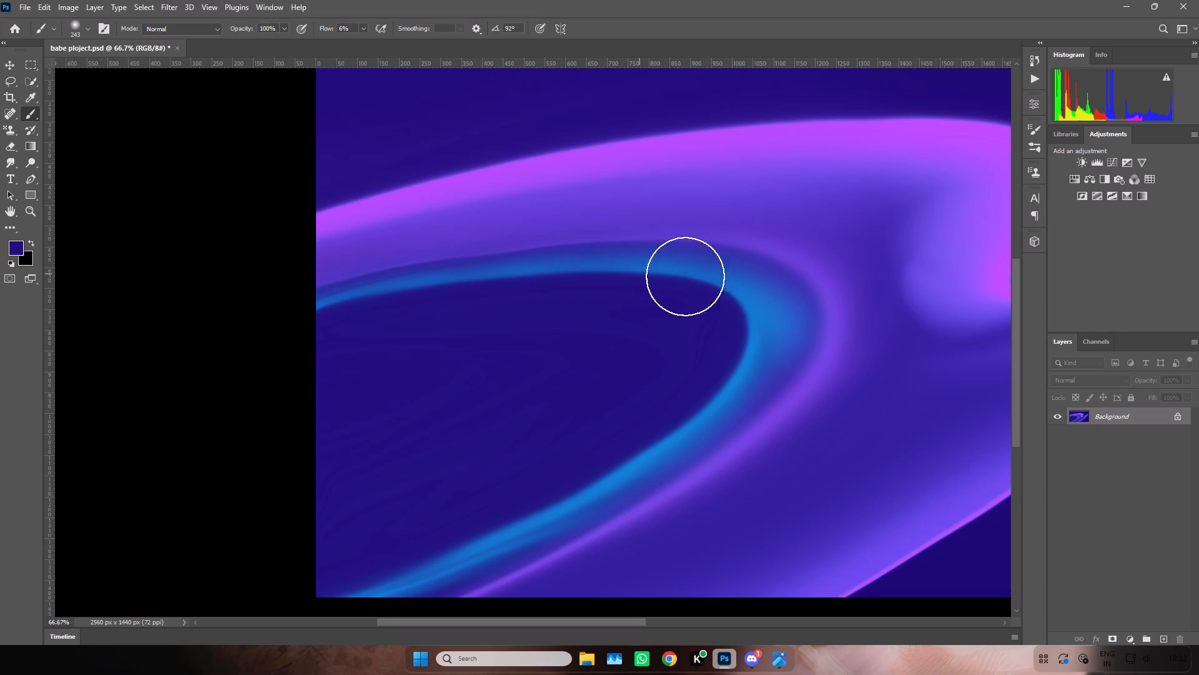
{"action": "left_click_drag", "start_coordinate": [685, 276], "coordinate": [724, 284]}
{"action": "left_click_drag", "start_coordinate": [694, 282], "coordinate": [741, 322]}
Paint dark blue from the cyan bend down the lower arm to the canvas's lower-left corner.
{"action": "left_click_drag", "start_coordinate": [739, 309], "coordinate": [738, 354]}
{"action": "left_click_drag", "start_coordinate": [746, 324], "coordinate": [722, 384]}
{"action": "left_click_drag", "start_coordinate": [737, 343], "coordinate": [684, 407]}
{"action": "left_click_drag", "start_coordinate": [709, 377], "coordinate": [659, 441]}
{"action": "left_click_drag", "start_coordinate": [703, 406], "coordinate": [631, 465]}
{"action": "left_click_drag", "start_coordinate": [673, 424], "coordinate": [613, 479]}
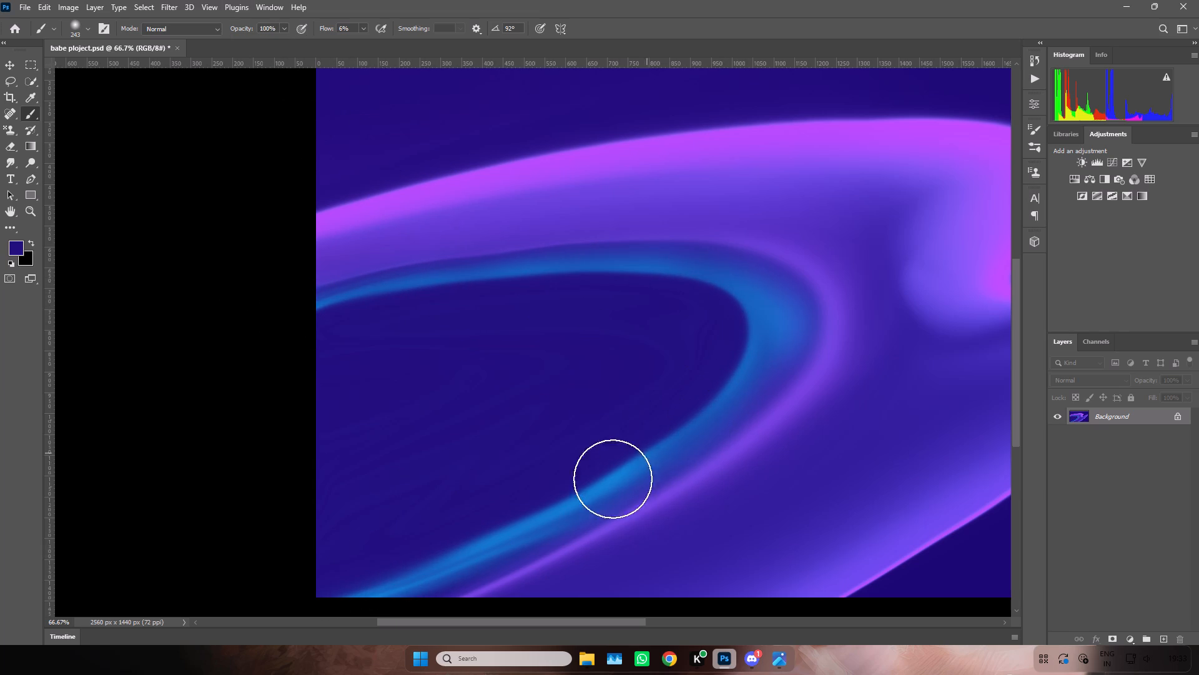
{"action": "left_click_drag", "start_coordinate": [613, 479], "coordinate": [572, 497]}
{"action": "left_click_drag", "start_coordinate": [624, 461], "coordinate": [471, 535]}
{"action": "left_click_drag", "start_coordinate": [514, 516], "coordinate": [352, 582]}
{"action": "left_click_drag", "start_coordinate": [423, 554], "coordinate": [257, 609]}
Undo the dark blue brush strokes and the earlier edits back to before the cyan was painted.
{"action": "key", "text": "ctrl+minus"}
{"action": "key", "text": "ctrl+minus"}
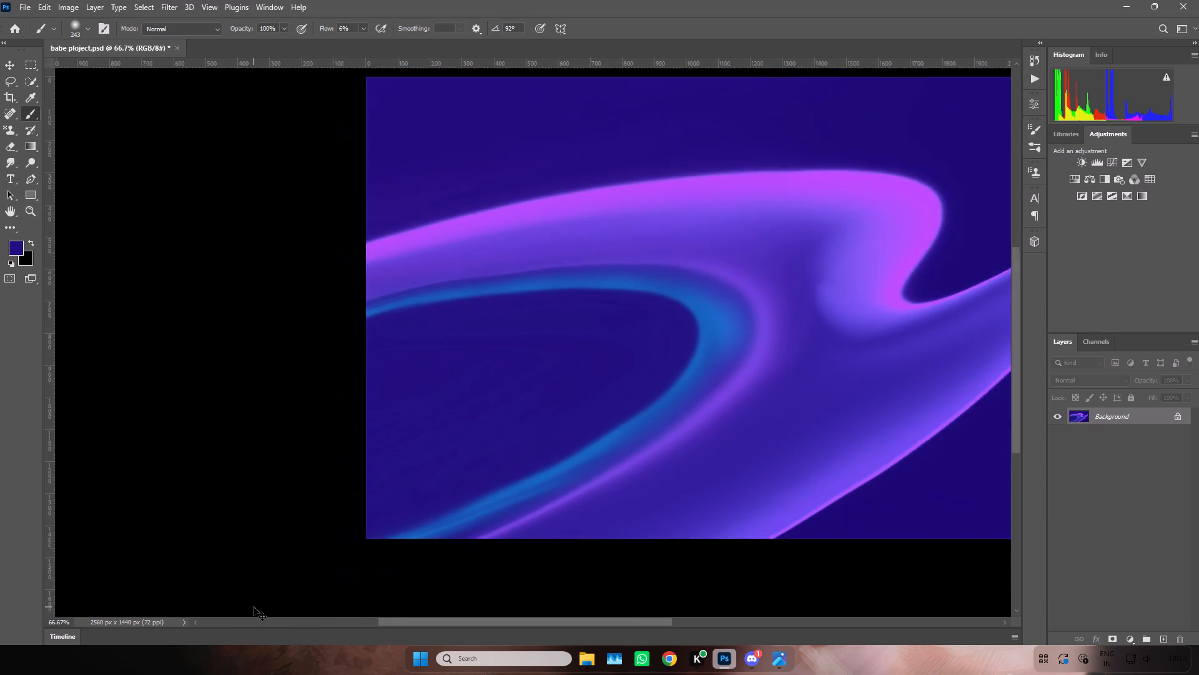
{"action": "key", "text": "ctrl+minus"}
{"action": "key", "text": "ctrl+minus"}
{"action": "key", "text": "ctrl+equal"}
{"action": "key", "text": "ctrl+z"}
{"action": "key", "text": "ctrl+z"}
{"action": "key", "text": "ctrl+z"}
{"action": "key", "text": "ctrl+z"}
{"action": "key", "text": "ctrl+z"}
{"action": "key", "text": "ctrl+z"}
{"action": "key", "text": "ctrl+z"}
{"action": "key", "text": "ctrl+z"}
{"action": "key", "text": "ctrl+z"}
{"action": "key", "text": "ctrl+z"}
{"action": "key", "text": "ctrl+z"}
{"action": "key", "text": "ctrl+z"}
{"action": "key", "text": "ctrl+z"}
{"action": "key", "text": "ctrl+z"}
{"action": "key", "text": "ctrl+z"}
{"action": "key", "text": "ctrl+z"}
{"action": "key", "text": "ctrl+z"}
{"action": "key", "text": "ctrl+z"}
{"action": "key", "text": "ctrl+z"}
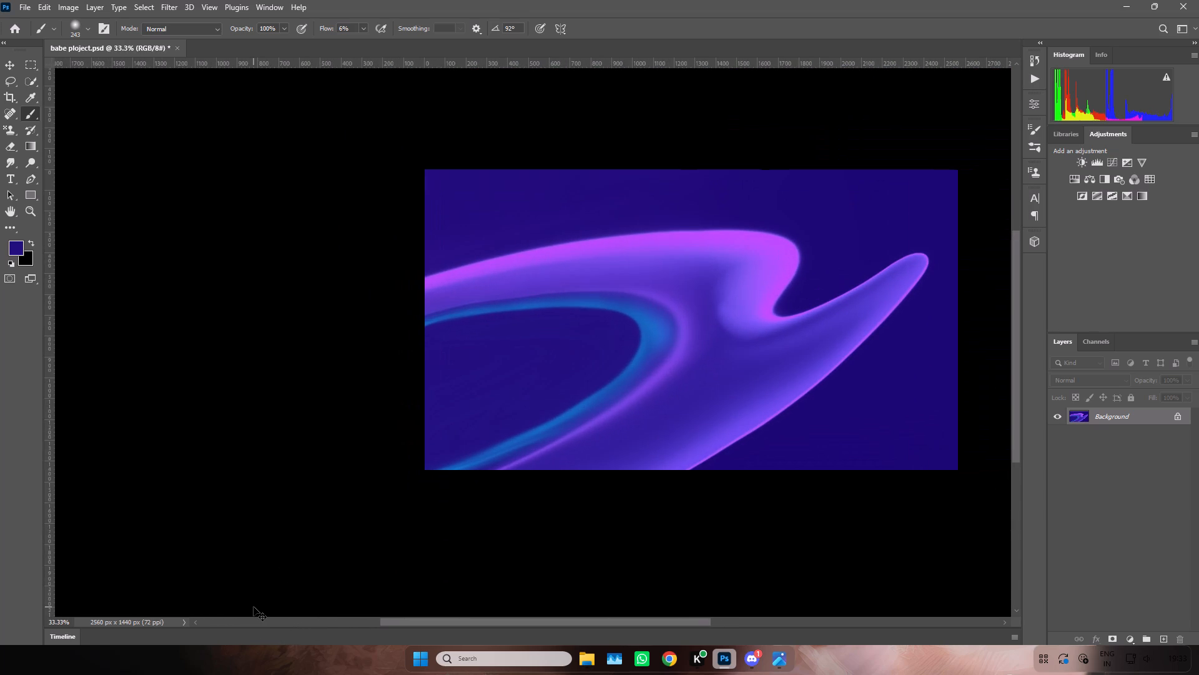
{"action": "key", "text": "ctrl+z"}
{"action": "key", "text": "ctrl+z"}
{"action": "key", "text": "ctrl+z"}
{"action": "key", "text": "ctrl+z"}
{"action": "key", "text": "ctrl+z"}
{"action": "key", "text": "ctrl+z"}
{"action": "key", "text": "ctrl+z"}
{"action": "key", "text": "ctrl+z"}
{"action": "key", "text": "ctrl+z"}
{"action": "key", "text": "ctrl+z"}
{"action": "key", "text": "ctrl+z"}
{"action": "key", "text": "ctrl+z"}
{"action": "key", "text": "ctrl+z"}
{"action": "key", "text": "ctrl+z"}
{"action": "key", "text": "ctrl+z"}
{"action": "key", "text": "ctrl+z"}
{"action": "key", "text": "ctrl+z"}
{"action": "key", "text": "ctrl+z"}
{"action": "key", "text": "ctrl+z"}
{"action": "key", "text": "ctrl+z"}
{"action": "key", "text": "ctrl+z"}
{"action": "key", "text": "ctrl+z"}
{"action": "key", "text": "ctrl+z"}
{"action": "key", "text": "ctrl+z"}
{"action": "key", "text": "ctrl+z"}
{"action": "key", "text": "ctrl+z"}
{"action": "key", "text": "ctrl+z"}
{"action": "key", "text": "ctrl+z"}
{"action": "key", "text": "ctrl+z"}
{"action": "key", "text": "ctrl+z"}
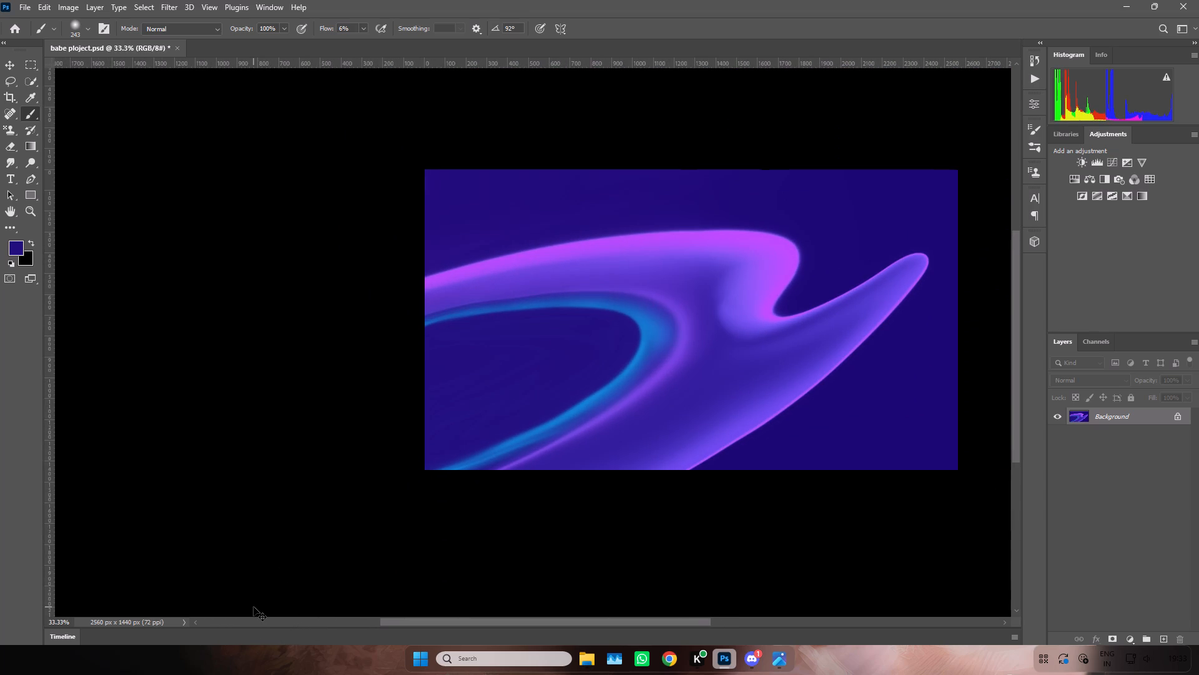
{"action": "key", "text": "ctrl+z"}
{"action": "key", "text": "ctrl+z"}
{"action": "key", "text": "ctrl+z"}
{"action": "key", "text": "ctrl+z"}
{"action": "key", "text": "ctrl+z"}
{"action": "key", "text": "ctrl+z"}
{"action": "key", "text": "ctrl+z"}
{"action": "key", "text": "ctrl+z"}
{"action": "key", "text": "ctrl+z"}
Step back and forth through the edit history to compare the raw cyan strokes with the liquified versions of the band.
{"action": "key", "text": "ctrl+shift+z"}
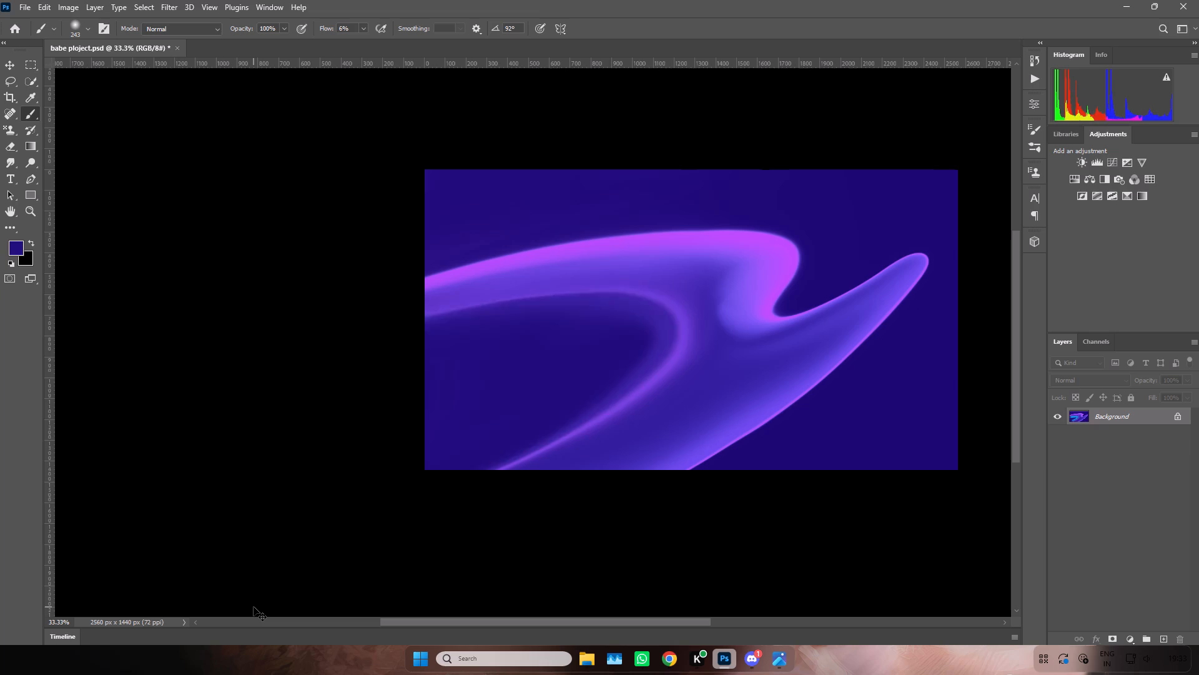
{"action": "key", "text": "ctrl+shift+z"}
{"action": "key", "text": "ctrl+shift+z"}
{"action": "key", "text": "ctrl+z"}
{"action": "key", "text": "ctrl+z"}
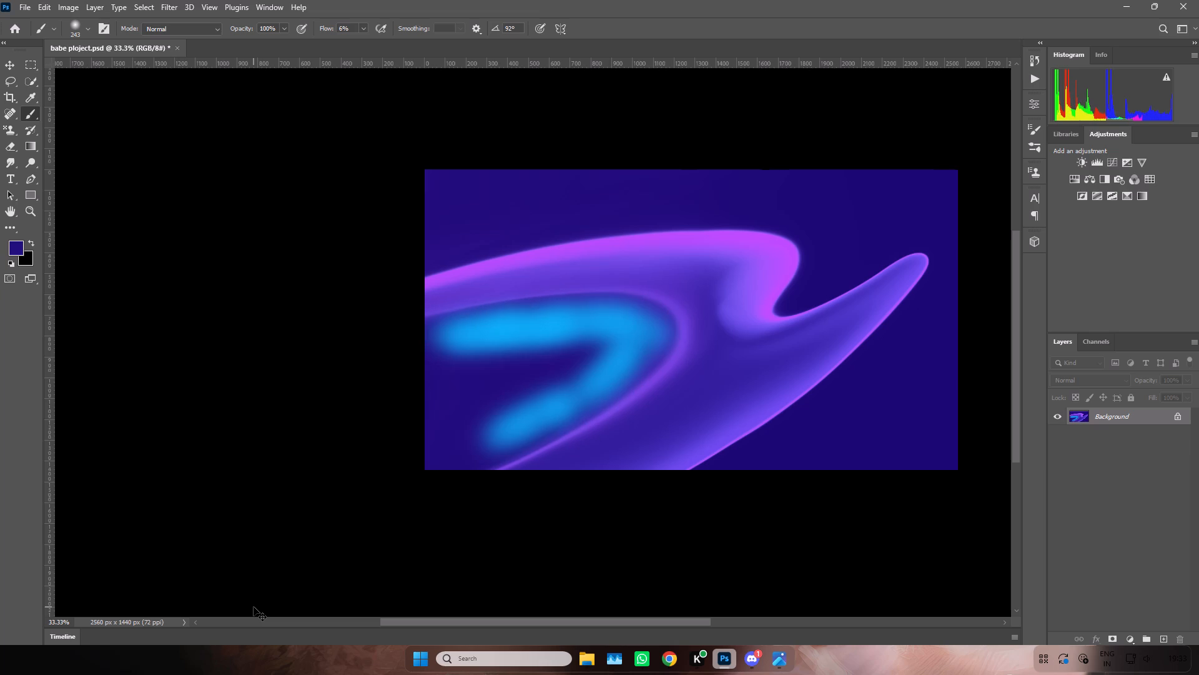
{"action": "key", "text": "ctrl+shift+z"}
{"action": "key", "text": "ctrl+shift+z"}
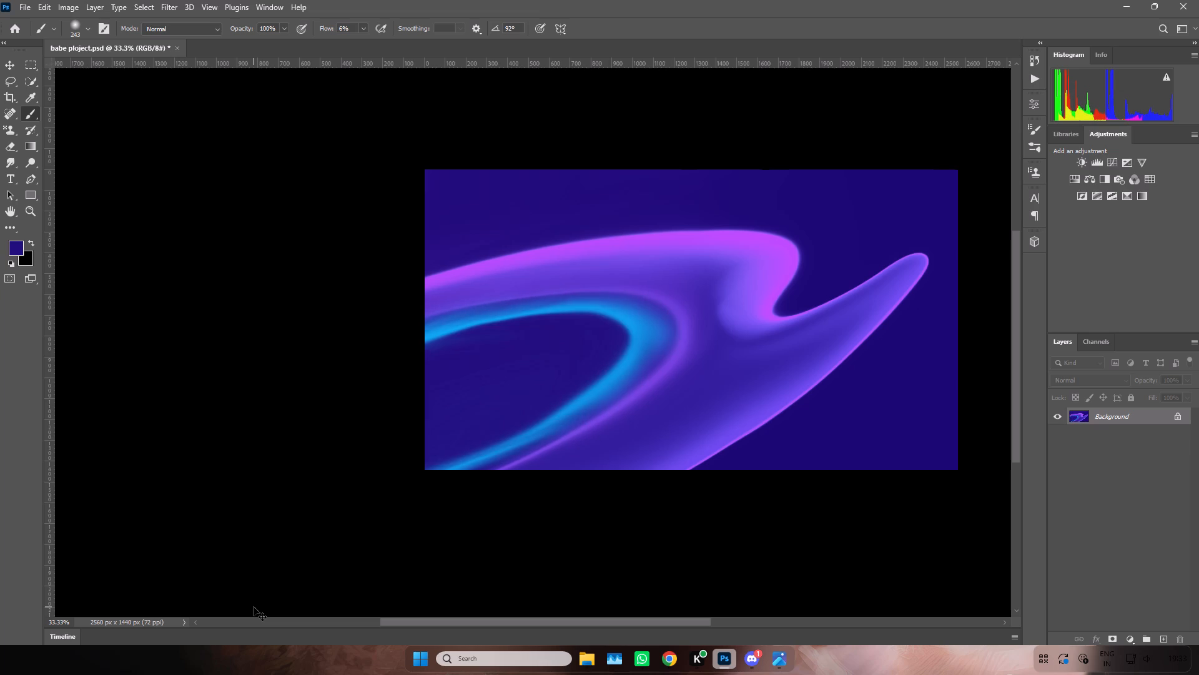
{"action": "key", "text": "ctrl+shift+z"}
{"action": "key", "text": "ctrl+shift+z"}
{"action": "key", "text": "ctrl+z"}
{"action": "key", "text": "ctrl+z"}
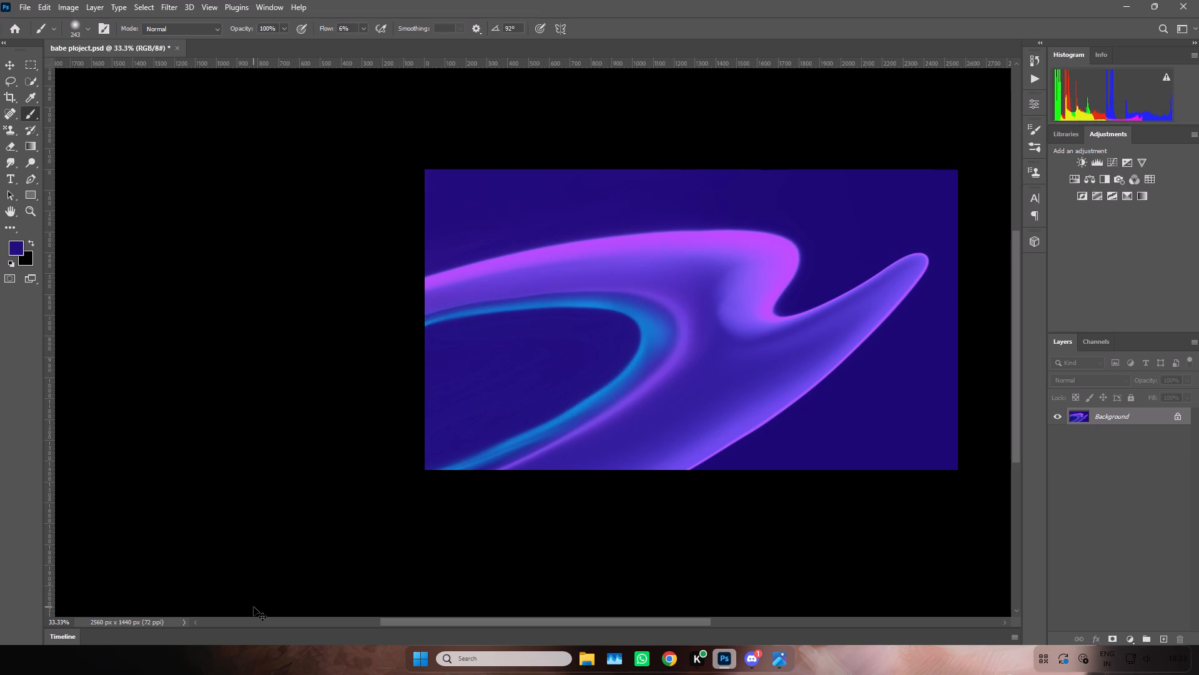
{"action": "key", "text": "ctrl+z"}
{"action": "key", "text": "ctrl+shift+z"}
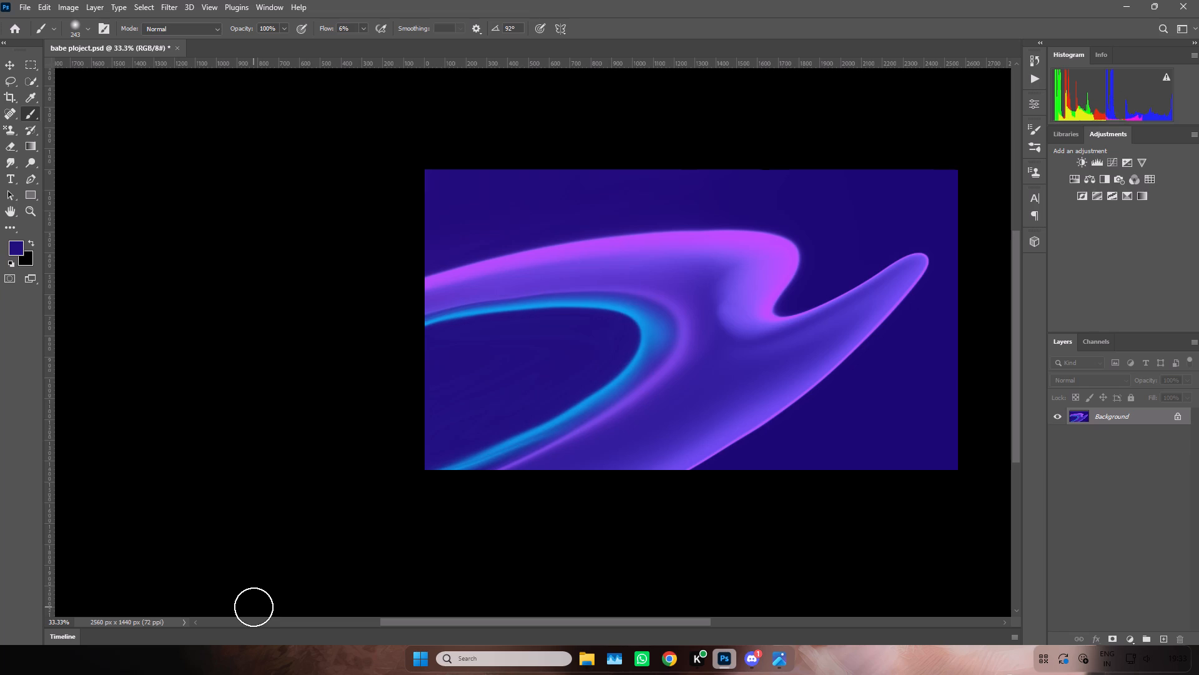
Undo the two Liquify passes on the cyan band, back to the raw soft cyan brush strokes.
{"action": "left_click", "coordinate": [169, 6]}
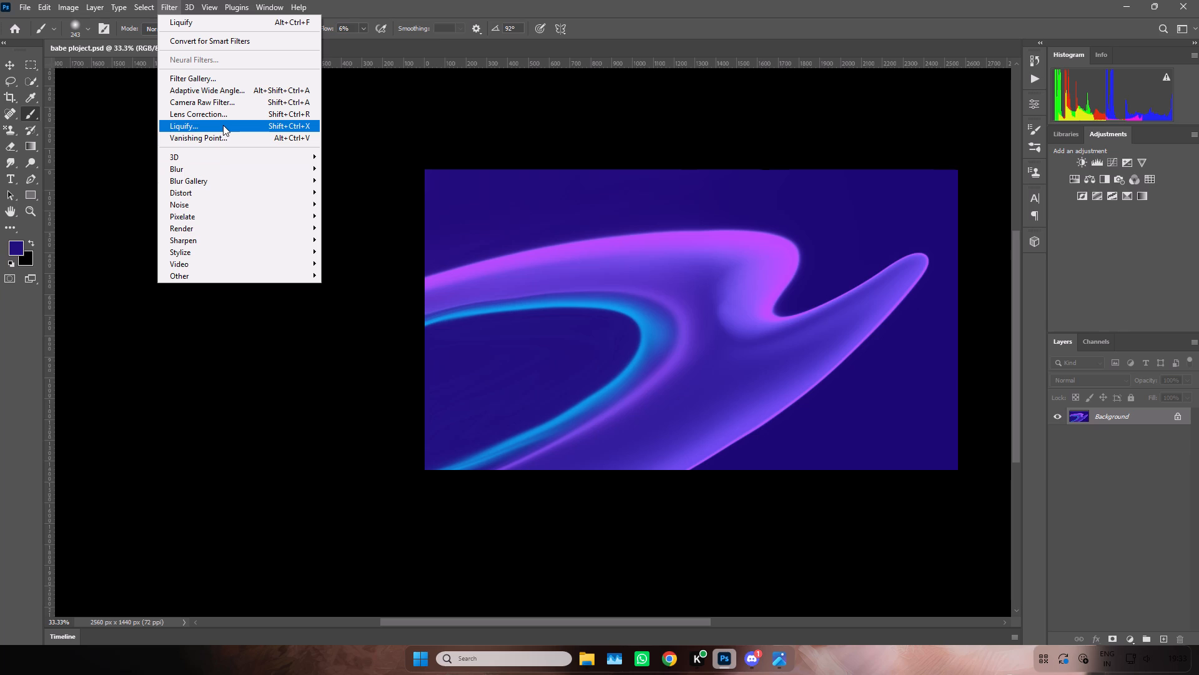
{"action": "left_click", "coordinate": [147, 154]}
{"action": "key", "text": "ctrl+z"}
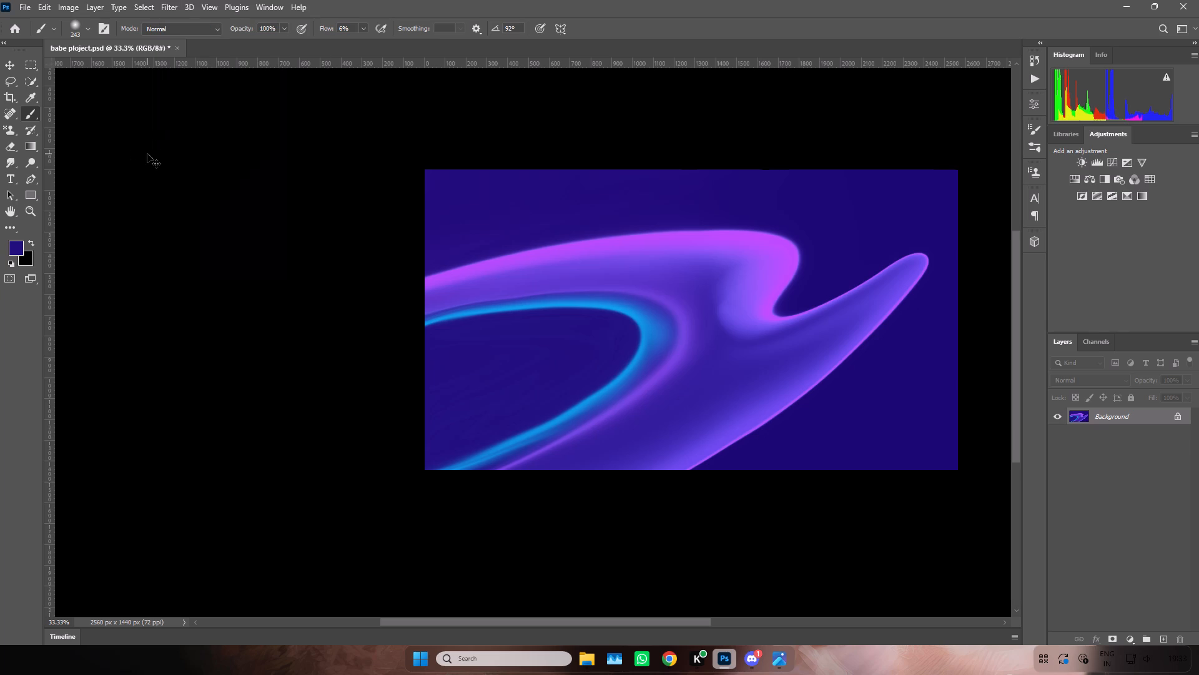
{"action": "key", "text": "ctrl+z"}
Open Liquify and use Forward Warp to stretch both raw cyan strokes out past the canvas's left and lower-left edges.
{"action": "left_click", "coordinate": [165, 2]}
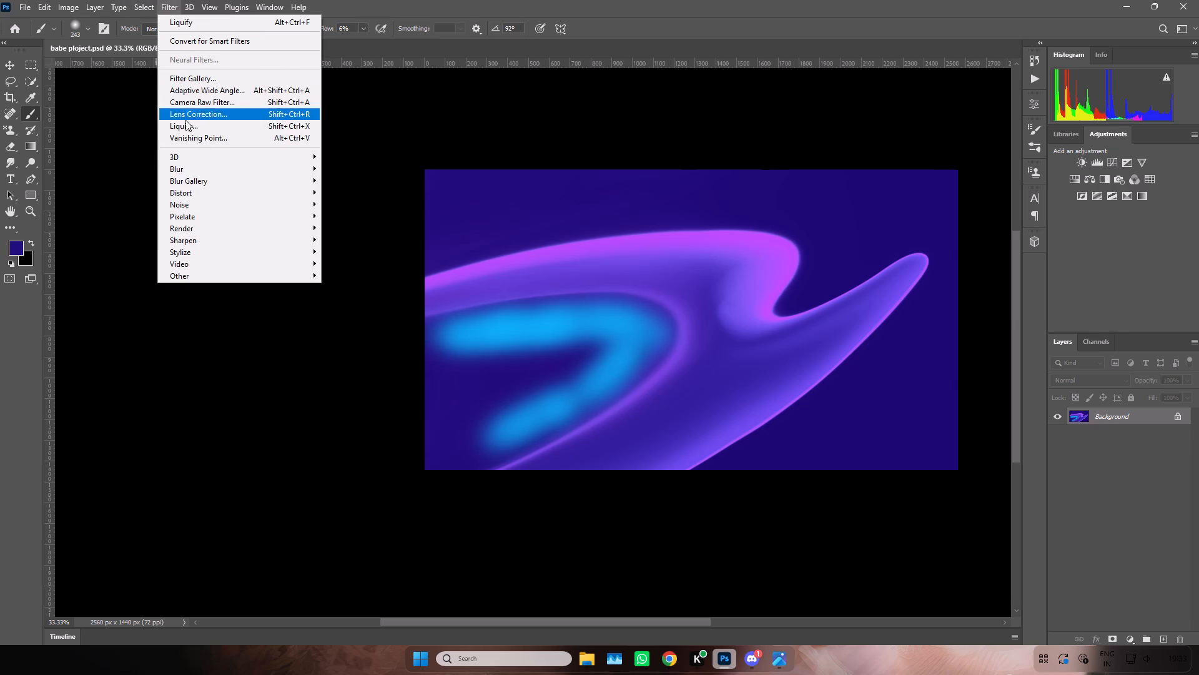
{"action": "left_click", "coordinate": [195, 125]}
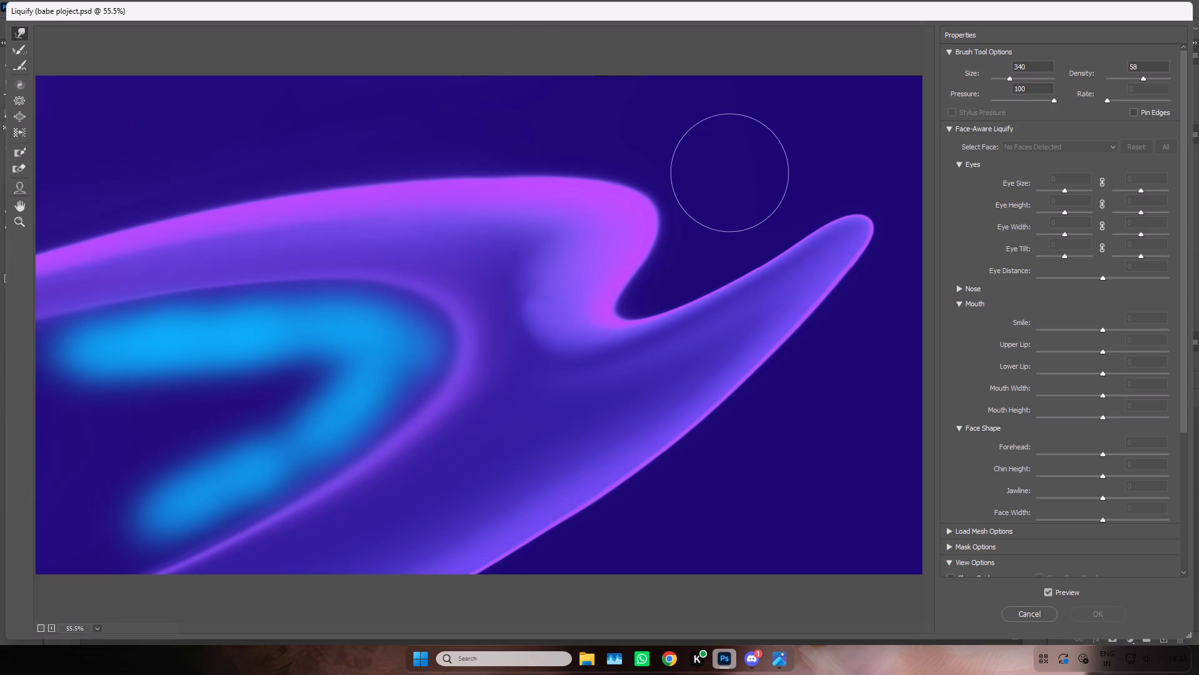
{"action": "key", "text": "ctrl+minus"}
{"action": "key", "text": "ctrl+minus"}
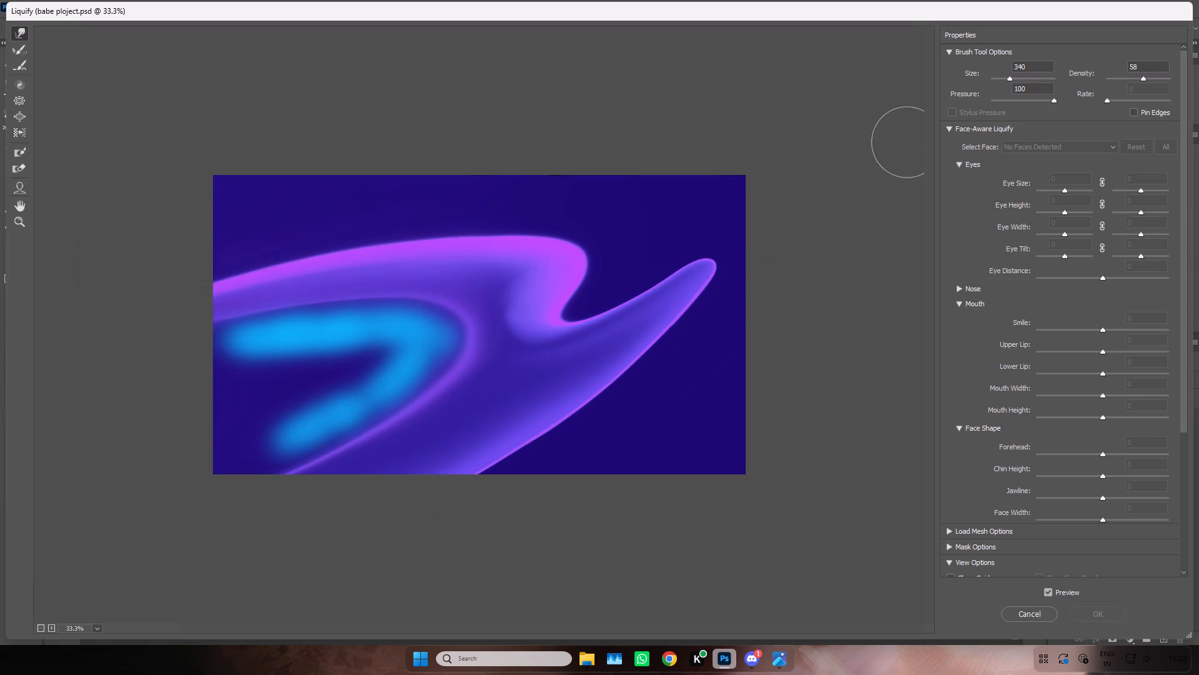
{"action": "left_click_drag", "start_coordinate": [363, 351], "coordinate": [142, 370]}
{"action": "left_click_drag", "start_coordinate": [360, 350], "coordinate": [207, 459]}
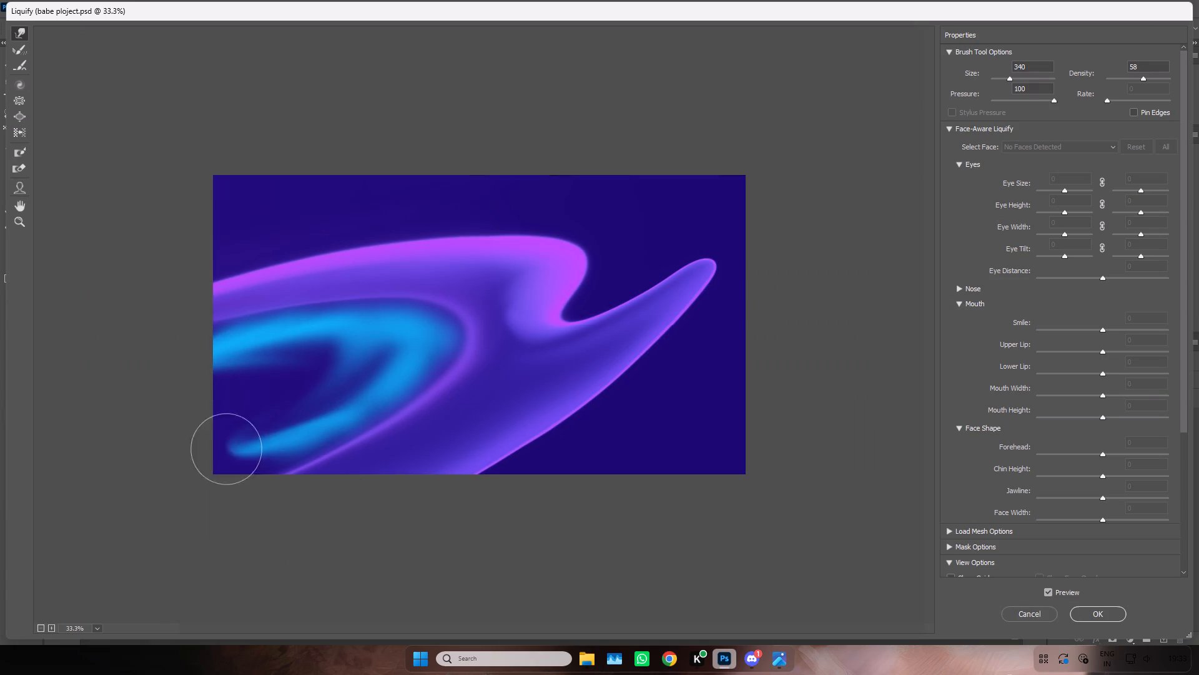
{"action": "left_click_drag", "start_coordinate": [207, 459], "coordinate": [199, 464]}
{"action": "left_click_drag", "start_coordinate": [370, 371], "coordinate": [172, 492]}
{"action": "left_click_drag", "start_coordinate": [401, 354], "coordinate": [162, 510]}
{"action": "left_click_drag", "start_coordinate": [378, 382], "coordinate": [221, 479]}
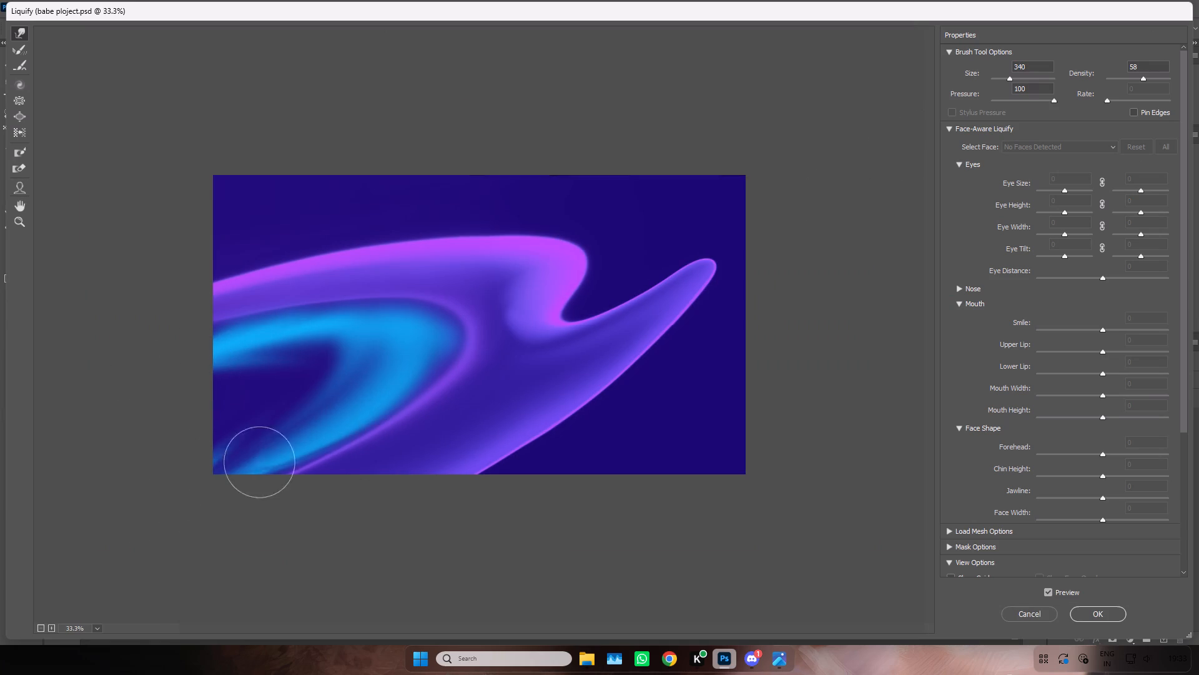
{"action": "left_click_drag", "start_coordinate": [221, 479], "coordinate": [144, 511]}
{"action": "left_click_drag", "start_coordinate": [368, 369], "coordinate": [103, 521]}
{"action": "left_click_drag", "start_coordinate": [380, 330], "coordinate": [142, 359]}
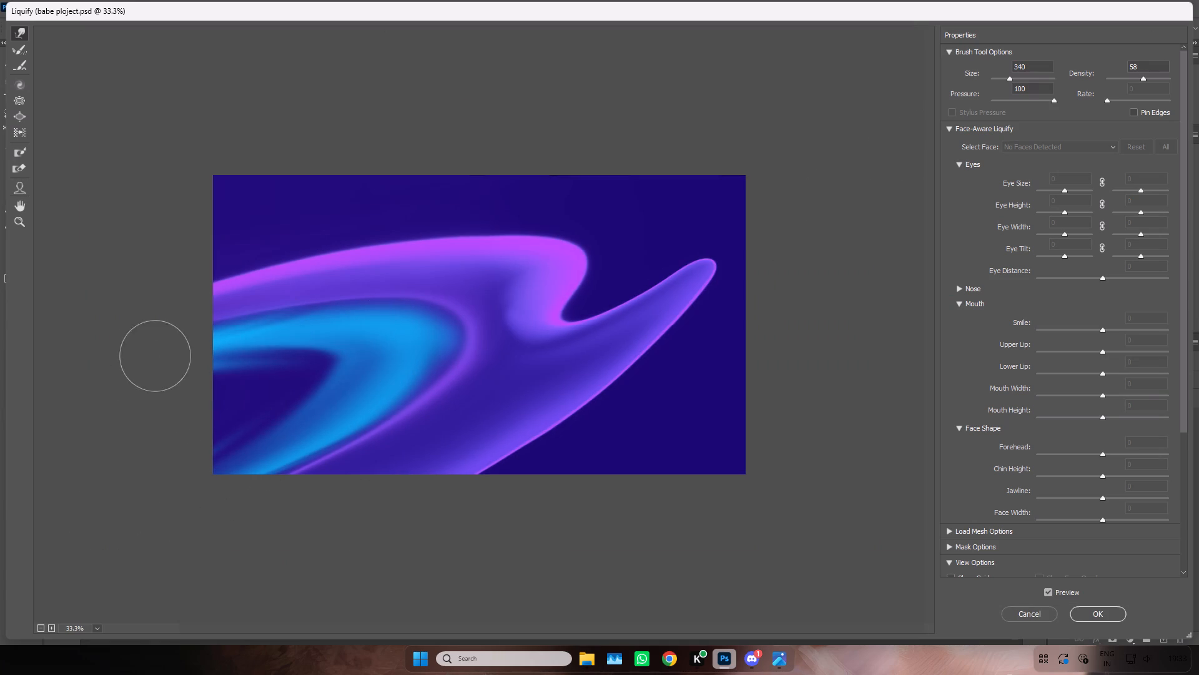
{"action": "left_click_drag", "start_coordinate": [142, 359], "coordinate": [143, 358]}
{"action": "left_click_drag", "start_coordinate": [403, 332], "coordinate": [124, 362]}
Warp the dark blue interior up toward the cyan bend to thin the upper cyan arm and hollow out the bend.
{"action": "left_click_drag", "start_coordinate": [277, 377], "coordinate": [414, 332]}
{"action": "left_click_drag", "start_coordinate": [302, 371], "coordinate": [393, 337]}
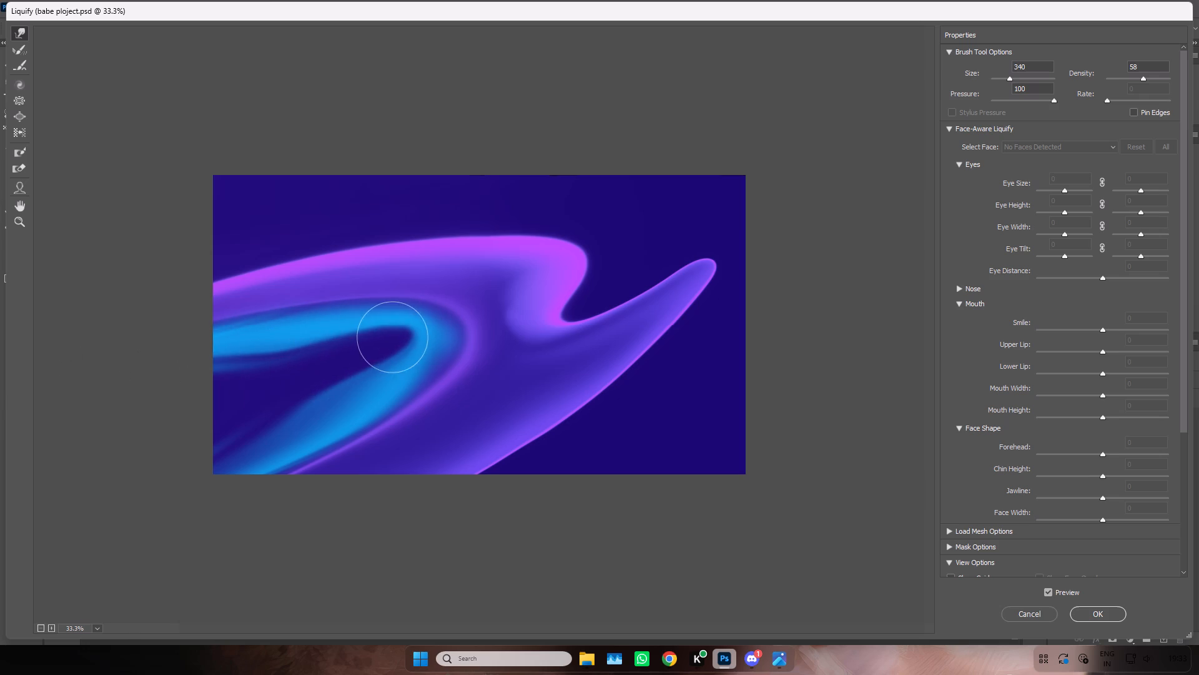
{"action": "left_click_drag", "start_coordinate": [227, 398], "coordinate": [340, 346]}
{"action": "left_click_drag", "start_coordinate": [237, 378], "coordinate": [342, 337]}
{"action": "left_click_drag", "start_coordinate": [322, 349], "coordinate": [380, 336]}
{"action": "left_click_drag", "start_coordinate": [388, 335], "coordinate": [407, 332]}
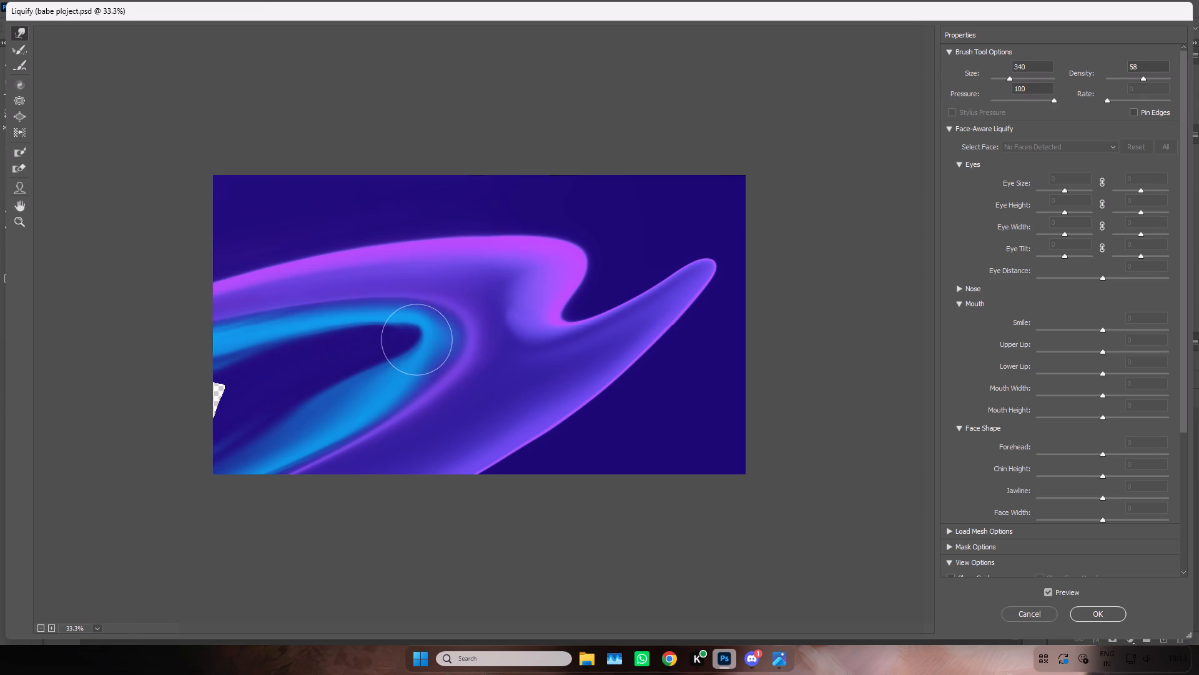
Warp the dark interior down along the lower cyan arm and out to the left, narrowing the arm and covering the transparent gap.
{"action": "left_click_drag", "start_coordinate": [417, 339], "coordinate": [258, 447]}
{"action": "left_click_drag", "start_coordinate": [378, 362], "coordinate": [127, 492]}
{"action": "left_click_drag", "start_coordinate": [352, 391], "coordinate": [91, 516]}
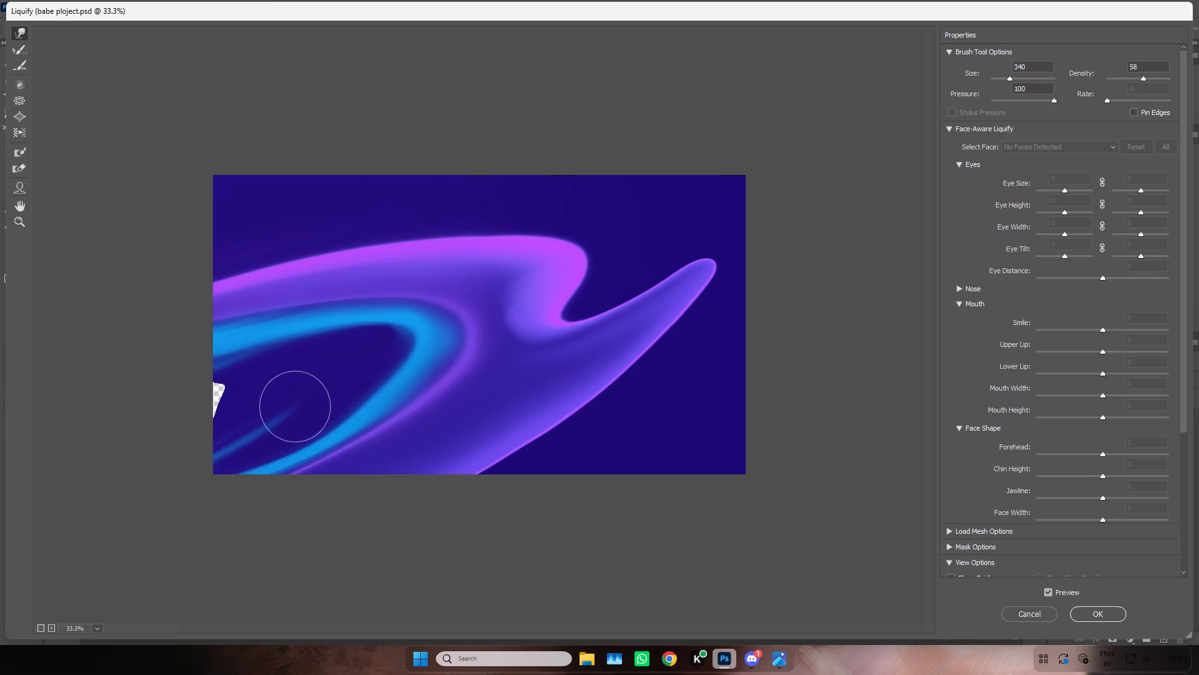
{"action": "left_click_drag", "start_coordinate": [315, 401], "coordinate": [146, 510]}
{"action": "left_click_drag", "start_coordinate": [276, 419], "coordinate": [77, 502]}
{"action": "left_click_drag", "start_coordinate": [265, 391], "coordinate": [102, 444]}
{"action": "left_click_drag", "start_coordinate": [327, 376], "coordinate": [55, 418]}
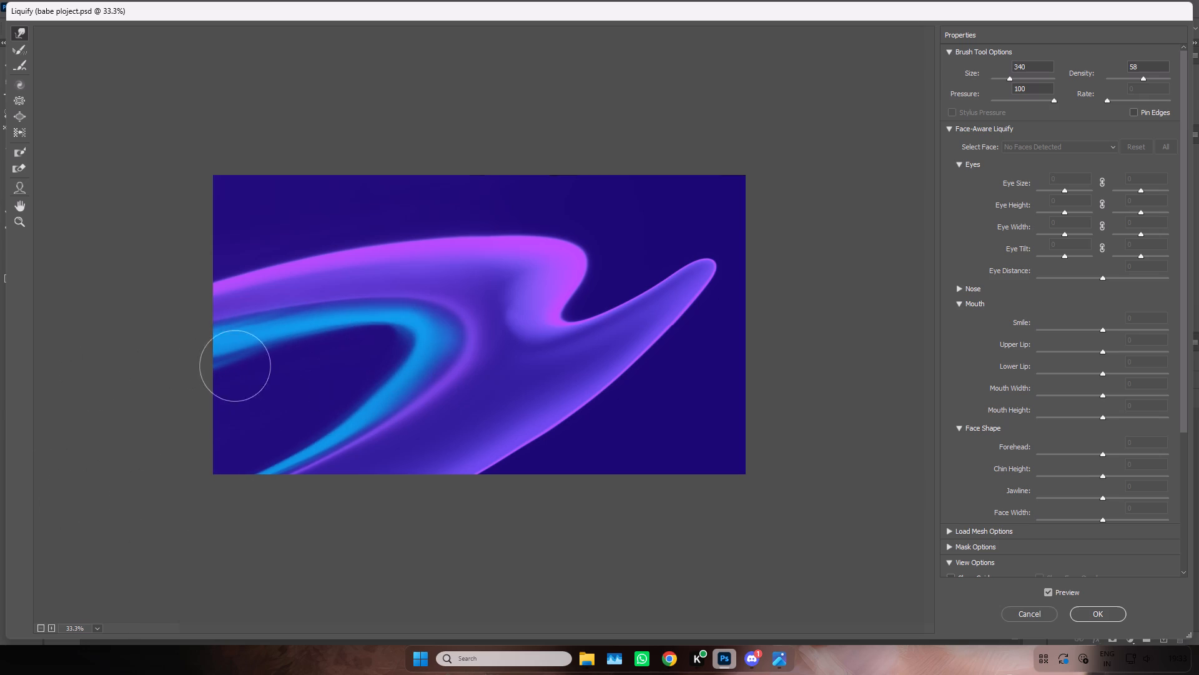
Push the cyan bend outward and squeeze the upper cyan arm into a thin line along the purple band.
{"action": "left_click_drag", "start_coordinate": [310, 397], "coordinate": [412, 360]}
{"action": "left_click_drag", "start_coordinate": [355, 386], "coordinate": [414, 329]}
{"action": "left_click", "coordinate": [434, 327]}
{"action": "left_click_drag", "start_coordinate": [403, 346], "coordinate": [442, 339]}
{"action": "left_click_drag", "start_coordinate": [404, 351], "coordinate": [393, 326]}
{"action": "left_click_drag", "start_coordinate": [404, 326], "coordinate": [281, 339]}
{"action": "left_click_drag", "start_coordinate": [360, 327], "coordinate": [155, 346]}
{"action": "left_click_drag", "start_coordinate": [303, 329], "coordinate": [91, 381]}
{"action": "left_click_drag", "start_coordinate": [246, 346], "coordinate": [87, 388]}
{"action": "left_click_drag", "start_coordinate": [354, 329], "coordinate": [94, 379]}
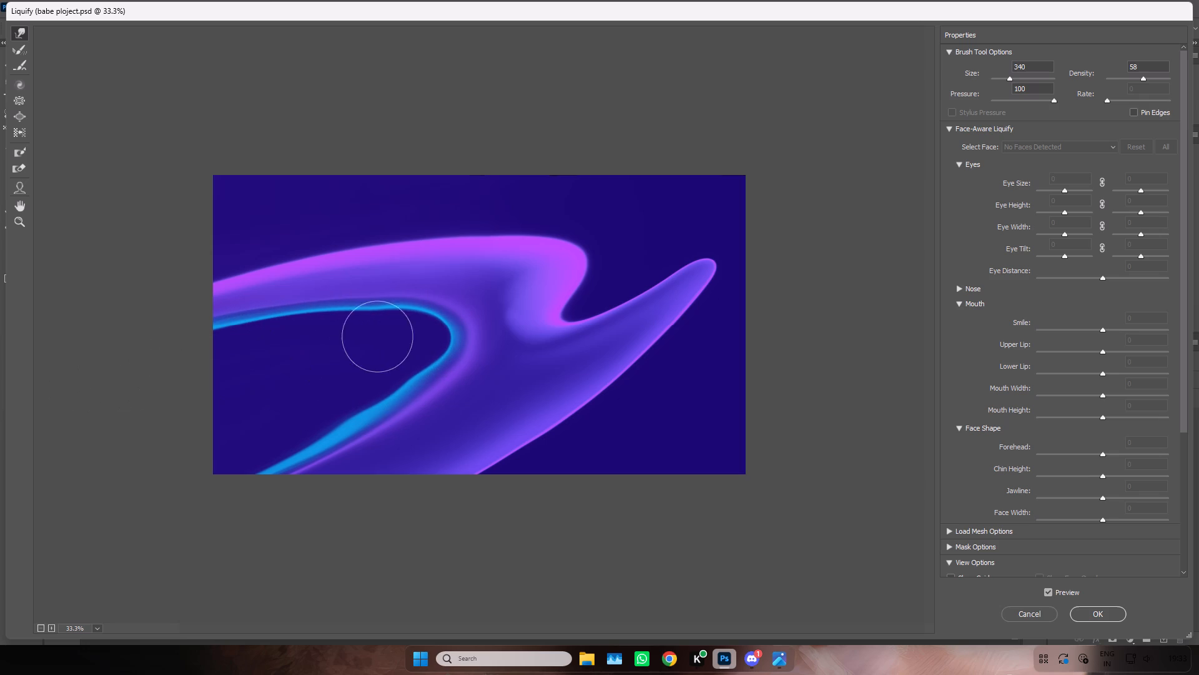
{"action": "left_click_drag", "start_coordinate": [358, 324], "coordinate": [95, 352]}
{"action": "left_click_drag", "start_coordinate": [329, 334], "coordinate": [388, 326]}
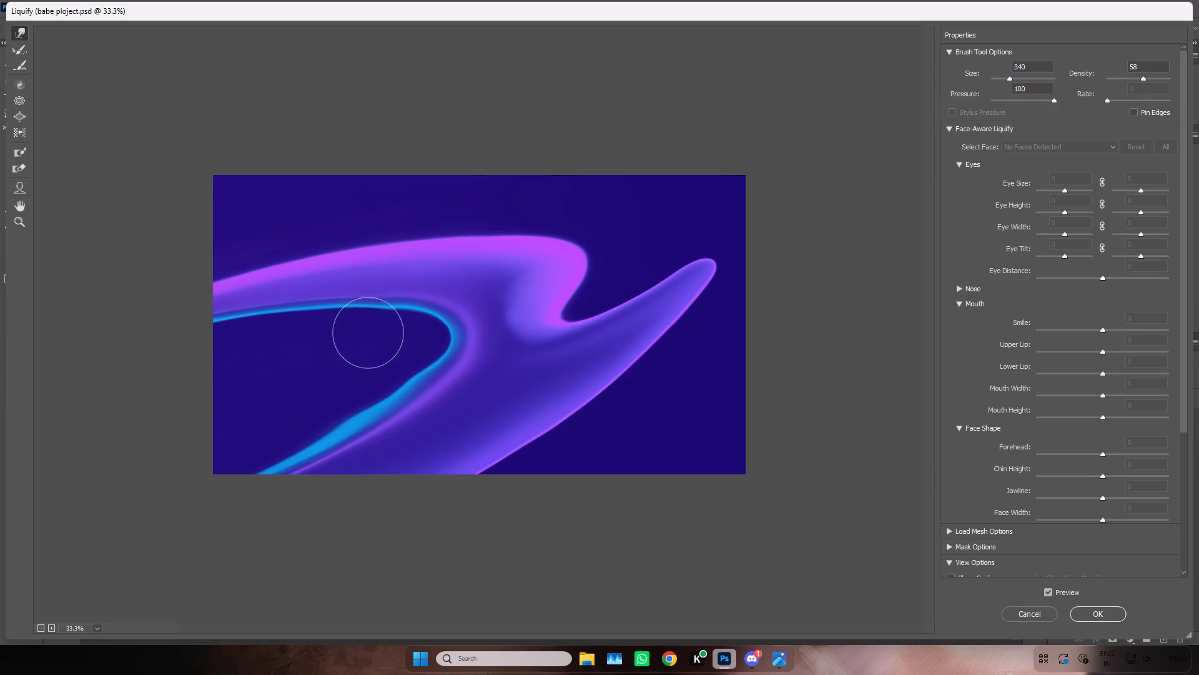
Round out the cyan bend and squeeze the lower cyan arm into a thin line down to the canvas's bottom edge.
{"action": "left_click_drag", "start_coordinate": [355, 333], "coordinate": [408, 324]}
{"action": "left_click", "coordinate": [410, 324]}
{"action": "left_click_drag", "start_coordinate": [396, 328], "coordinate": [439, 331]}
{"action": "left_click_drag", "start_coordinate": [420, 332], "coordinate": [419, 362]}
{"action": "left_click_drag", "start_coordinate": [430, 347], "coordinate": [344, 412]}
{"action": "left_click_drag", "start_coordinate": [423, 362], "coordinate": [237, 472]}
{"action": "left_click_drag", "start_coordinate": [368, 397], "coordinate": [185, 502]}
{"action": "left_click_drag", "start_coordinate": [337, 418], "coordinate": [181, 516]}
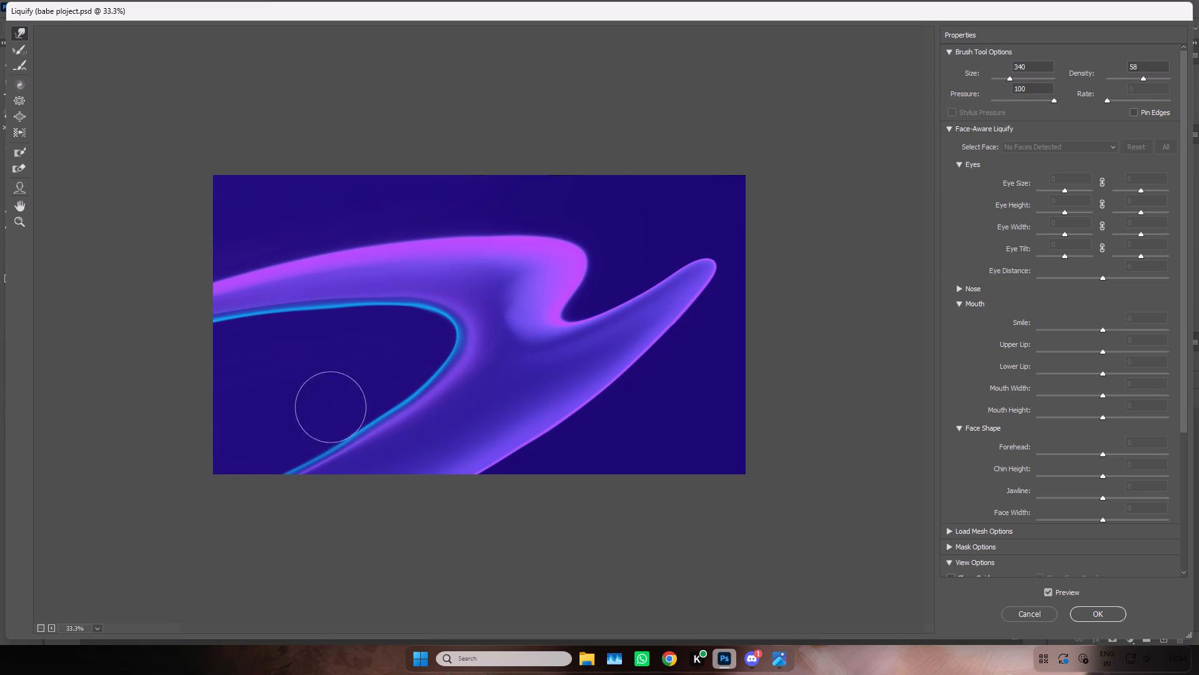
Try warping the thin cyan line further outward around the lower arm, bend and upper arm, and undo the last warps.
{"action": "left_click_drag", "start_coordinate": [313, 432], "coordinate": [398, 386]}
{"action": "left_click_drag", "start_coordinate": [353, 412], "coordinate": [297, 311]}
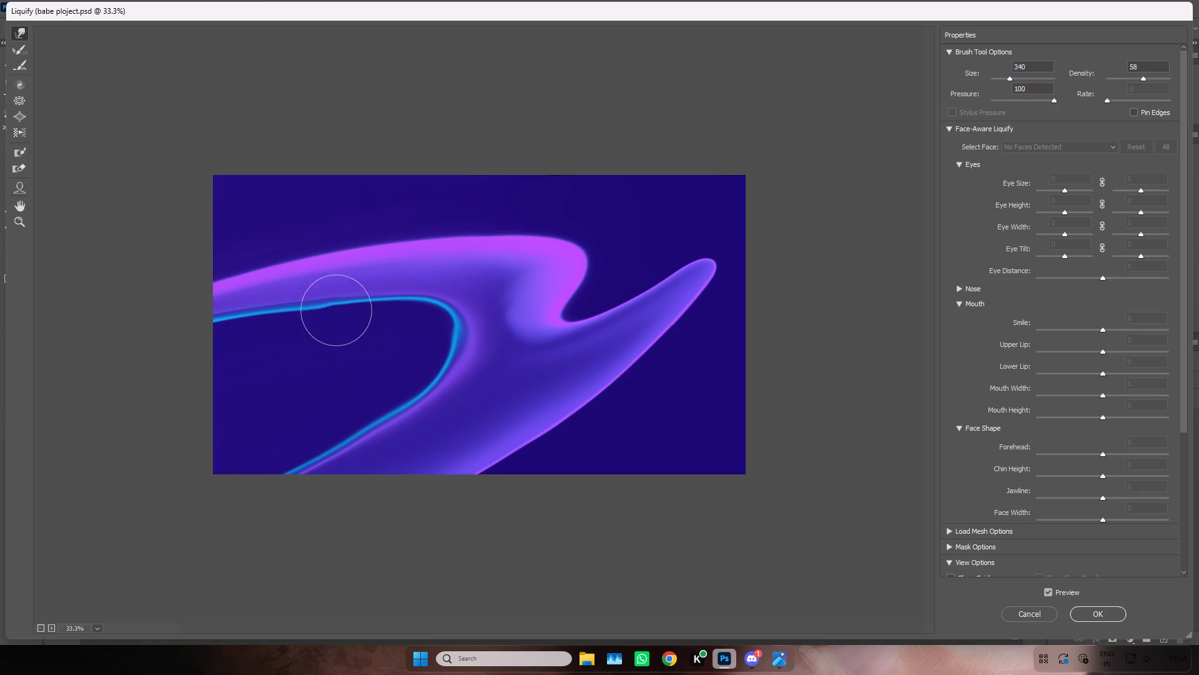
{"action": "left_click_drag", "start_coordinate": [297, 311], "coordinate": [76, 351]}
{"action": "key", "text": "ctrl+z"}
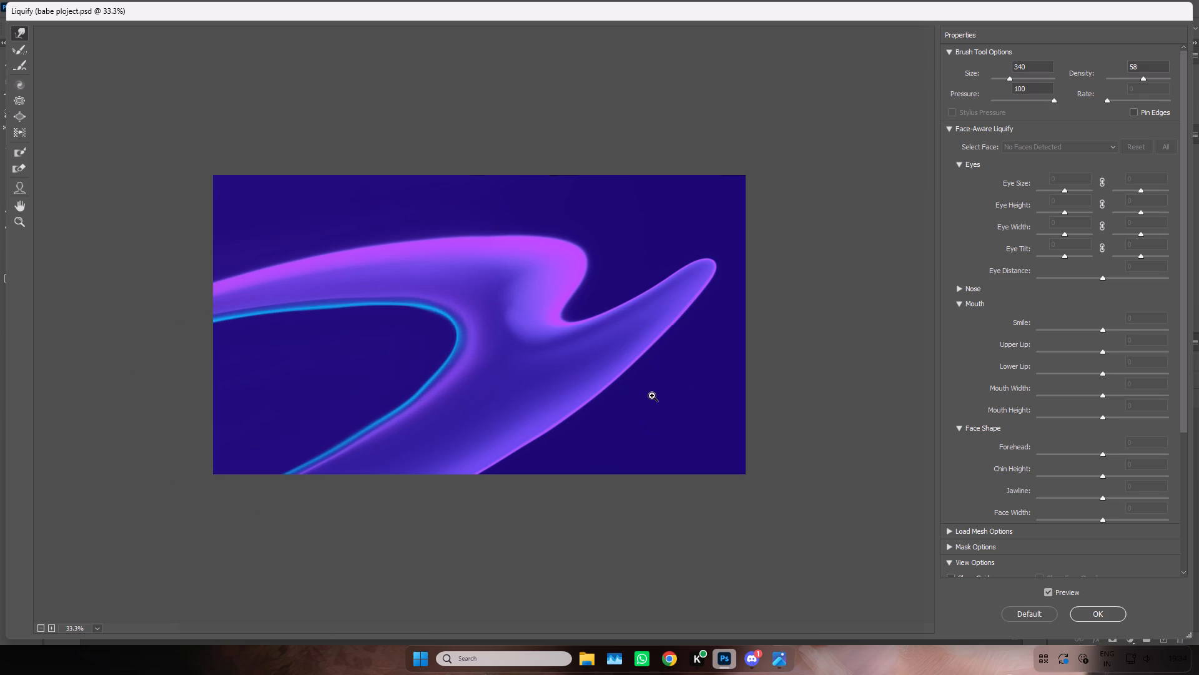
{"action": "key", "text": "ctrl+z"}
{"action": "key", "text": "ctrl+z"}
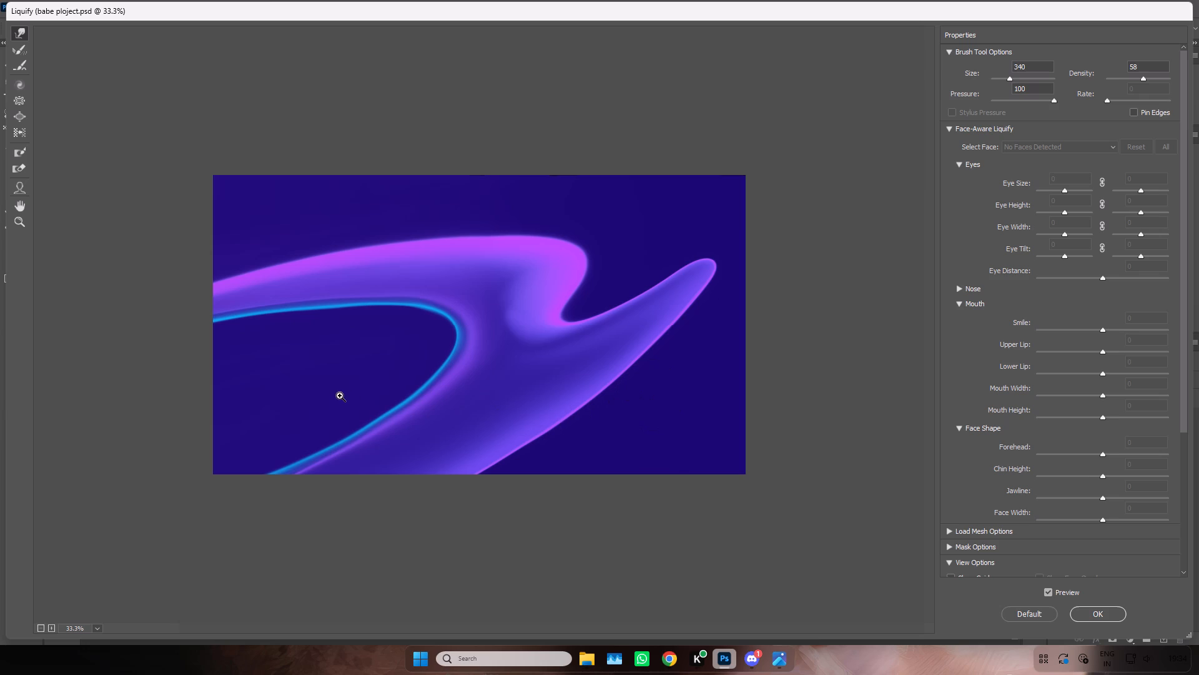
Work closer in on the curve and warp the upper cyan line up against the purple band as far as the bend.
{"action": "key", "text": "ctrl+equal"}
{"action": "key", "text": "ctrl+equal"}
{"action": "key", "text": "ctrl+equal"}
{"action": "key", "text": "space"}
{"action": "key", "text": "space"}
{"action": "key", "text": "space"}
{"action": "key", "text": "space"}
{"action": "key", "text": "space"}
{"action": "key", "text": "space"}
{"action": "key", "text": "space"}
{"action": "key", "text": "space"}
{"action": "key", "text": "space"}
{"action": "key", "text": "space"}
{"action": "key", "text": "space"}
{"action": "key", "text": "space"}
{"action": "key", "text": "space"}
{"action": "key", "text": "space"}
{"action": "key", "text": "space"}
{"action": "left_click_drag", "start_coordinate": [265, 366], "coordinate": [647, 332]}
{"action": "left_click_drag", "start_coordinate": [354, 341], "coordinate": [559, 292]}
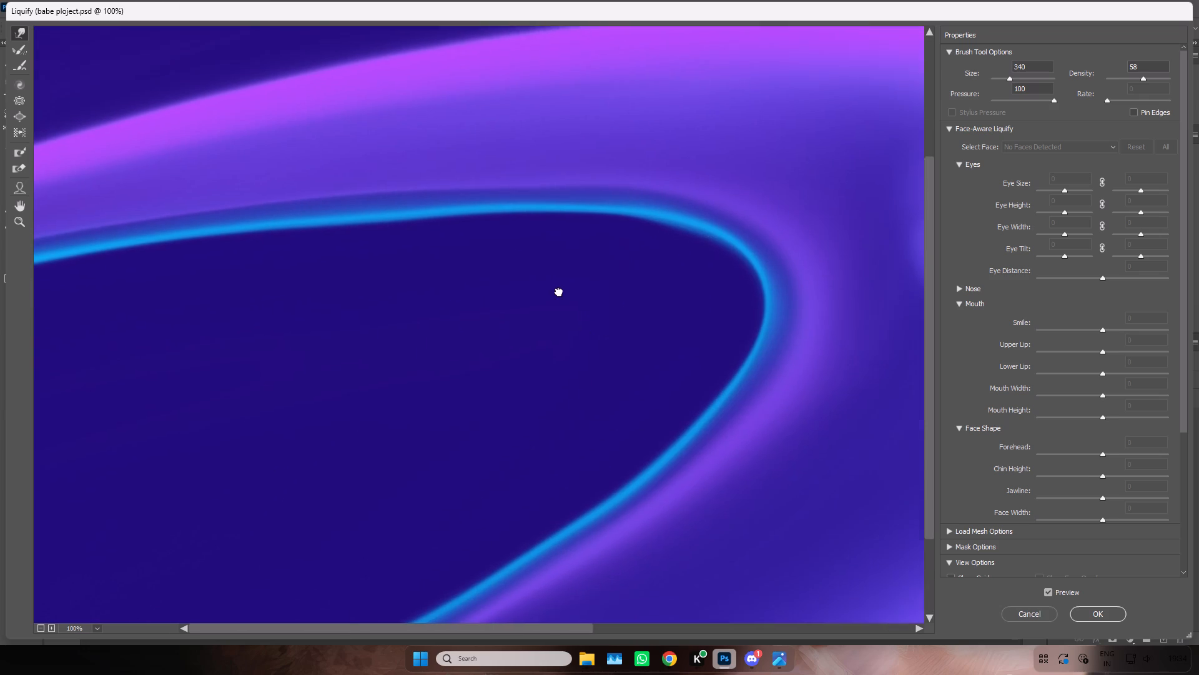
{"action": "left_click_drag", "start_coordinate": [559, 292], "coordinate": [563, 291]}
{"action": "key", "text": "ctrl+minus"}
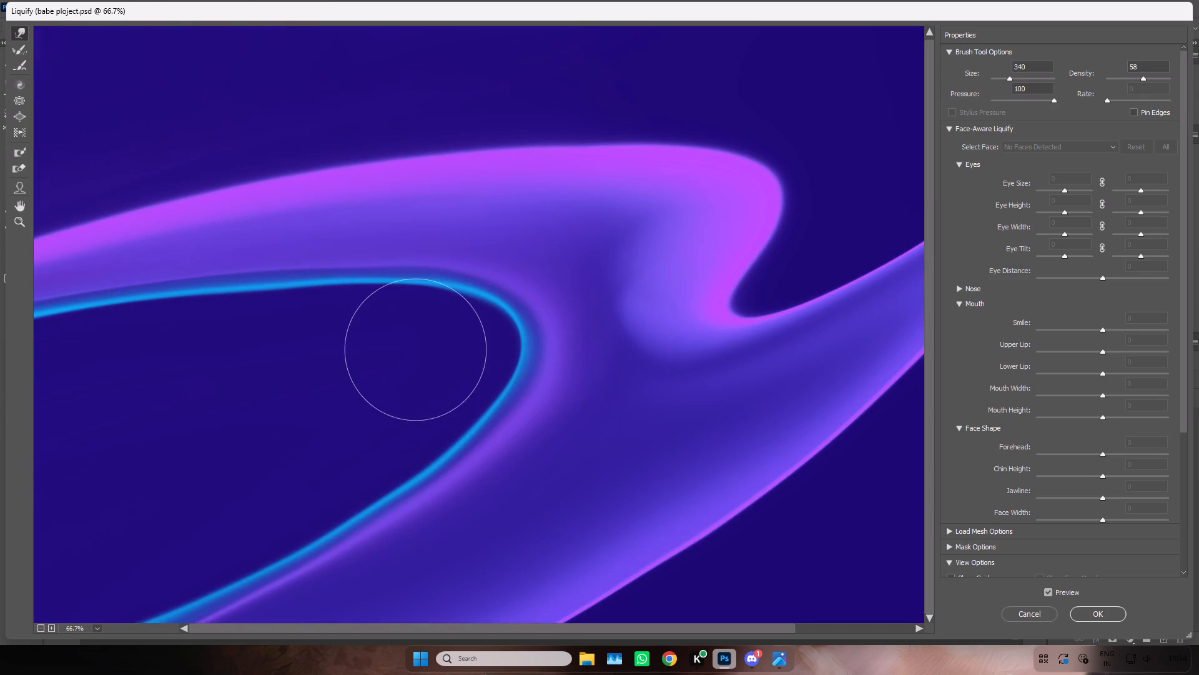
{"action": "left_click_drag", "start_coordinate": [417, 350], "coordinate": [12, 361]}
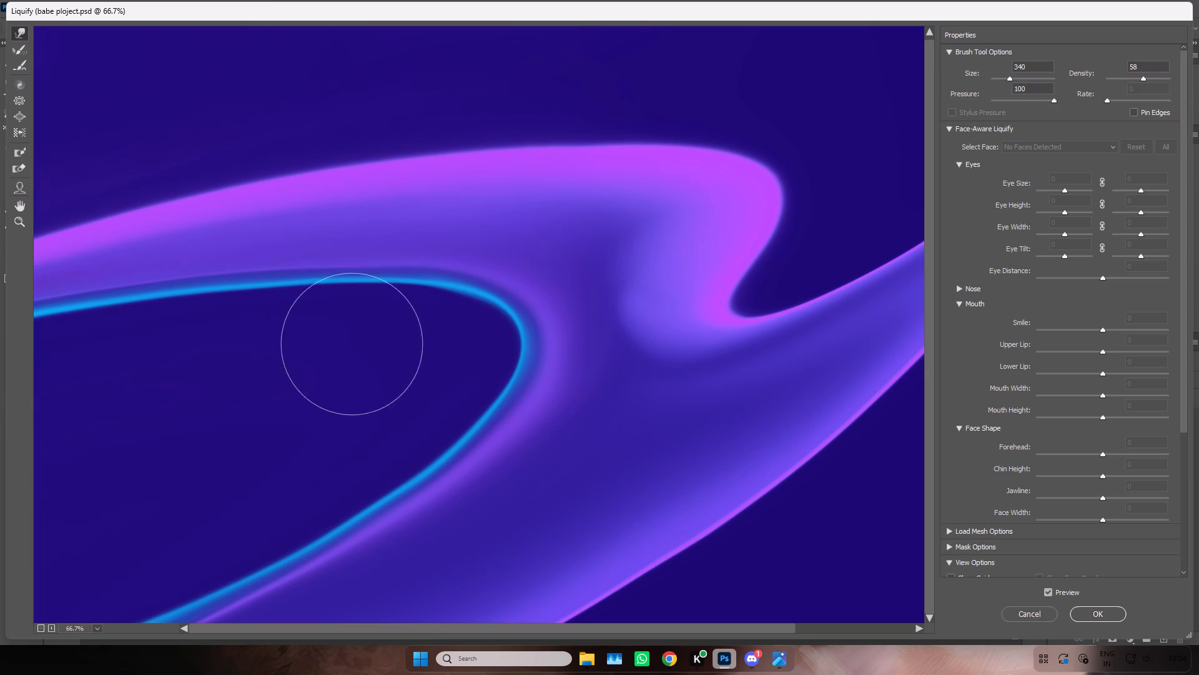
{"action": "left_click_drag", "start_coordinate": [378, 332], "coordinate": [10, 339]}
{"action": "left_click_drag", "start_coordinate": [264, 321], "coordinate": [284, 319]}
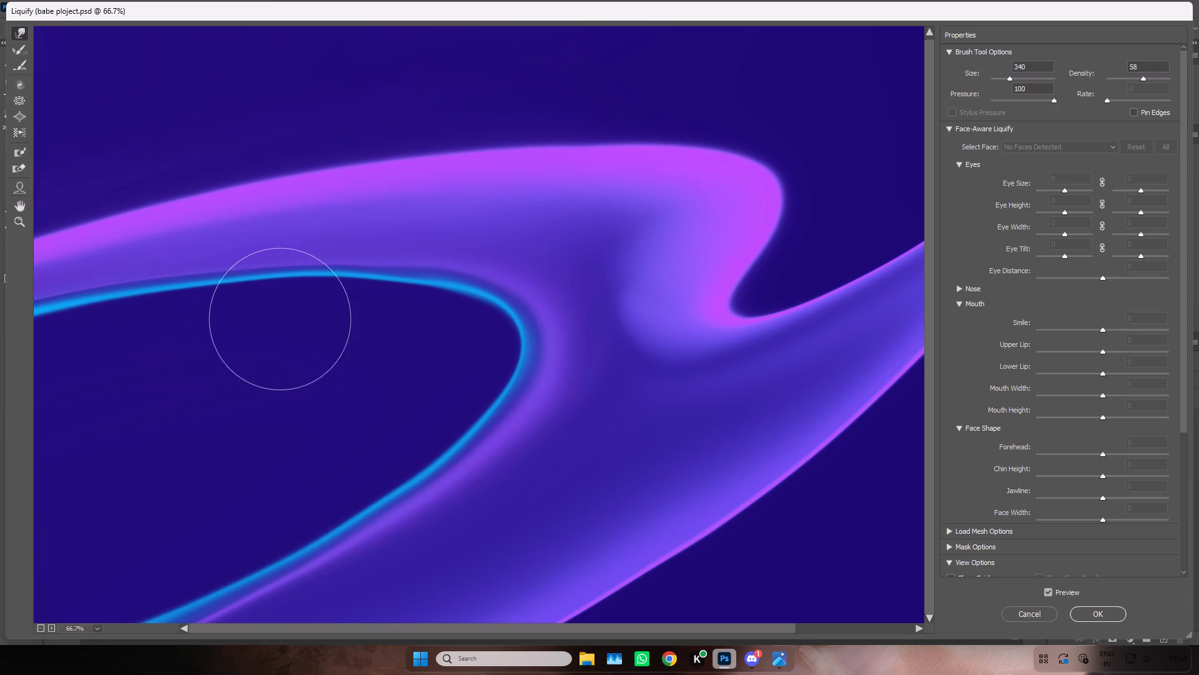
{"action": "left_click_drag", "start_coordinate": [284, 319], "coordinate": [370, 316]}
{"action": "left_click_drag", "start_coordinate": [403, 315], "coordinate": [410, 316]}
{"action": "left_click_drag", "start_coordinate": [425, 319], "coordinate": [457, 326]}
{"action": "left_click_drag", "start_coordinate": [442, 329], "coordinate": [443, 307]}
{"action": "left_click_drag", "start_coordinate": [365, 314], "coordinate": [365, 311]}
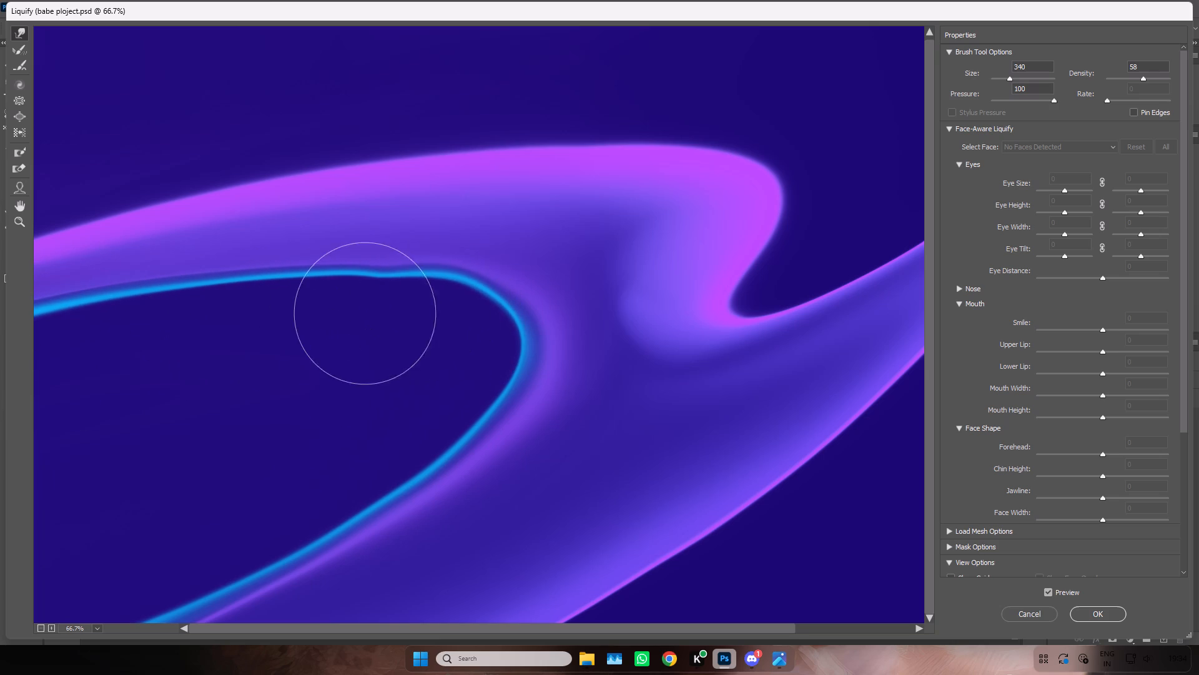
{"action": "left_click_drag", "start_coordinate": [365, 311], "coordinate": [208, 543]}
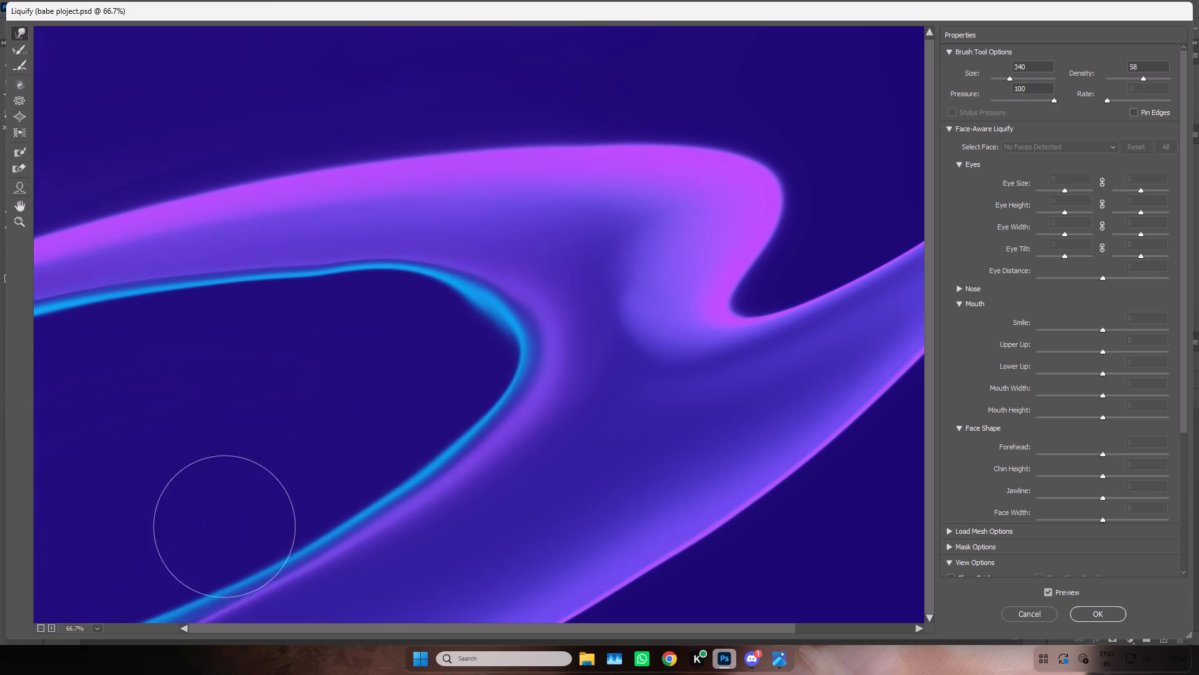
Smooth the thickened cyan at the upper bend and warp the upper line up along its length to the canvas's left edge.
{"action": "left_click_drag", "start_coordinate": [432, 321], "coordinate": [455, 317]}
{"action": "left_click_drag", "start_coordinate": [440, 329], "coordinate": [468, 326]}
{"action": "left_click_drag", "start_coordinate": [446, 342], "coordinate": [465, 331]}
{"action": "left_click_drag", "start_coordinate": [450, 339], "coordinate": [465, 330]}
{"action": "left_click", "coordinate": [465, 330]}
{"action": "left_click_drag", "start_coordinate": [440, 320], "coordinate": [384, 308]}
{"action": "left_click_drag", "start_coordinate": [383, 308], "coordinate": [371, 308]}
{"action": "left_click_drag", "start_coordinate": [371, 308], "coordinate": [287, 310]}
{"action": "left_click", "coordinate": [287, 310]}
{"action": "left_click_drag", "start_coordinate": [310, 301], "coordinate": [166, 319]}
{"action": "left_click_drag", "start_coordinate": [254, 298], "coordinate": [71, 307]}
{"action": "left_click", "coordinate": [69, 307]}
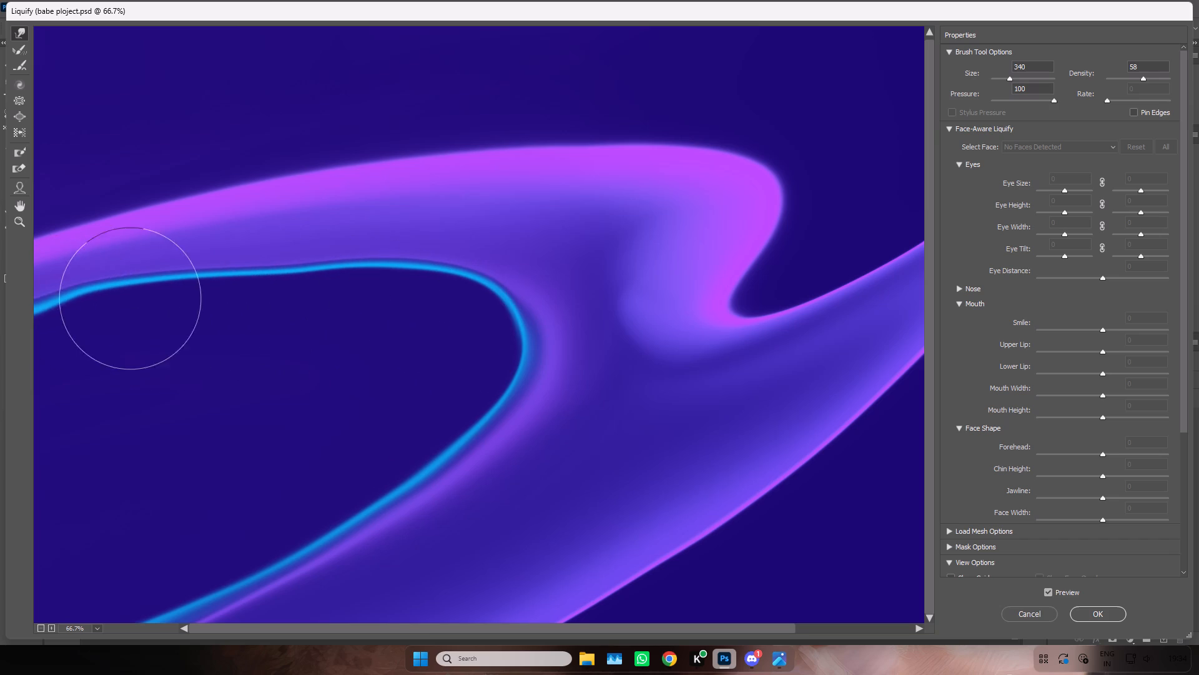
{"action": "left_click_drag", "start_coordinate": [107, 299], "coordinate": [0, 329]}
Warp the upper cyan line and the purple above it so they slope down in a smooth arc to the left edge.
{"action": "key", "text": "ctrl+minus"}
{"action": "key", "text": "ctrl+minus"}
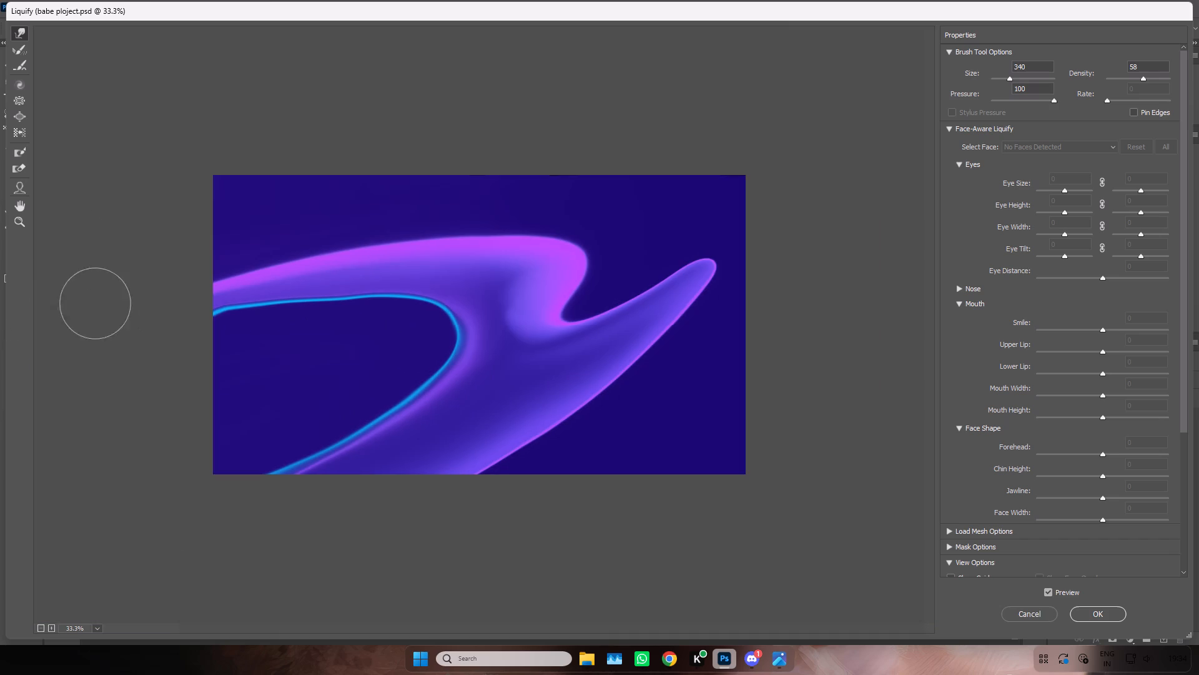
{"action": "left_click_drag", "start_coordinate": [447, 292], "coordinate": [181, 314]}
{"action": "left_click_drag", "start_coordinate": [354, 274], "coordinate": [270, 298]}
{"action": "left_click", "coordinate": [270, 298]}
{"action": "left_click_drag", "start_coordinate": [423, 285], "coordinate": [179, 340]}
{"action": "left_click_drag", "start_coordinate": [302, 283], "coordinate": [143, 337]}
{"action": "left_click", "coordinate": [143, 337]}
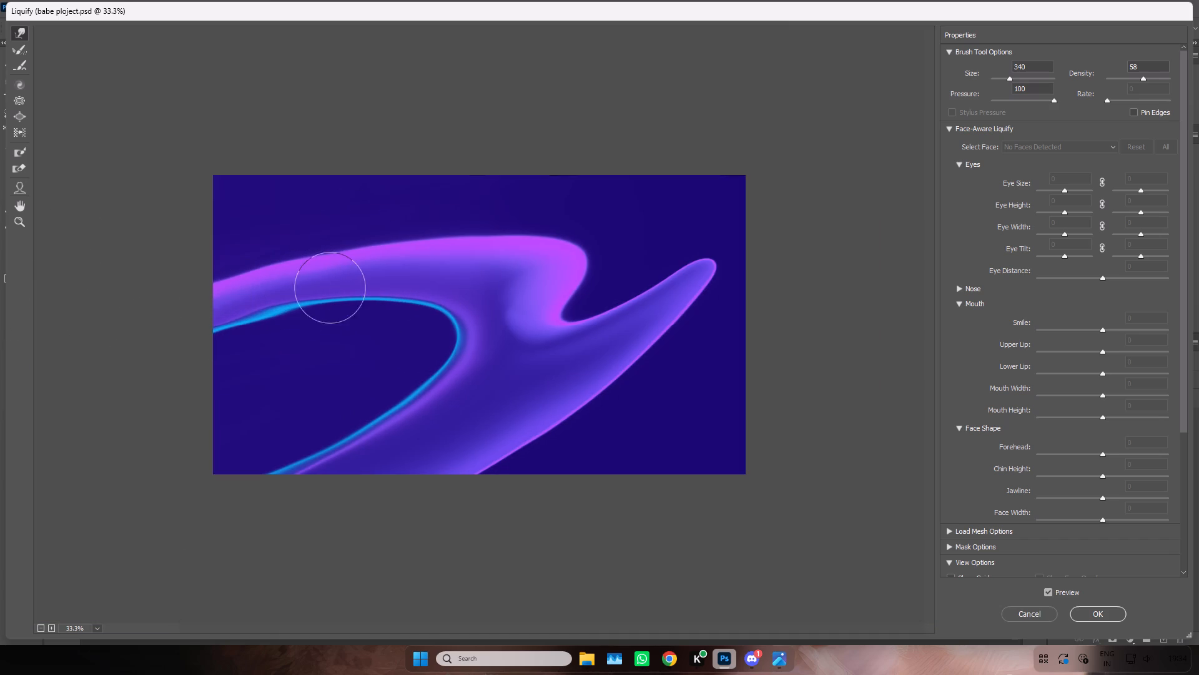
{"action": "left_click_drag", "start_coordinate": [328, 287], "coordinate": [172, 347]}
{"action": "left_click", "coordinate": [172, 347]}
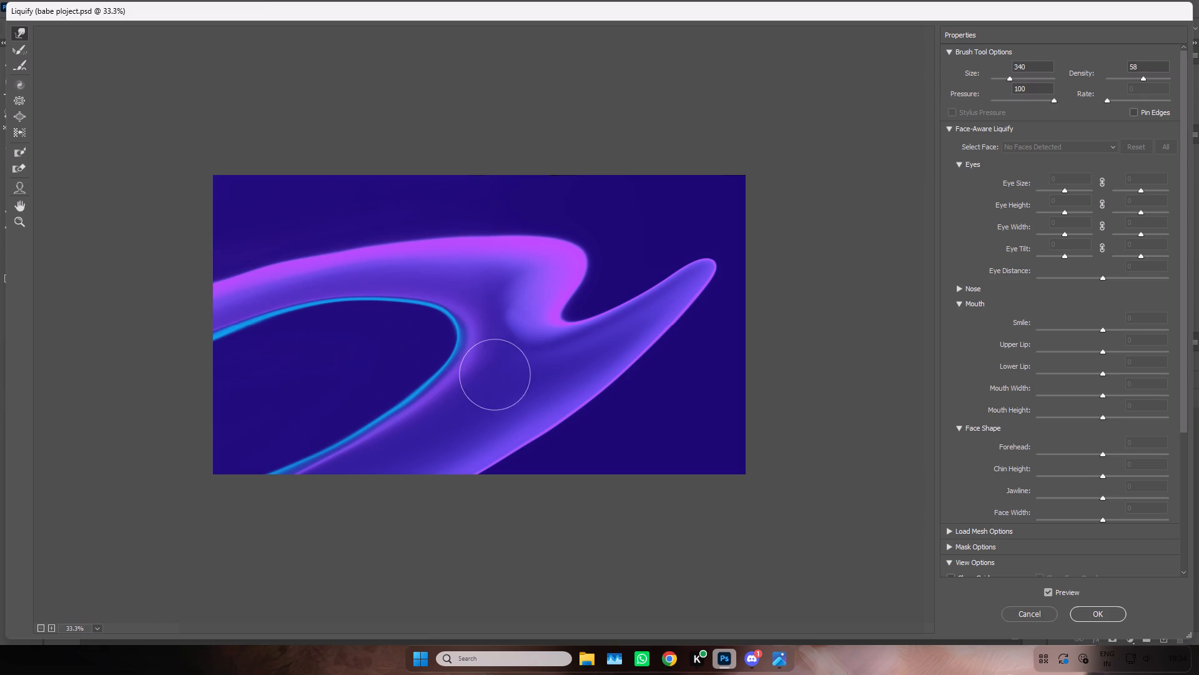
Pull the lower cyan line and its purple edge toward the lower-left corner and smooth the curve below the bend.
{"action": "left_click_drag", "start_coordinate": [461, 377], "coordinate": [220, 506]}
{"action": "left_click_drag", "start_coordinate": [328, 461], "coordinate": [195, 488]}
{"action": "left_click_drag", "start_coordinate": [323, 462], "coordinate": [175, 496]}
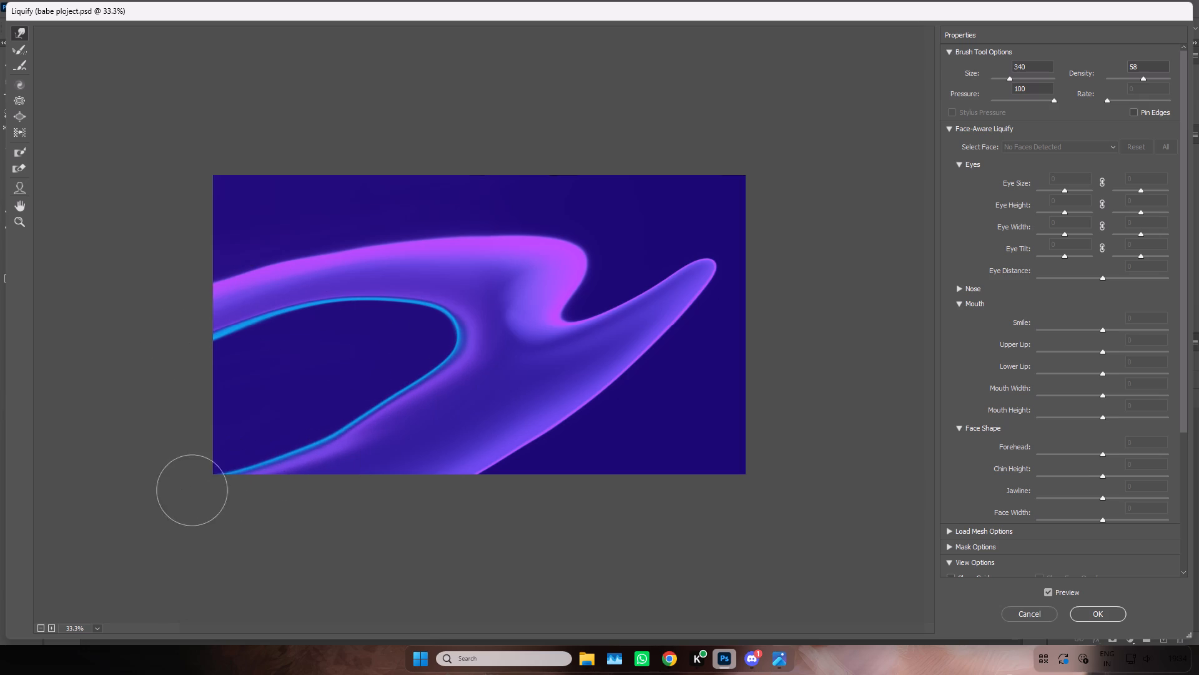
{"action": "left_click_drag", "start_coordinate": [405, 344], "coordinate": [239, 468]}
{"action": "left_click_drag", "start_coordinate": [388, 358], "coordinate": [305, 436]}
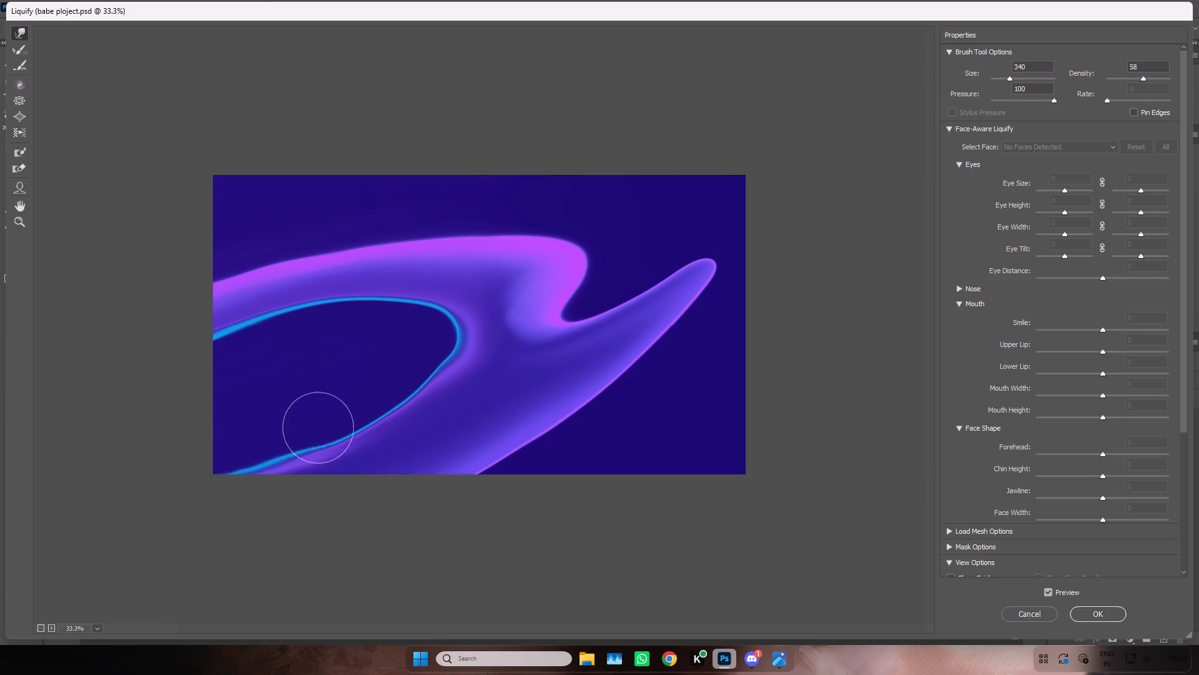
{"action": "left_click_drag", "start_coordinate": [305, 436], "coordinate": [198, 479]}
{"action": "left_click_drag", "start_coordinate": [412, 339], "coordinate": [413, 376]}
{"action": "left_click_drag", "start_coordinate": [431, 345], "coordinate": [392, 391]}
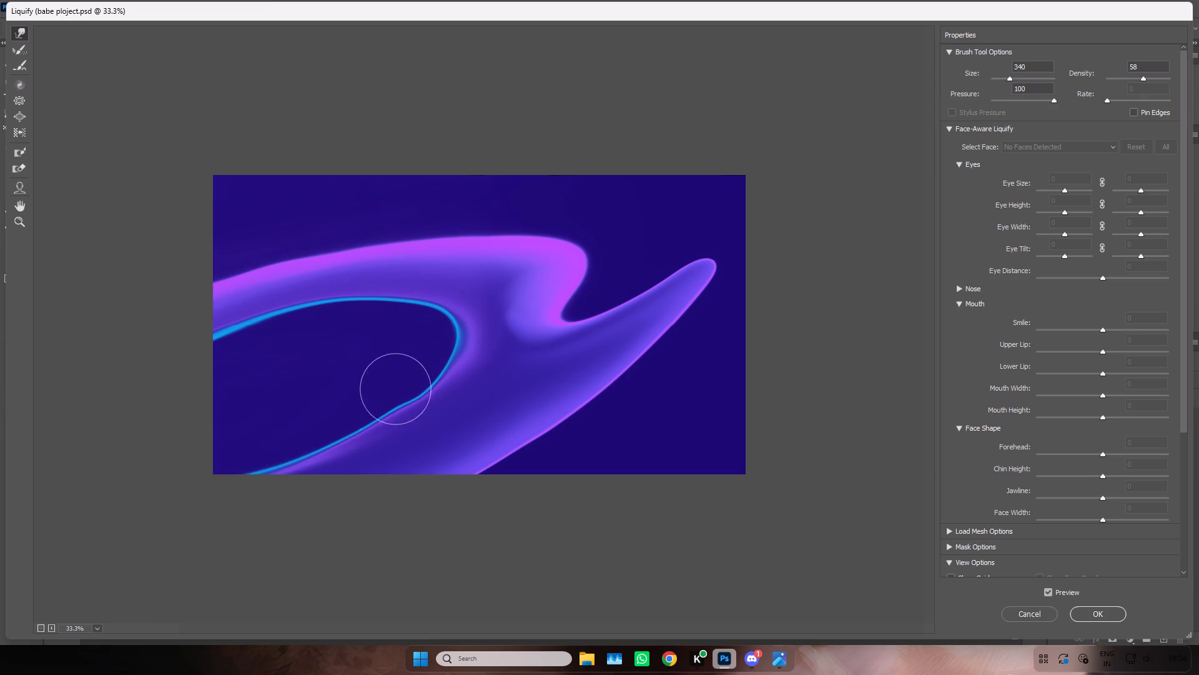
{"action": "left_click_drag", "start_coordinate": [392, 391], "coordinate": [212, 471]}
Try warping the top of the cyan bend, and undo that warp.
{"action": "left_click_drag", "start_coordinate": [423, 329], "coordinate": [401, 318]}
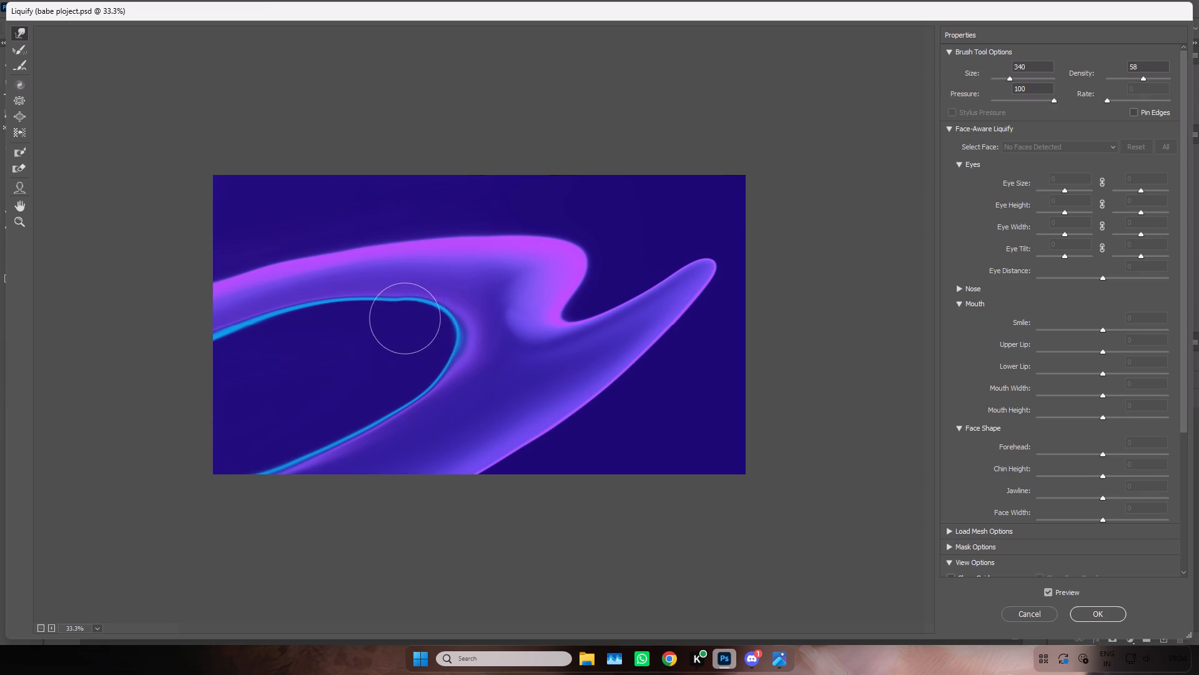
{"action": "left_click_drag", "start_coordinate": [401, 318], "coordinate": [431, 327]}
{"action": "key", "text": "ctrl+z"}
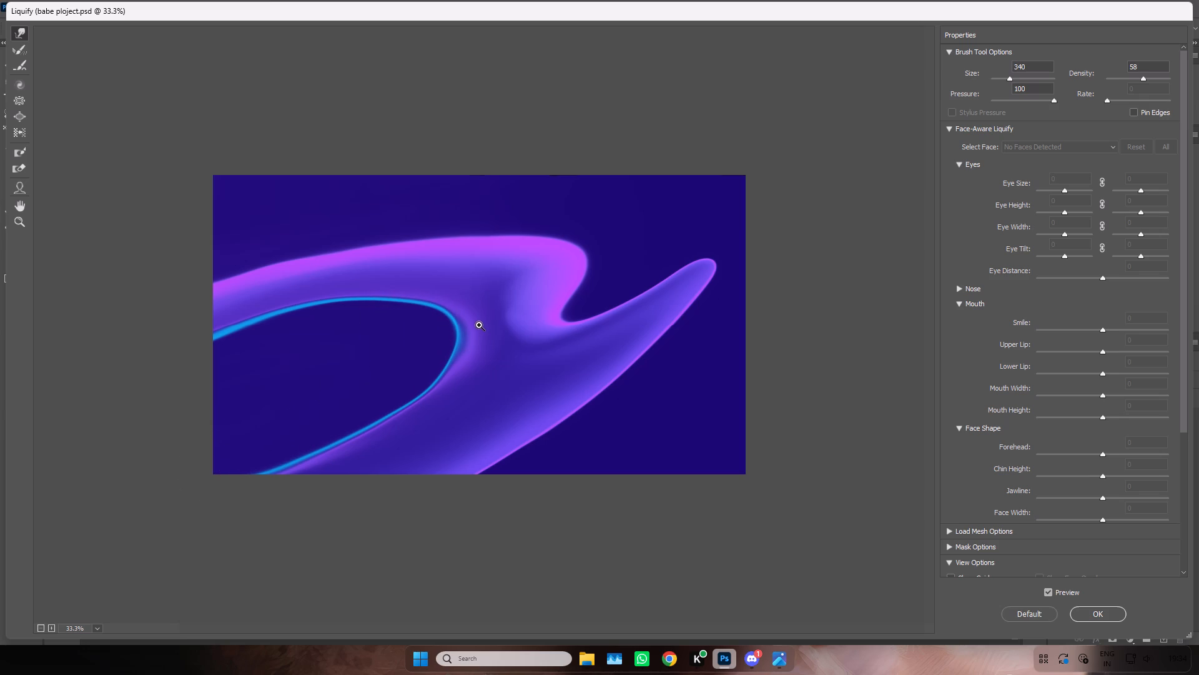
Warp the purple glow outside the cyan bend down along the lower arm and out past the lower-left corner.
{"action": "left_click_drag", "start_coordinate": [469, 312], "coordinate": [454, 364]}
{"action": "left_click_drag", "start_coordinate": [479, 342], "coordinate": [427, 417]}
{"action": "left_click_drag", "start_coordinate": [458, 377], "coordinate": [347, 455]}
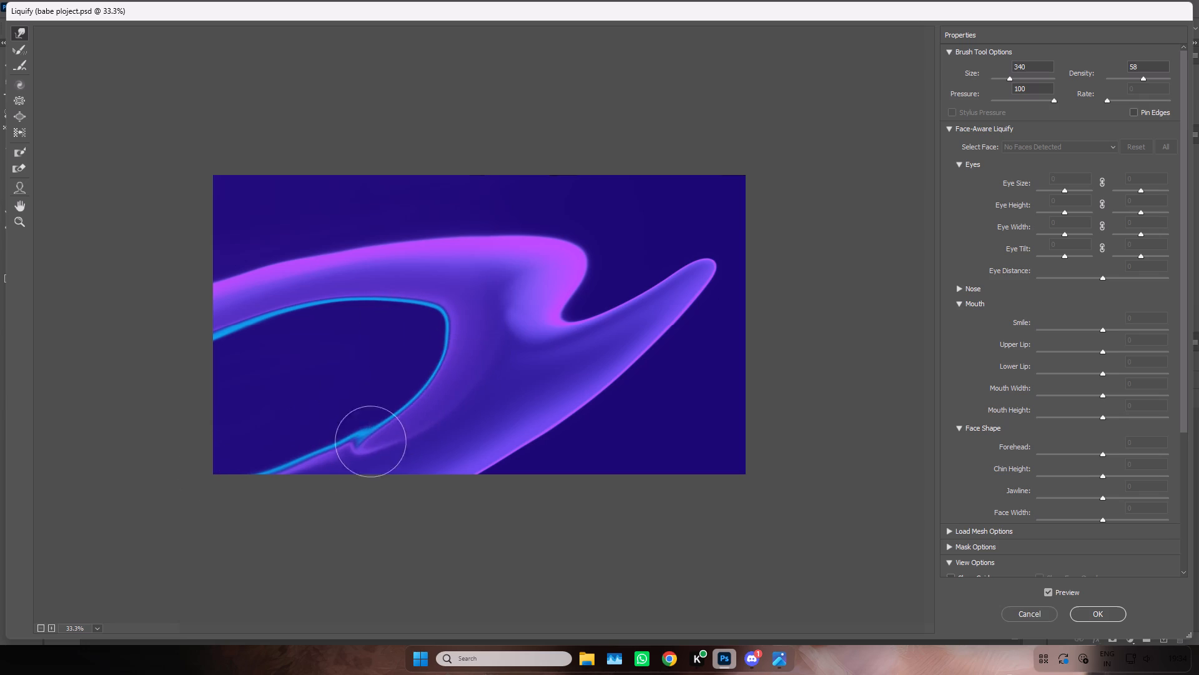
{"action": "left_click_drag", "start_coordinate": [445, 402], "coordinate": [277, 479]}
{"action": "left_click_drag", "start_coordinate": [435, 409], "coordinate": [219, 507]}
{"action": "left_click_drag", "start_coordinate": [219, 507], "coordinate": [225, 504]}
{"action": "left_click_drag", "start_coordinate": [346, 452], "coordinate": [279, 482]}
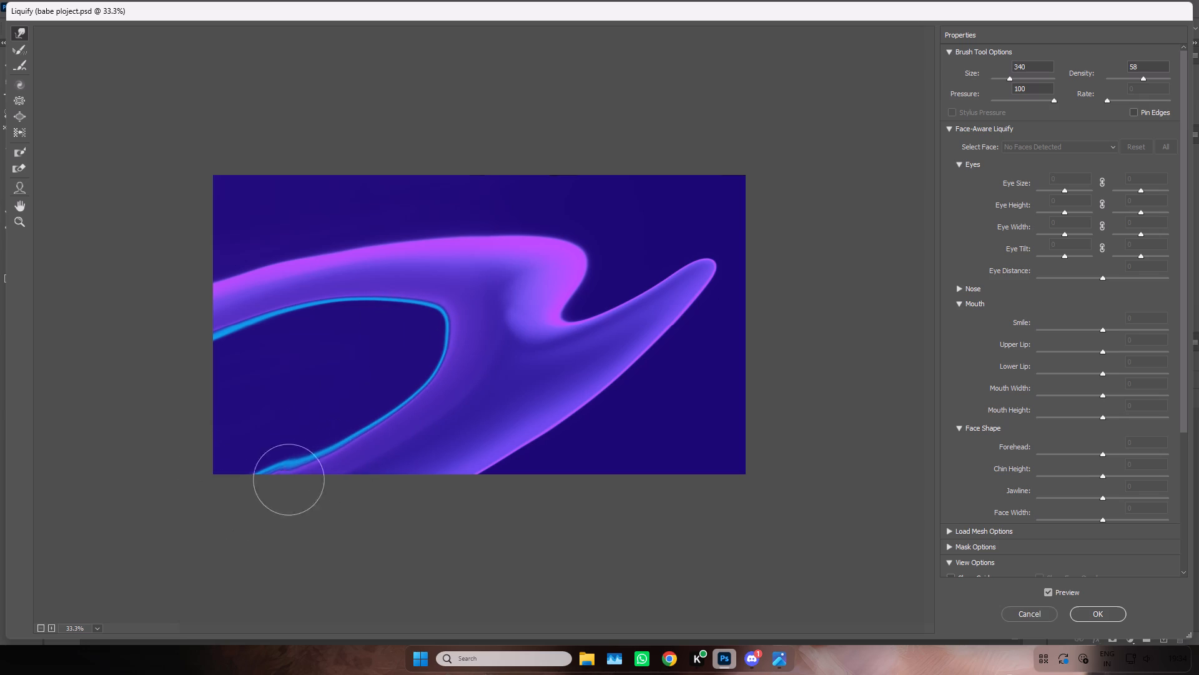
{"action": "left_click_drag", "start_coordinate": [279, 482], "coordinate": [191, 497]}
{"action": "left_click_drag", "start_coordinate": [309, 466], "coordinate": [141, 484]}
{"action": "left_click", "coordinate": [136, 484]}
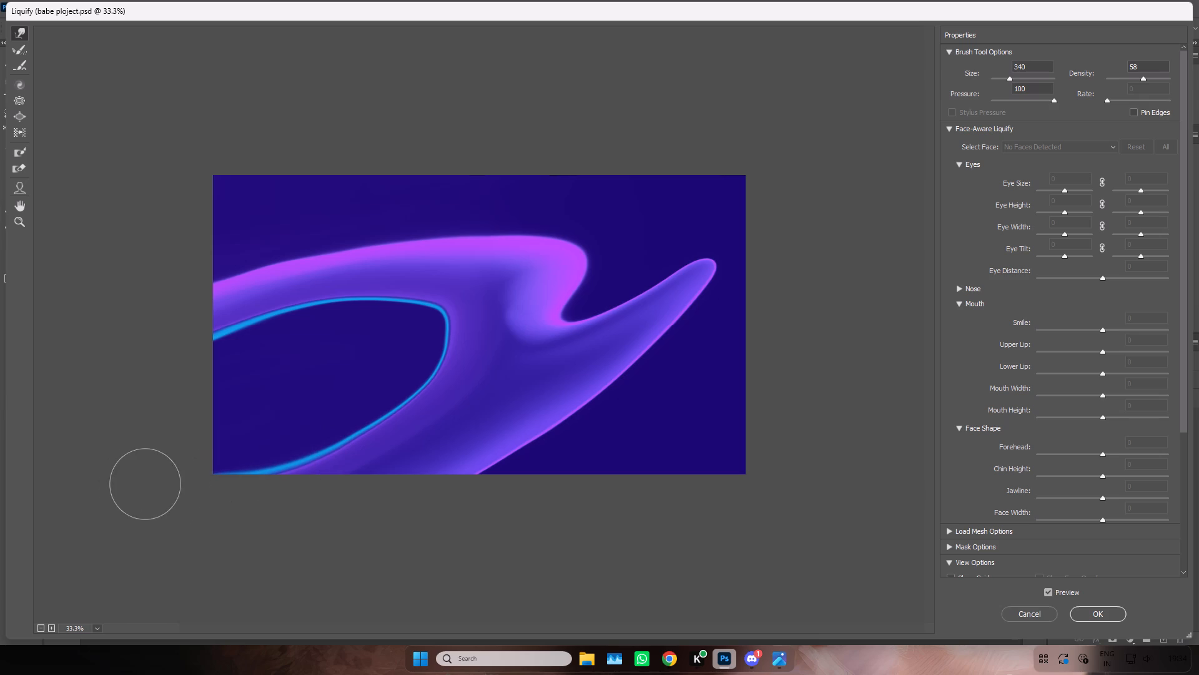
Undo the recent warps of the cyan line and discard the whole Liquify session, restoring the thick soft cyan strokes.
{"action": "key", "text": "ctrl+z"}
{"action": "key", "text": "ctrl+z"}
{"action": "key", "text": "ctrl+z"}
{"action": "key", "text": "ctrl+z"}
{"action": "key", "text": "ctrl+z"}
{"action": "key", "text": "ctrl+z"}
{"action": "key", "text": "ctrl+z"}
{"action": "key", "text": "ctrl+z"}
{"action": "key", "text": "ctrl+z"}
{"action": "key", "text": "ctrl+z"}
{"action": "key", "text": "ctrl+z"}
{"action": "key", "text": "ctrl+z"}
{"action": "key", "text": "ctrl+z"}
{"action": "key", "text": "ctrl+z"}
{"action": "key", "text": "ctrl+z"}
{"action": "key", "text": "ctrl+z"}
{"action": "key", "text": "ctrl+z"}
{"action": "key", "text": "ctrl+z"}
{"action": "key", "text": "ctrl+z"}
{"action": "key", "text": "ctrl+z"}
{"action": "key", "text": "ctrl+z"}
{"action": "key", "text": "ctrl+z"}
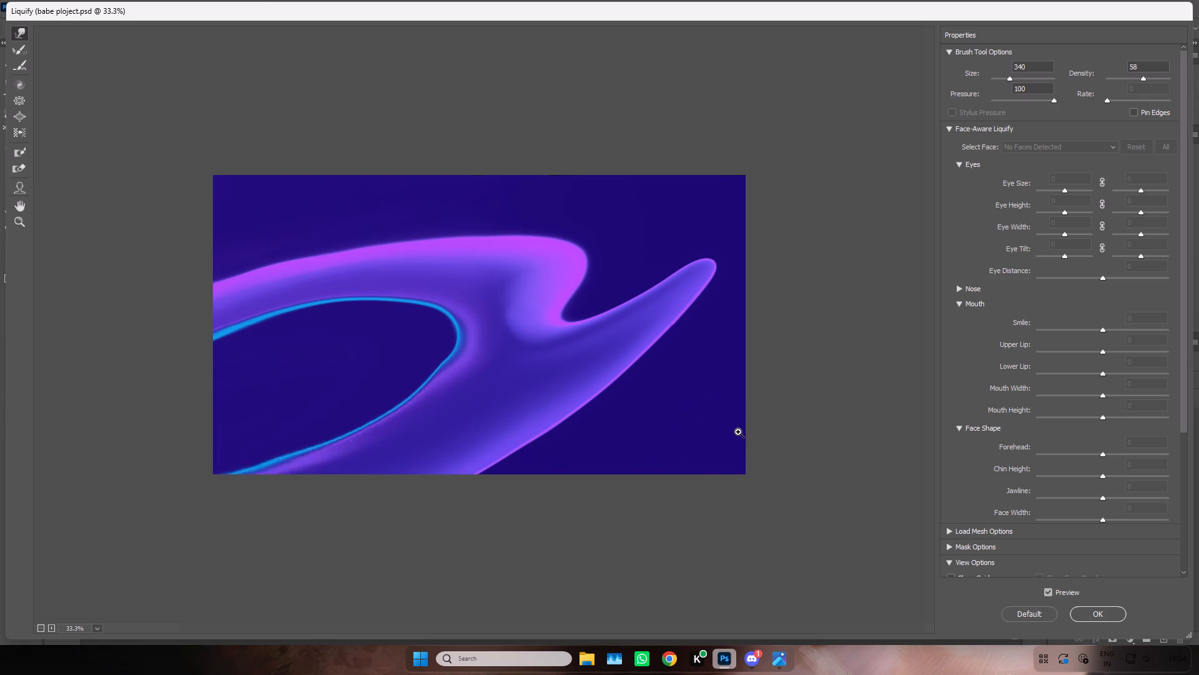
{"action": "key", "text": "ctrl+z"}
{"action": "key", "text": "ctrl+z"}
{"action": "key", "text": "ctrl+z"}
{"action": "key", "text": "ctrl+z"}
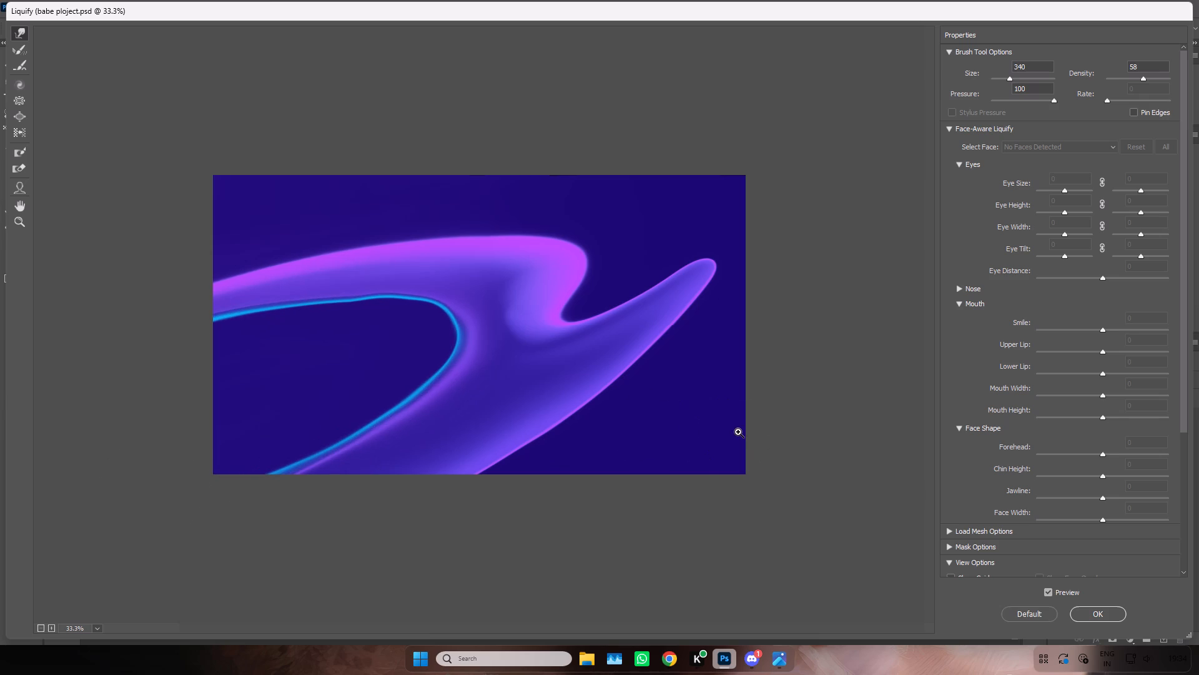
{"action": "key", "text": "ctrl+z"}
{"action": "key", "text": "ctrl+z"}
{"action": "key", "text": "ctrl+z"}
{"action": "key", "text": "ctrl+z"}
{"action": "key", "text": "ctrl+z"}
{"action": "key", "text": "ctrl+z"}
{"action": "key", "text": "ctrl+z"}
{"action": "key", "text": "ctrl+z"}
{"action": "key", "text": "ctrl+z"}
{"action": "key", "text": "ctrl+z"}
{"action": "key", "text": "ctrl+z"}
{"action": "key", "text": "ctrl+z"}
{"action": "key", "text": "ctrl+z"}
{"action": "key", "text": "ctrl+z"}
{"action": "key", "text": "ctrl+z"}
{"action": "key", "text": "ctrl+z"}
{"action": "key", "text": "ctrl+z"}
{"action": "key", "text": "ctrl+z"}
{"action": "key", "text": "ctrl+z"}
{"action": "key", "text": "ctrl+z"}
{"action": "left_click", "coordinate": [1040, 622]}
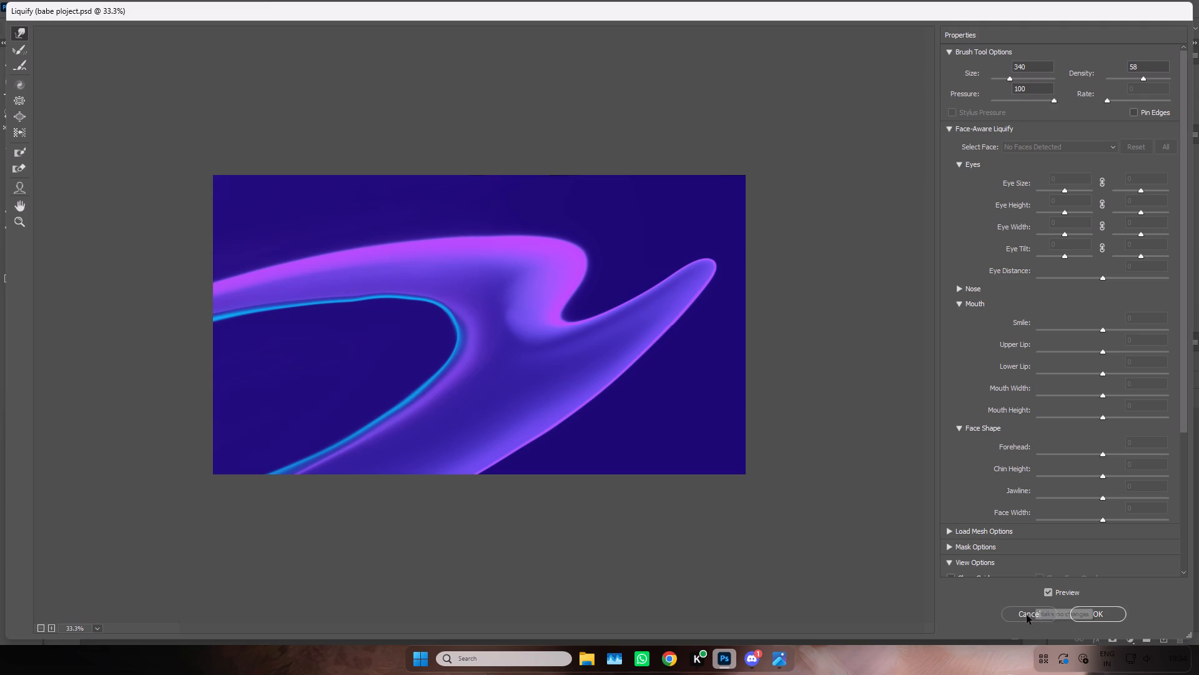
{"action": "left_click", "coordinate": [1027, 615]}
Reopen Liquify and swirl the thick cyan strokes in circles with Forward Warp, stretching them against the purple curve and toward the lower-left corner.
{"action": "key", "text": "ctrl+shift+x"}
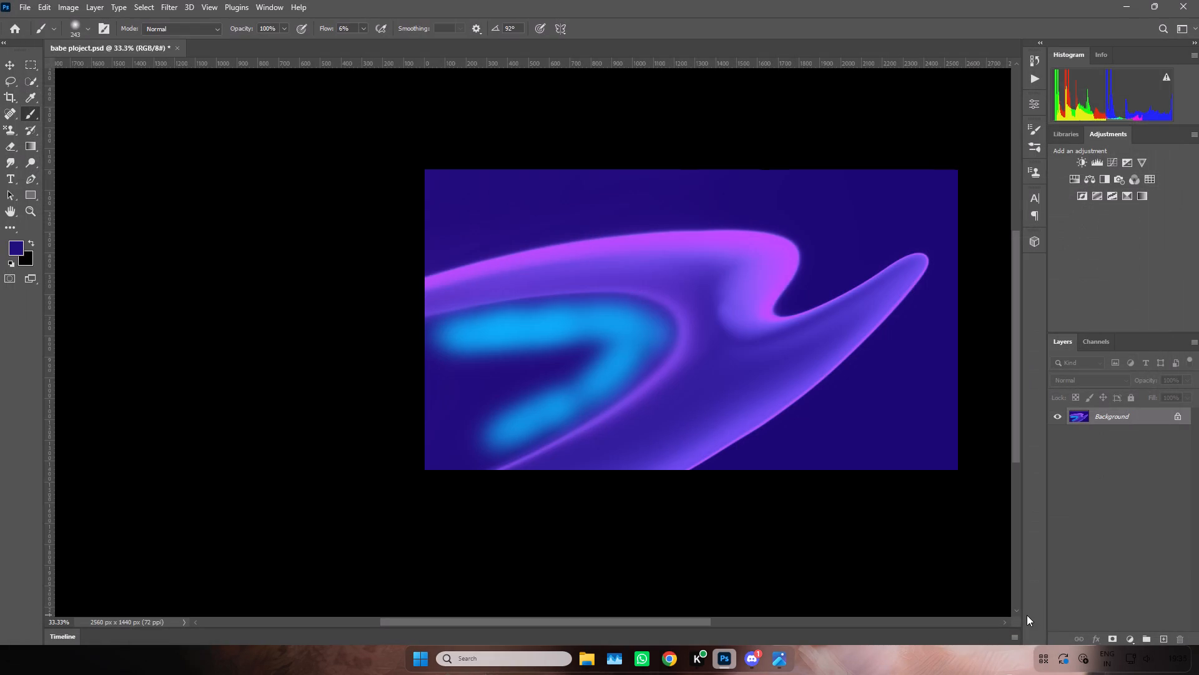
{"action": "key", "text": "ctrl+shift+z"}
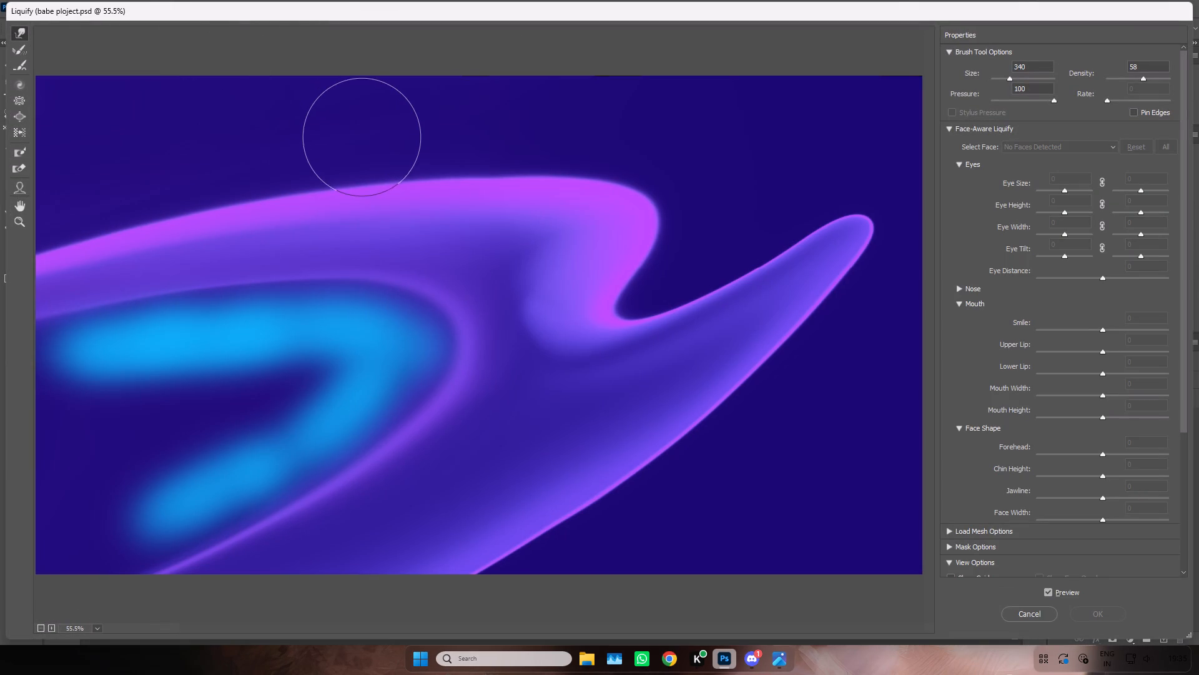
{"action": "key", "text": "ctrl+z"}
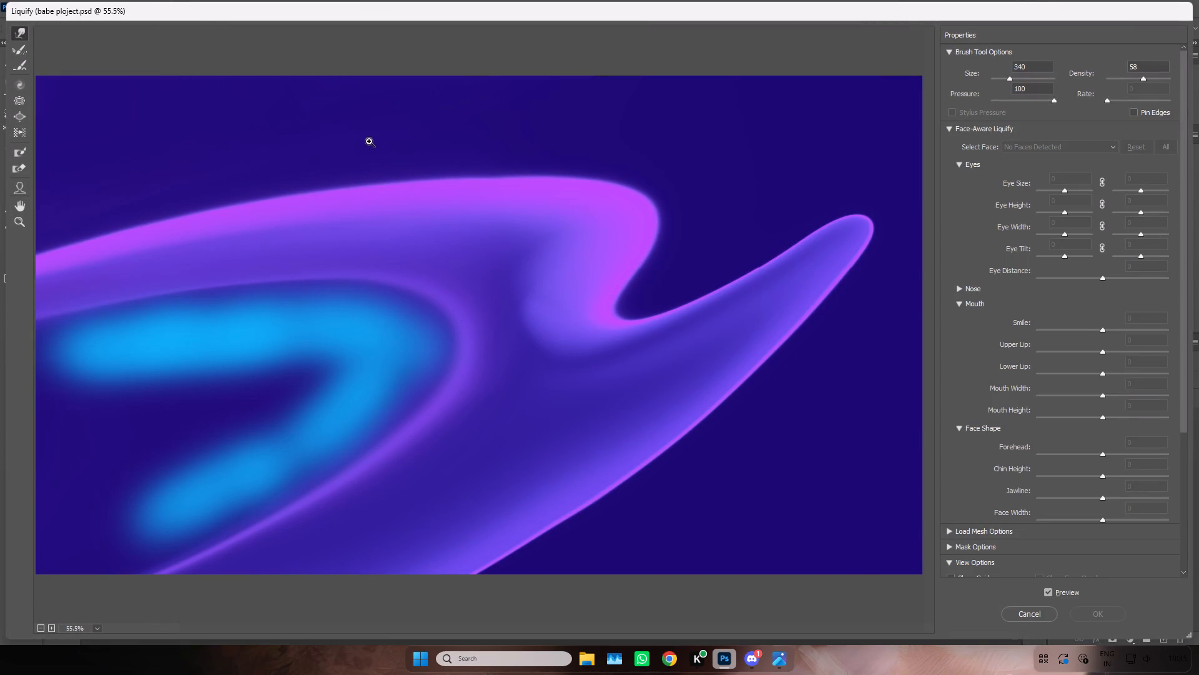
{"action": "left_click_drag", "start_coordinate": [291, 350], "coordinate": [215, 472]}
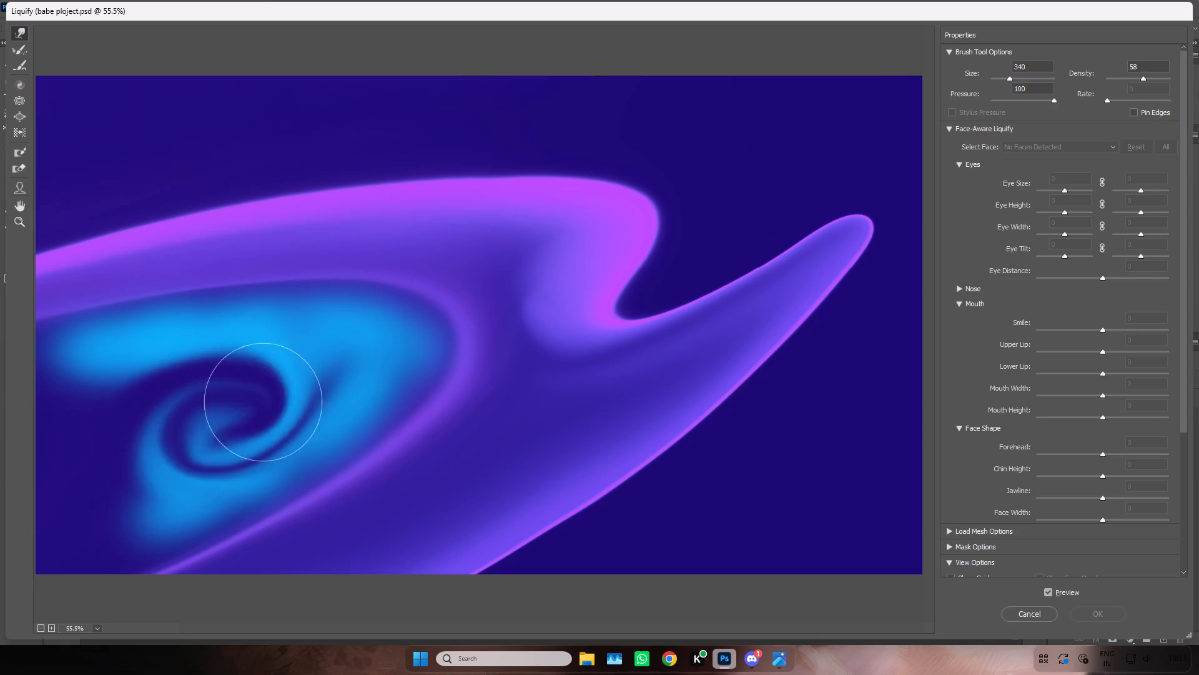
{"action": "left_click_drag", "start_coordinate": [215, 472], "coordinate": [340, 339]}
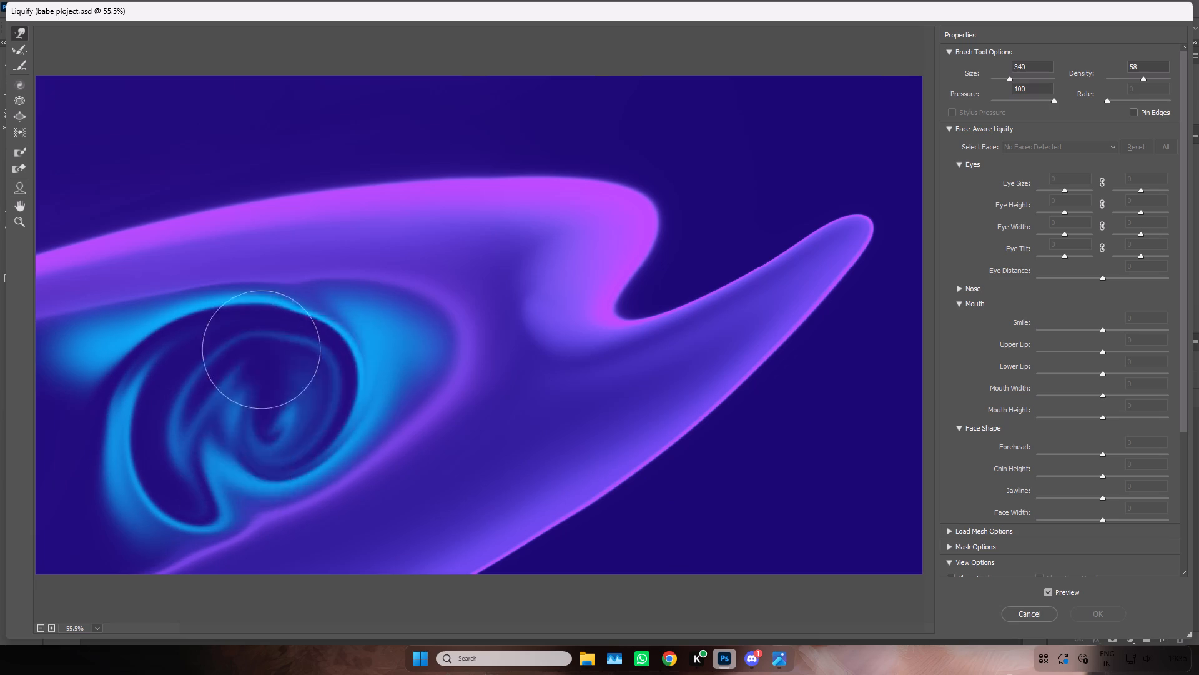
{"action": "left_click_drag", "start_coordinate": [340, 339], "coordinate": [196, 386]}
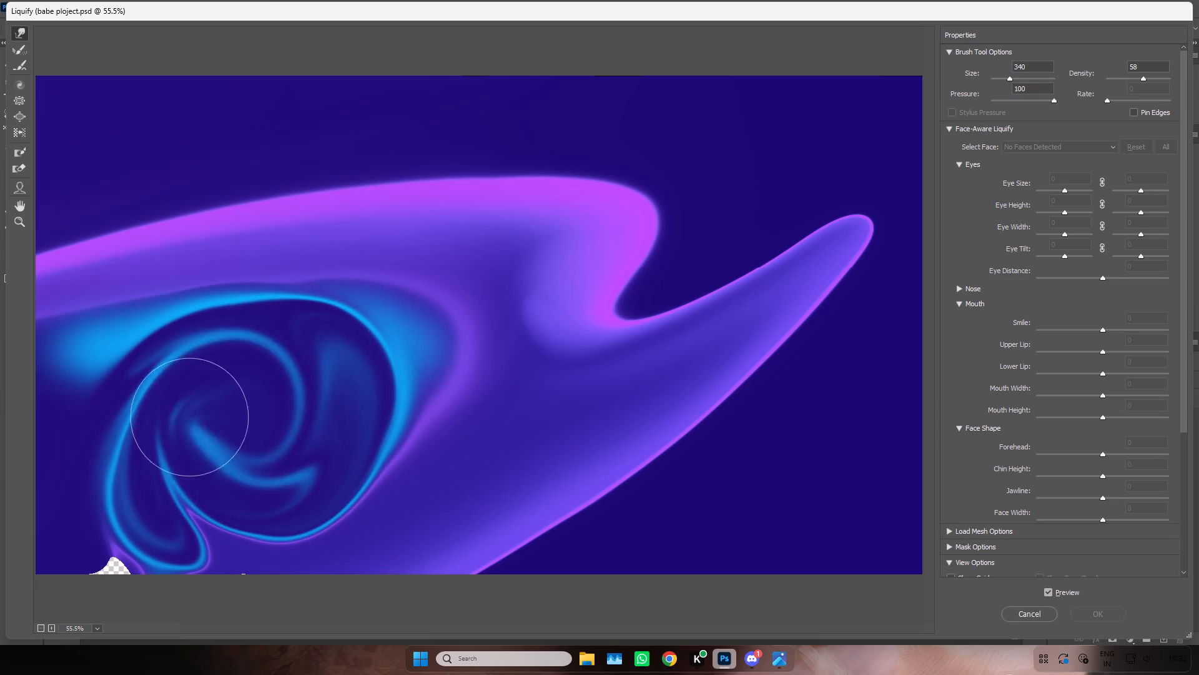
{"action": "left_click_drag", "start_coordinate": [196, 386], "coordinate": [269, 546]}
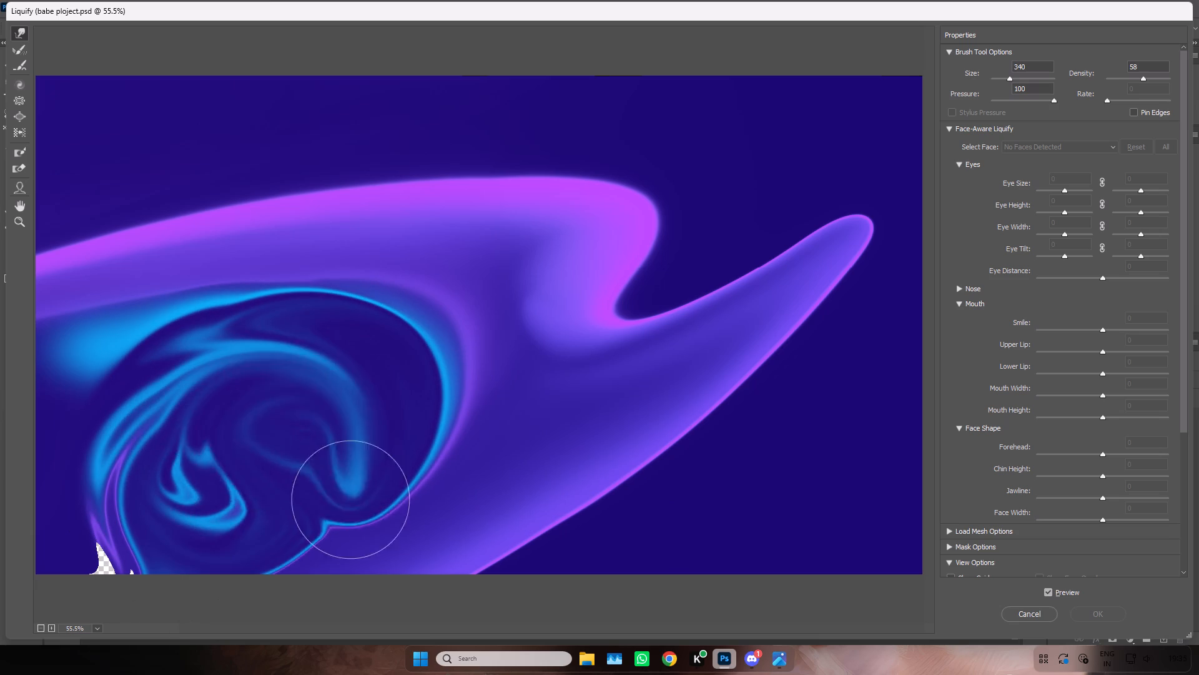
{"action": "left_click_drag", "start_coordinate": [269, 546], "coordinate": [0, 672]}
{"action": "left_click_drag", "start_coordinate": [326, 394], "coordinate": [21, 591]}
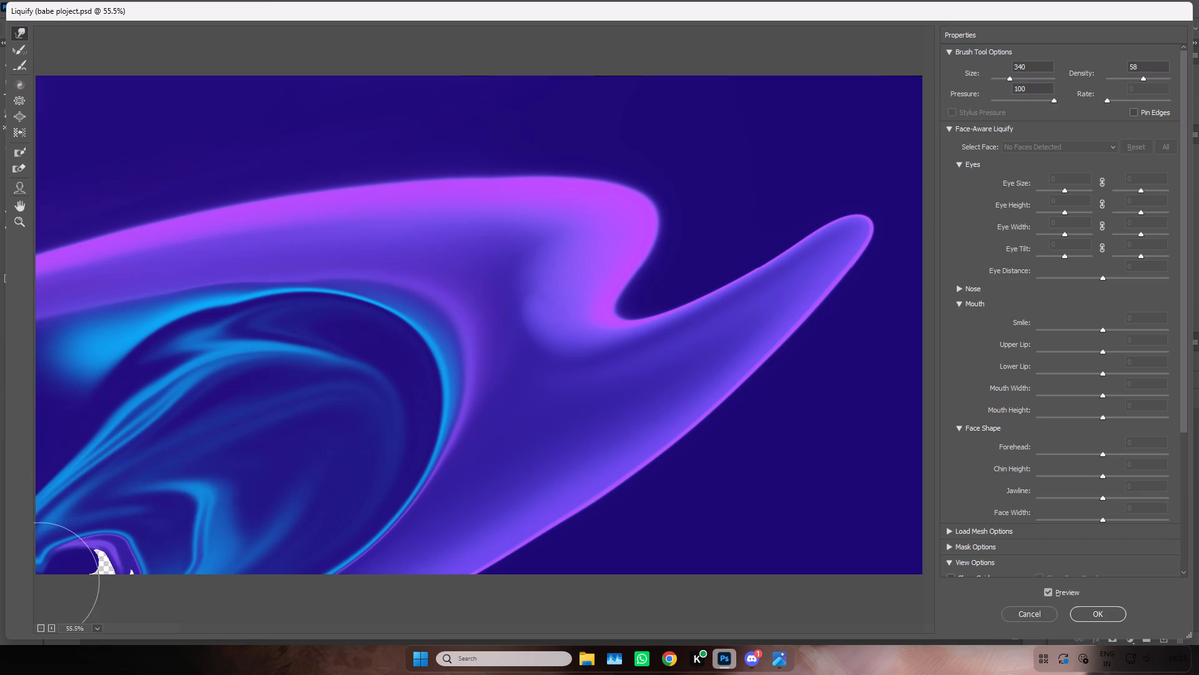
{"action": "left_click_drag", "start_coordinate": [282, 424], "coordinate": [106, 537]}
Pull the thick upper cyan area out past the left edge, thinning it into a narrow line under the purple band.
{"action": "key", "text": "ctrl+equal"}
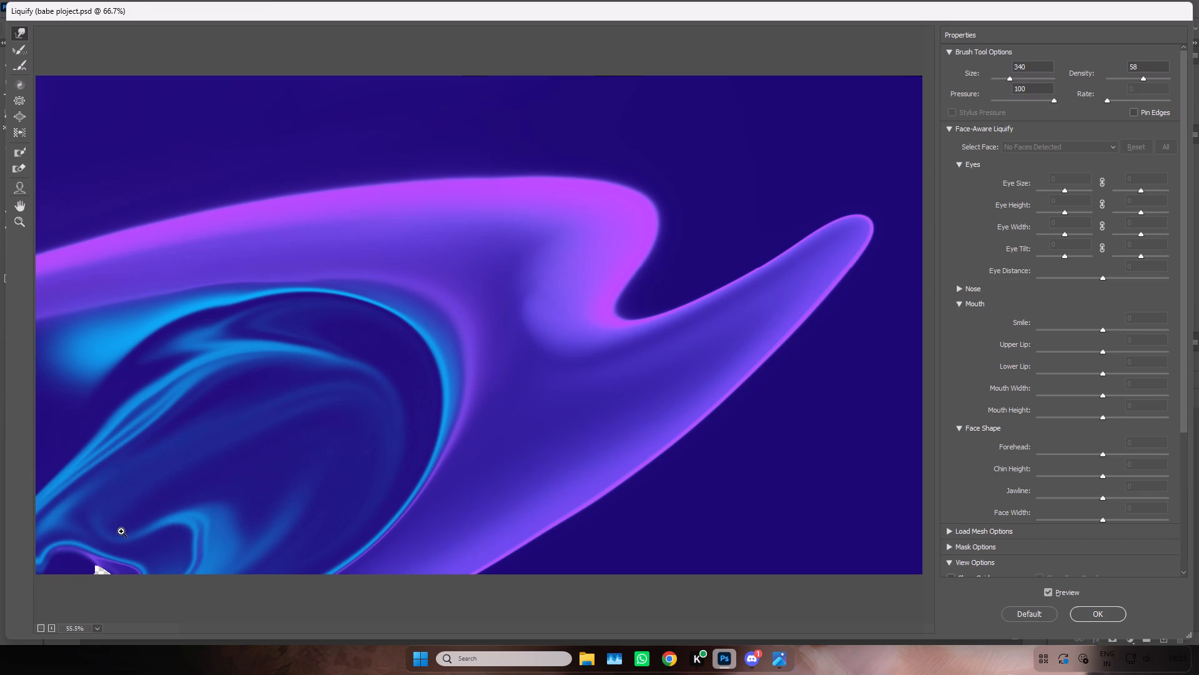
{"action": "key", "text": "ctrl+minus"}
{"action": "key", "text": "ctrl+minus"}
{"action": "left_click_drag", "start_coordinate": [407, 352], "coordinate": [212, 407]}
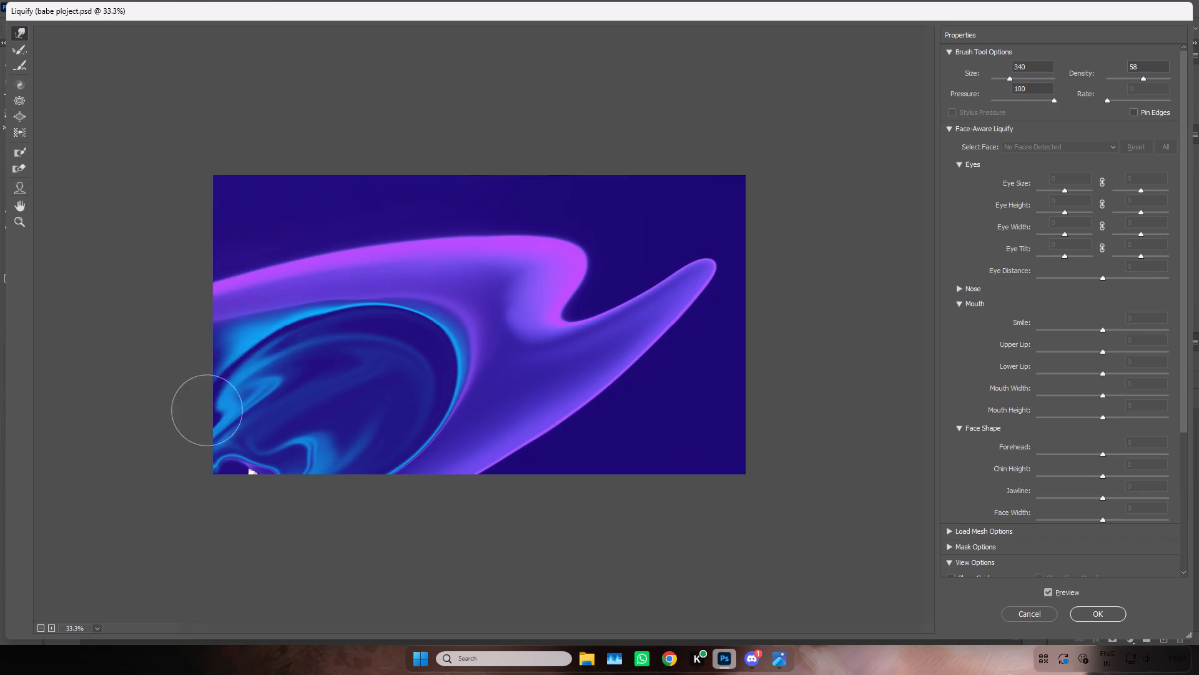
{"action": "left_click_drag", "start_coordinate": [212, 407], "coordinate": [210, 409]}
{"action": "left_click_drag", "start_coordinate": [308, 350], "coordinate": [100, 426]}
{"action": "left_click_drag", "start_coordinate": [337, 326], "coordinate": [91, 410]}
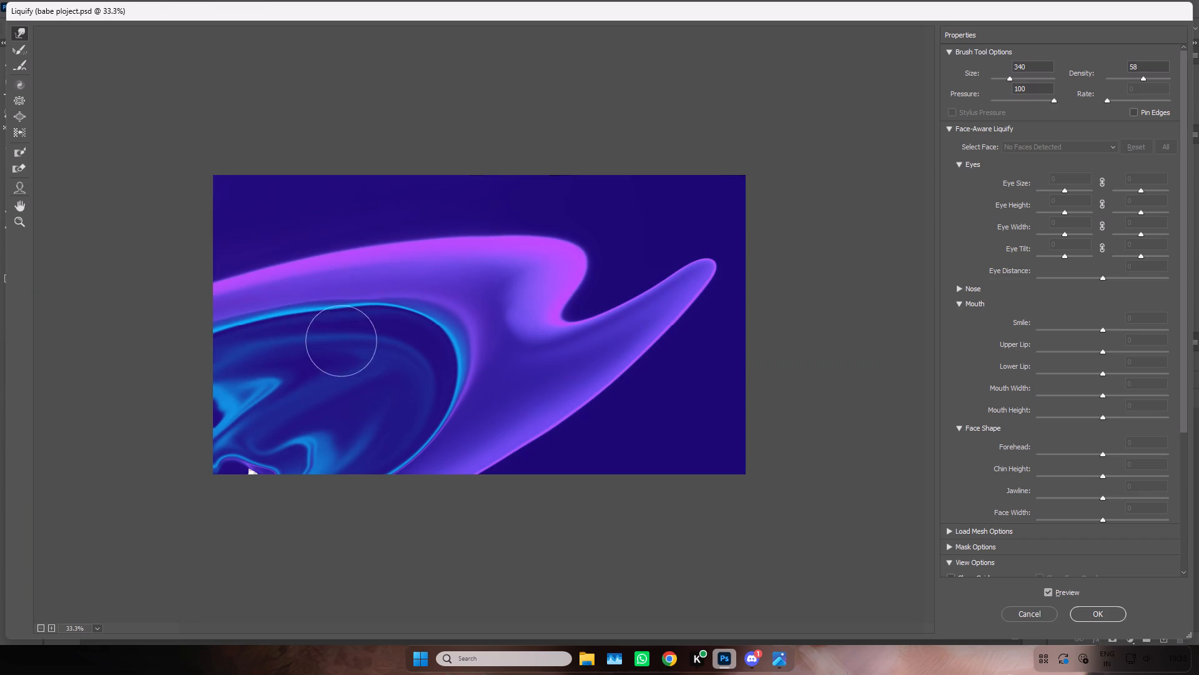
Stir the cyan streaks inside the curve toward the bend and back out toward the lower-left edge.
{"action": "left_click_drag", "start_coordinate": [338, 335], "coordinate": [299, 402]}
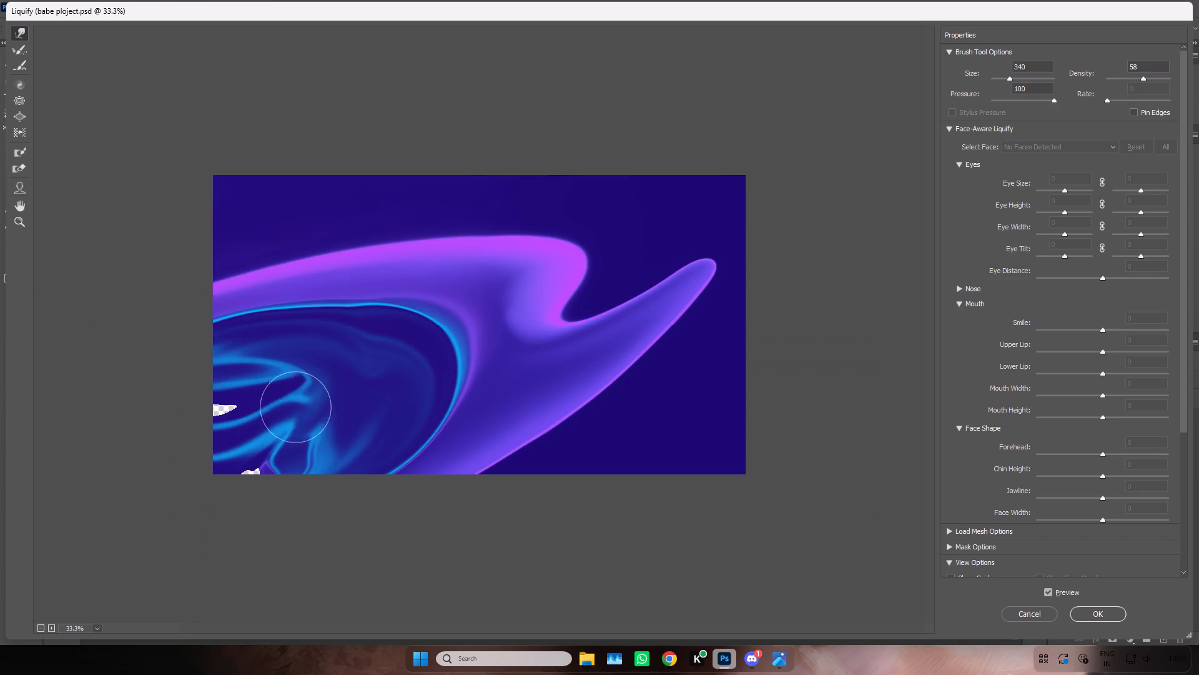
{"action": "left_click_drag", "start_coordinate": [299, 402], "coordinate": [37, 479]}
{"action": "left_click_drag", "start_coordinate": [397, 409], "coordinate": [383, 337]}
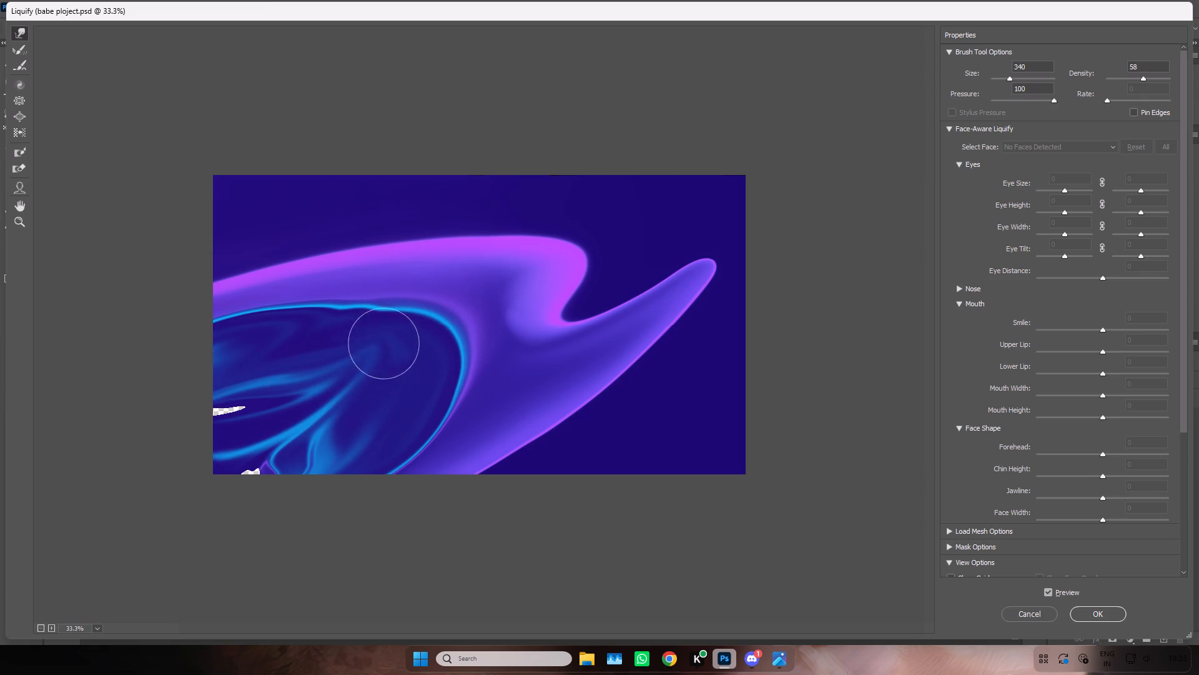
{"action": "left_click_drag", "start_coordinate": [383, 337], "coordinate": [454, 361]}
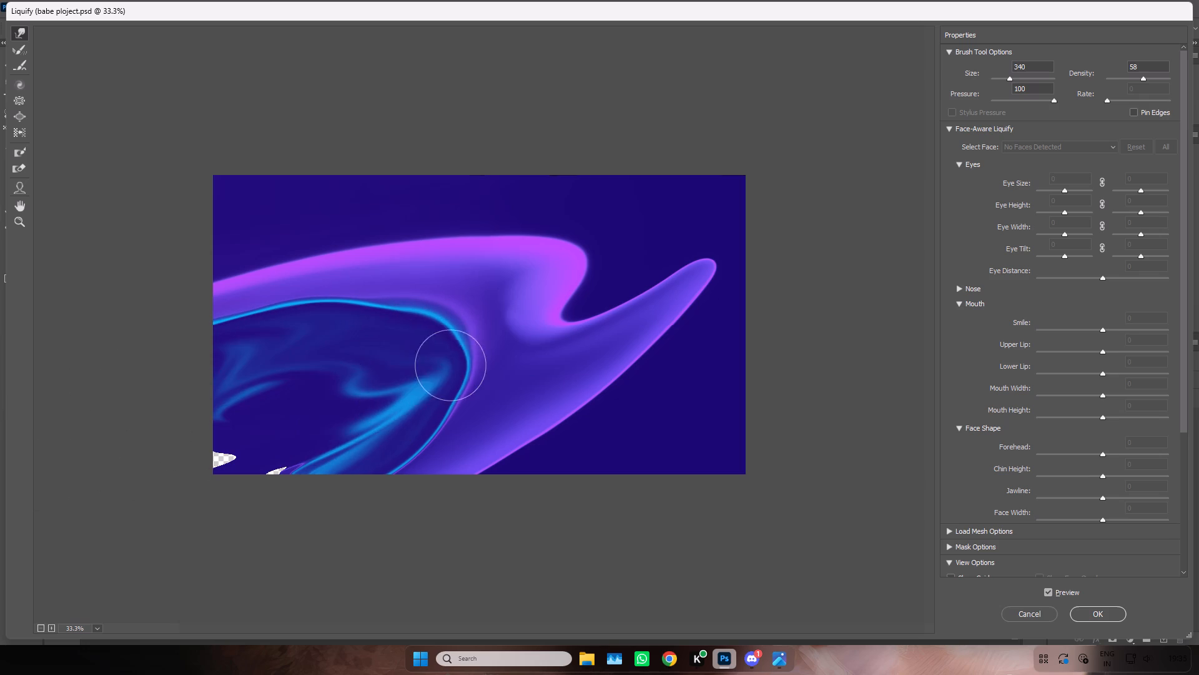
{"action": "left_click_drag", "start_coordinate": [454, 361], "coordinate": [32, 433]}
Warp the upper cyan line out past the left edge so it slopes down in one clean arc.
{"action": "left_click_drag", "start_coordinate": [348, 305], "coordinate": [0, 434]}
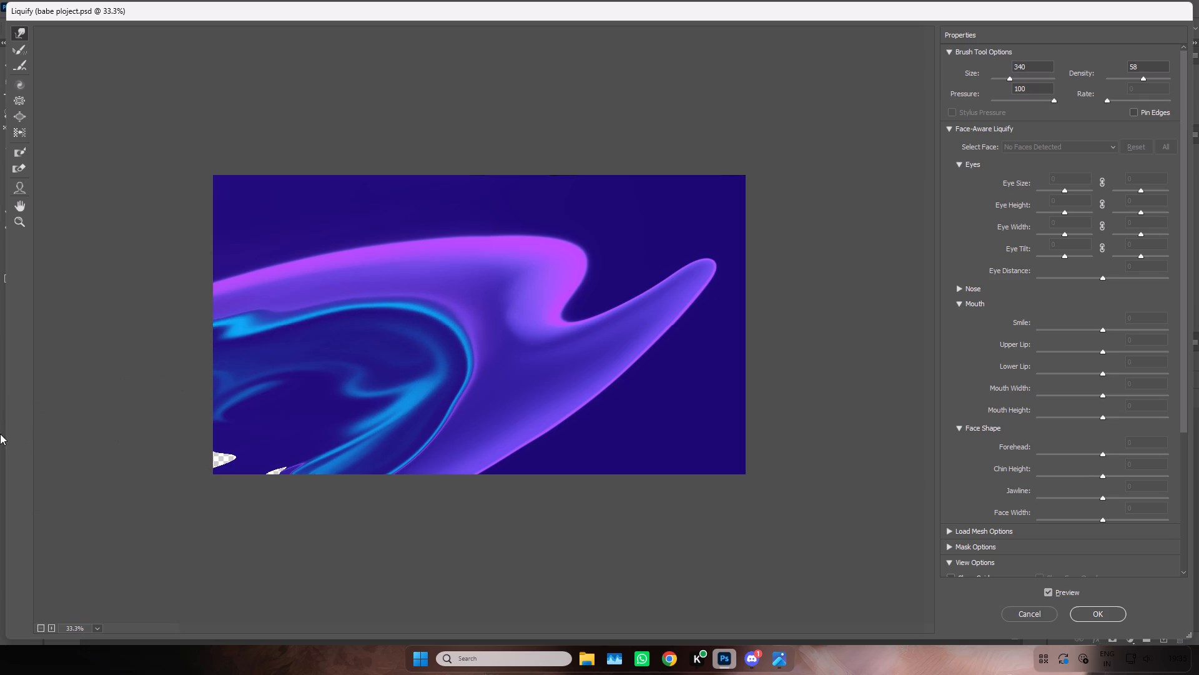
{"action": "left_click_drag", "start_coordinate": [0, 434], "coordinate": [0, 433]}
{"action": "left_click_drag", "start_coordinate": [319, 319], "coordinate": [44, 406]}
{"action": "left_click_drag", "start_coordinate": [264, 317], "coordinate": [27, 388]}
{"action": "left_click_drag", "start_coordinate": [230, 317], "coordinate": [0, 405]}
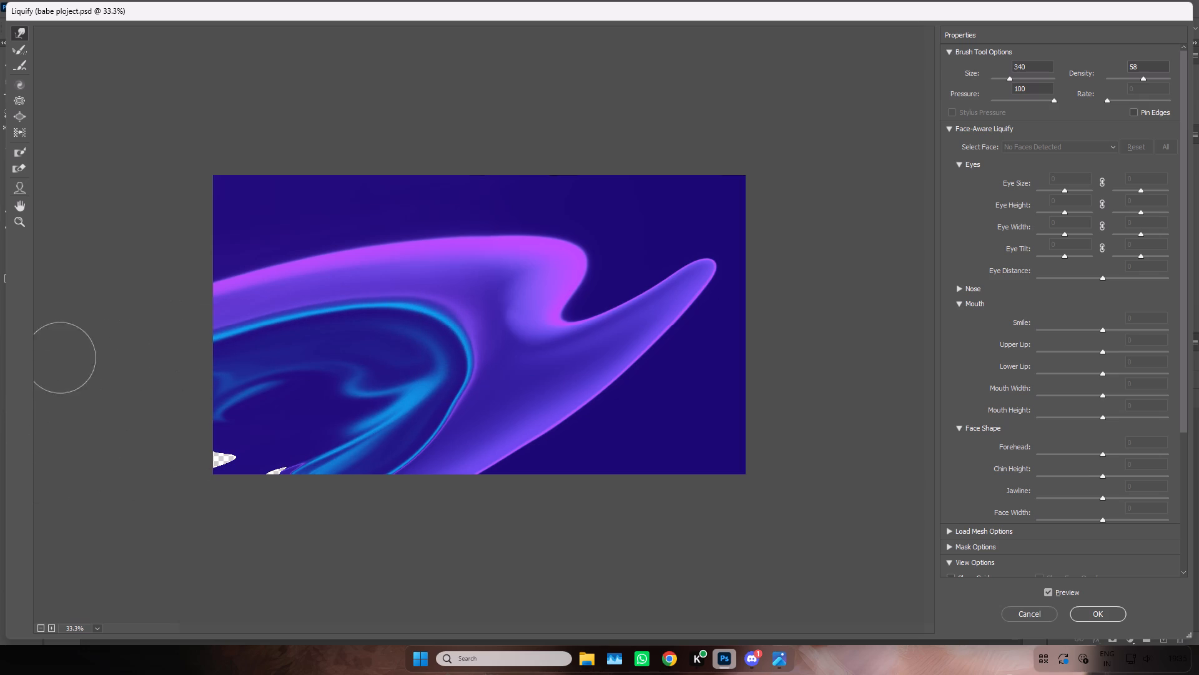
Push the cyan bend up and inward, and carry the upper cyan line along its arc past the left edge.
{"action": "left_click_drag", "start_coordinate": [459, 364], "coordinate": [392, 330]}
{"action": "left_click_drag", "start_coordinate": [446, 359], "coordinate": [415, 316]}
{"action": "left_click_drag", "start_coordinate": [470, 358], "coordinate": [440, 314]}
{"action": "left_click_drag", "start_coordinate": [445, 315], "coordinate": [438, 311]}
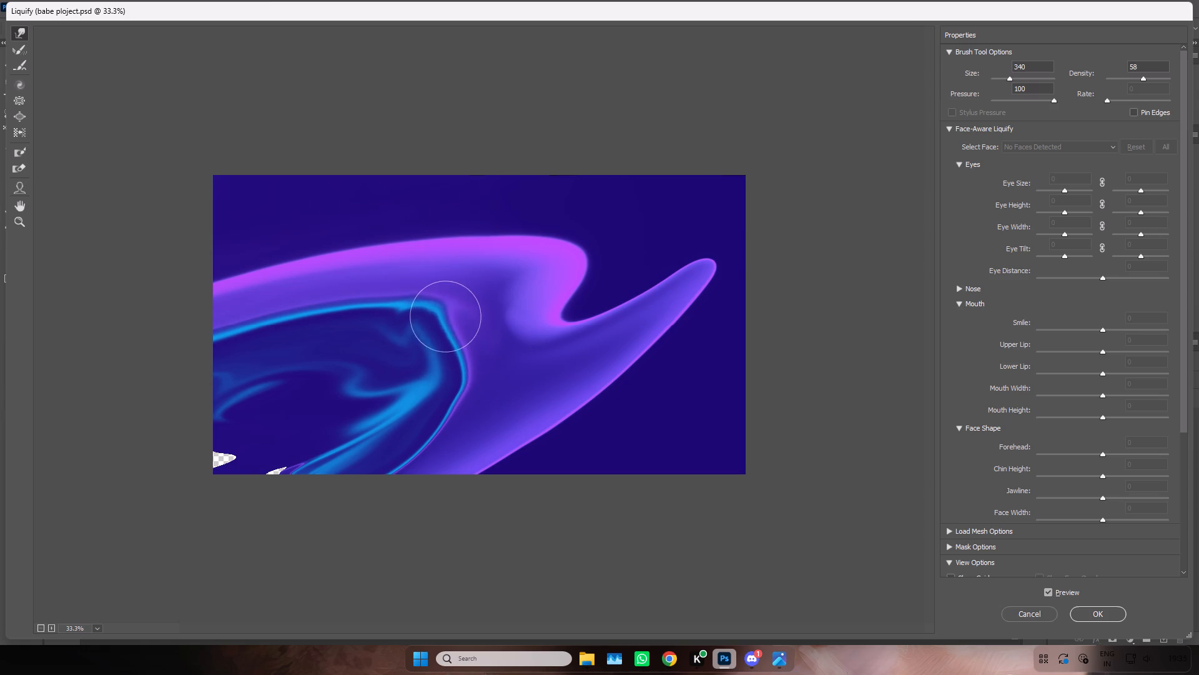
{"action": "left_click_drag", "start_coordinate": [438, 311], "coordinate": [400, 309]}
{"action": "left_click_drag", "start_coordinate": [413, 306], "coordinate": [375, 304]}
{"action": "left_click_drag", "start_coordinate": [407, 306], "coordinate": [342, 304]}
{"action": "left_click_drag", "start_coordinate": [394, 304], "coordinate": [318, 305]}
{"action": "left_click_drag", "start_coordinate": [375, 304], "coordinate": [267, 321]}
{"action": "left_click_drag", "start_coordinate": [312, 305], "coordinate": [216, 334]}
{"action": "left_click_drag", "start_coordinate": [295, 312], "coordinate": [145, 354]}
{"action": "left_click_drag", "start_coordinate": [251, 320], "coordinate": [54, 366]}
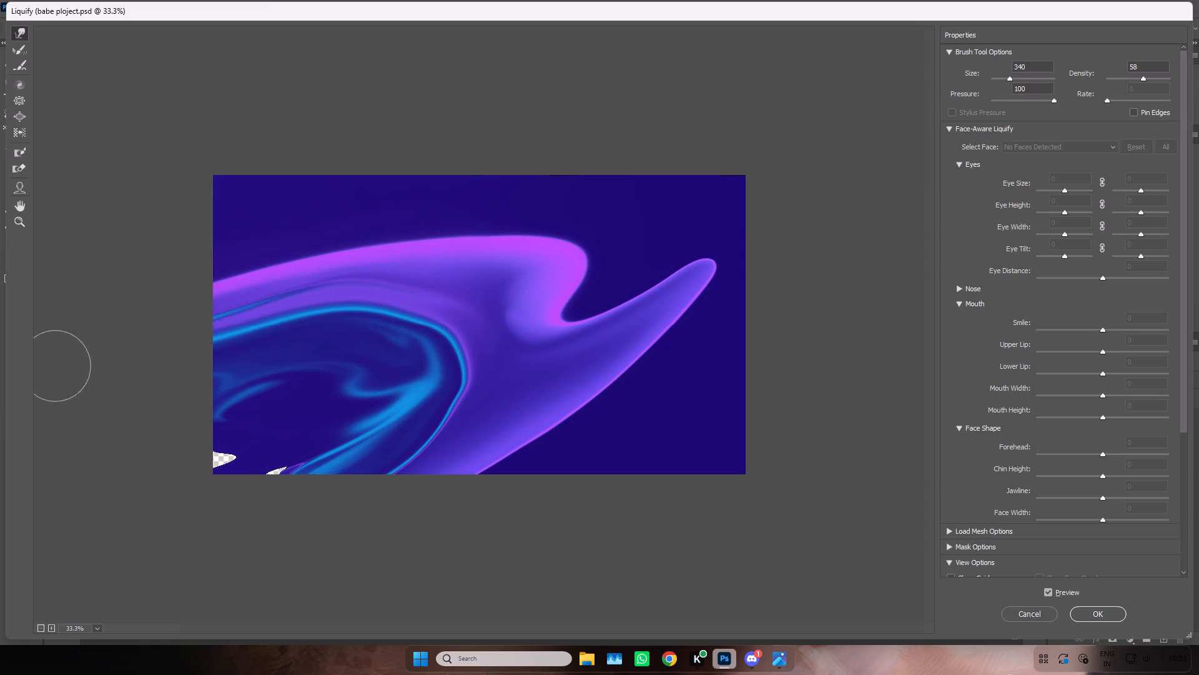
Sweep the dark streak in the purple band above the cyan line out past the left edge.
{"action": "left_click_drag", "start_coordinate": [405, 294], "coordinate": [27, 374]}
{"action": "left_click_drag", "start_coordinate": [336, 303], "coordinate": [66, 377]}
{"action": "left_click_drag", "start_coordinate": [353, 294], "coordinate": [315, 300]}
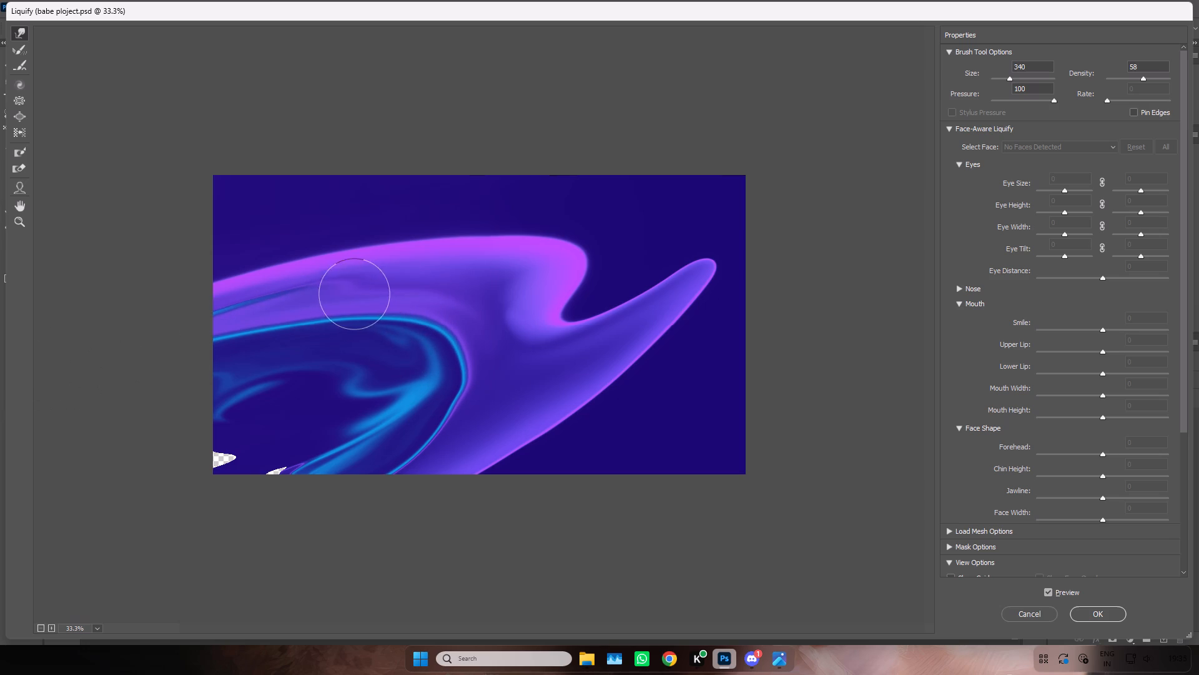
{"action": "left_click_drag", "start_coordinate": [315, 300], "coordinate": [72, 366]}
{"action": "left_click_drag", "start_coordinate": [342, 293], "coordinate": [87, 351]}
{"action": "left_click_drag", "start_coordinate": [352, 284], "coordinate": [36, 348]}
{"action": "left_click_drag", "start_coordinate": [282, 286], "coordinate": [0, 354]}
{"action": "left_click_drag", "start_coordinate": [350, 292], "coordinate": [0, 357]}
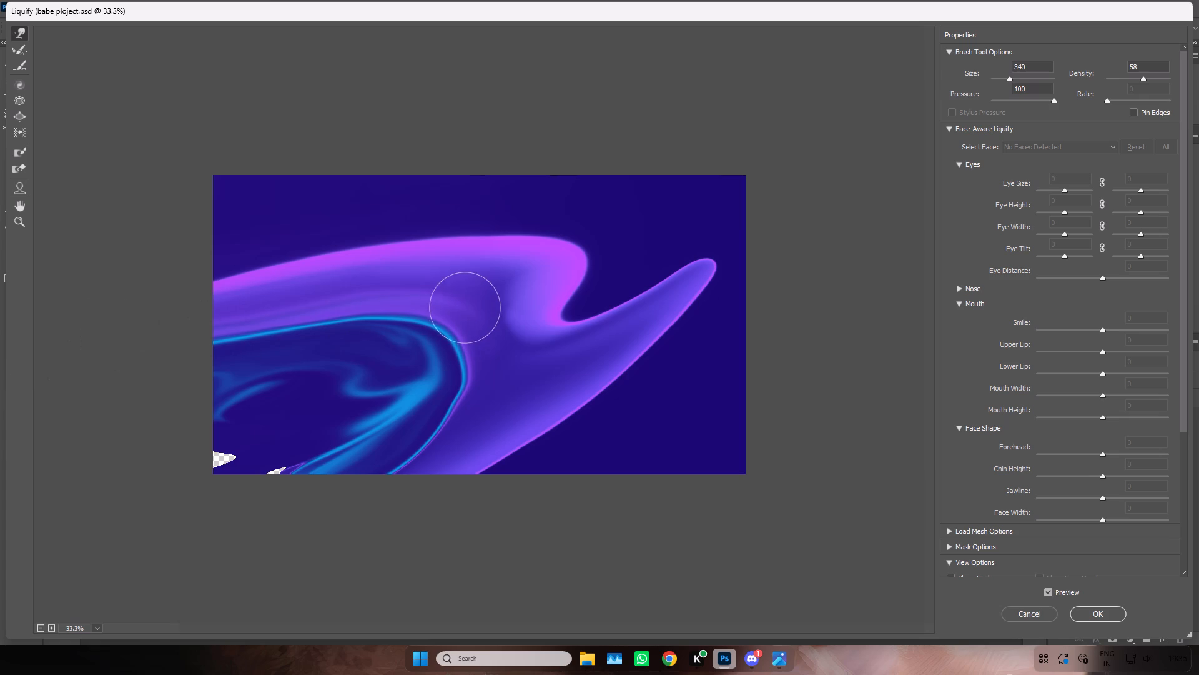
Smooth the purple band above the cyan line with long warps from the bend down past the left edge.
{"action": "left_click_drag", "start_coordinate": [457, 304], "coordinate": [39, 386]}
{"action": "left_click_drag", "start_coordinate": [383, 294], "coordinate": [82, 358]}
{"action": "left_click_drag", "start_coordinate": [444, 272], "coordinate": [84, 344]}
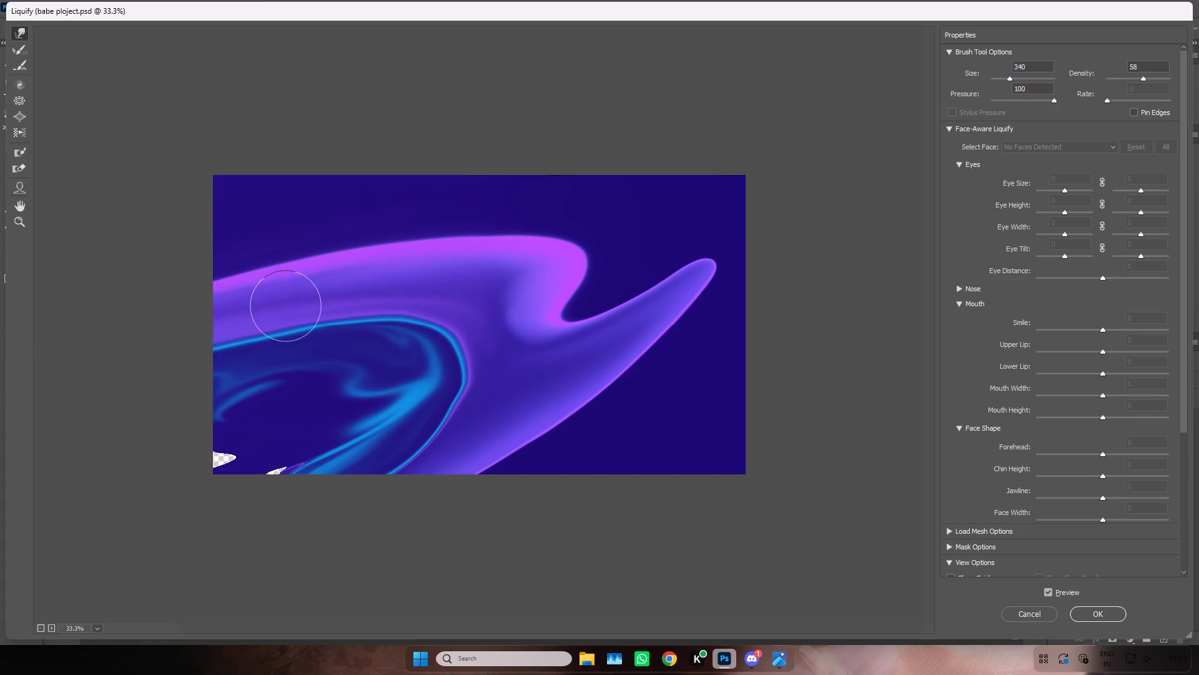
{"action": "left_click_drag", "start_coordinate": [382, 277], "coordinate": [0, 333]}
{"action": "left_click_drag", "start_coordinate": [352, 293], "coordinate": [6, 359]}
{"action": "left_click_drag", "start_coordinate": [365, 297], "coordinate": [63, 365]}
{"action": "left_click_drag", "start_coordinate": [360, 293], "coordinate": [322, 305]}
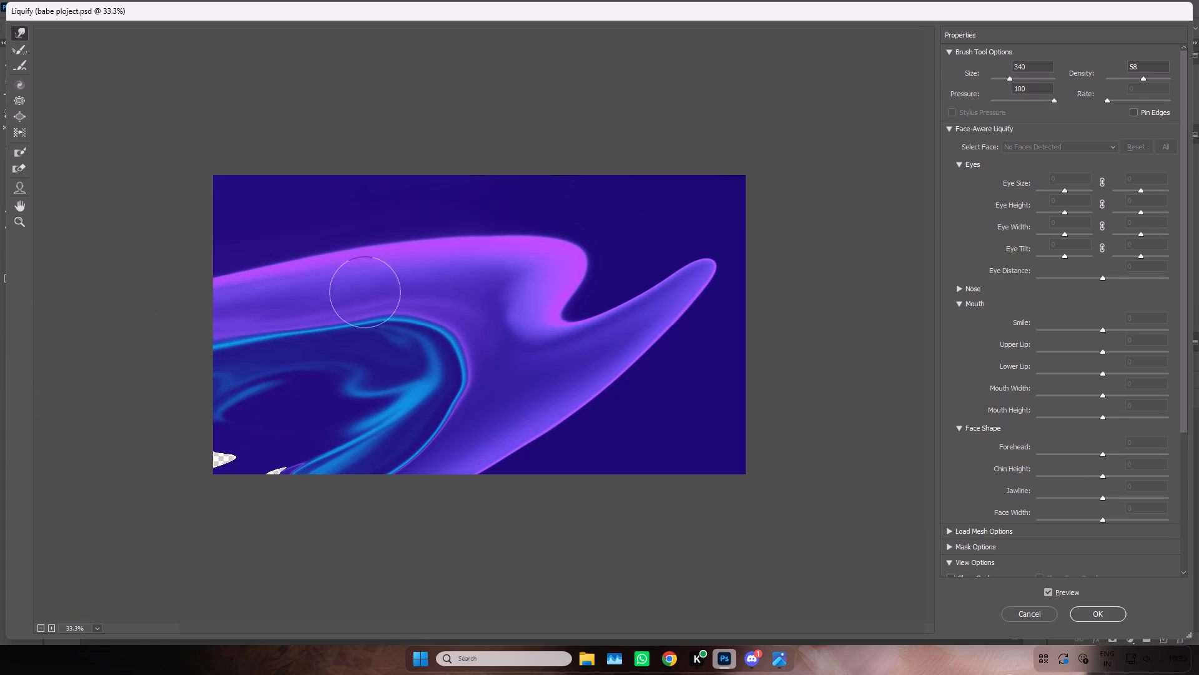
{"action": "left_click_drag", "start_coordinate": [322, 305], "coordinate": [17, 358]}
{"action": "left_click_drag", "start_coordinate": [338, 299], "coordinate": [0, 354]}
Smear the cyan streaks inside the curve diagonally down from the bend toward the lower-left corner.
{"action": "left_click_drag", "start_coordinate": [414, 354], "coordinate": [200, 472]}
{"action": "left_click_drag", "start_coordinate": [451, 378], "coordinate": [268, 462]}
{"action": "left_click_drag", "start_coordinate": [271, 460], "coordinate": [352, 406]}
{"action": "left_click_drag", "start_coordinate": [397, 388], "coordinate": [266, 466]}
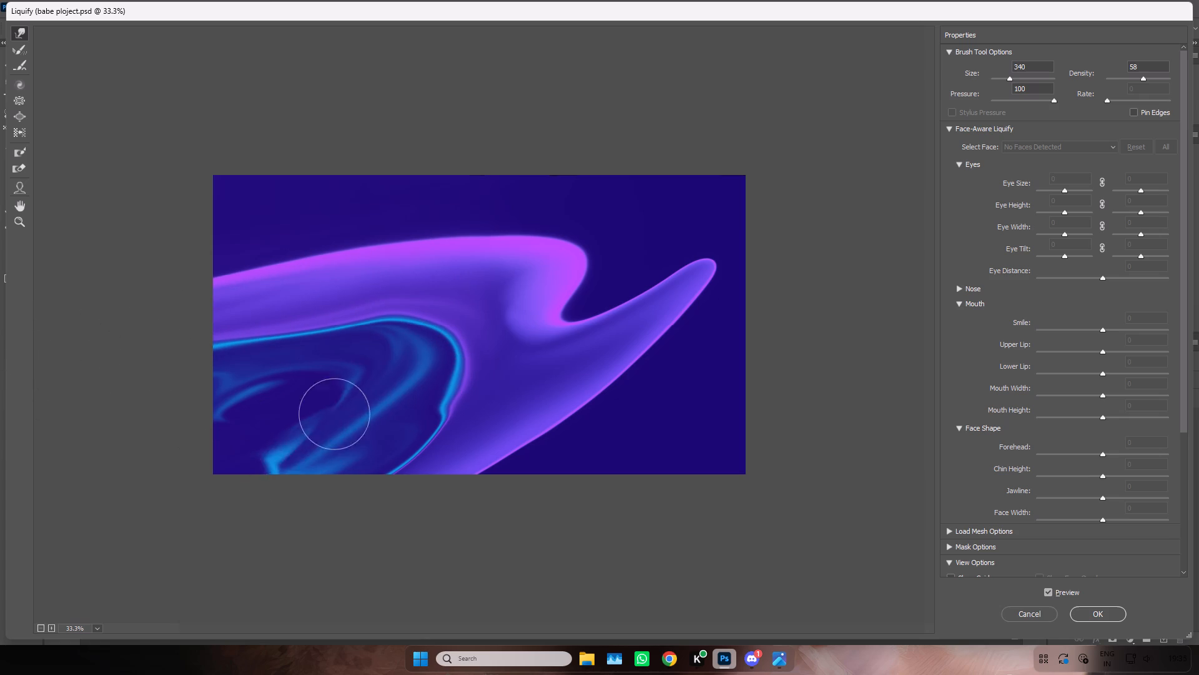
{"action": "left_click_drag", "start_coordinate": [360, 399], "coordinate": [281, 444]}
{"action": "left_click_drag", "start_coordinate": [363, 405], "coordinate": [287, 442]}
{"action": "left_click_drag", "start_coordinate": [344, 408], "coordinate": [253, 462]}
{"action": "left_click_drag", "start_coordinate": [343, 408], "coordinate": [254, 475]}
{"action": "left_click_drag", "start_coordinate": [422, 392], "coordinate": [348, 456]}
{"action": "left_click_drag", "start_coordinate": [405, 387], "coordinate": [323, 479]}
{"action": "left_click_drag", "start_coordinate": [374, 409], "coordinate": [327, 459]}
{"action": "left_click_drag", "start_coordinate": [374, 396], "coordinate": [305, 461]}
{"action": "left_click_drag", "start_coordinate": [342, 415], "coordinate": [307, 432]}
{"action": "left_click_drag", "start_coordinate": [323, 408], "coordinate": [161, 529]}
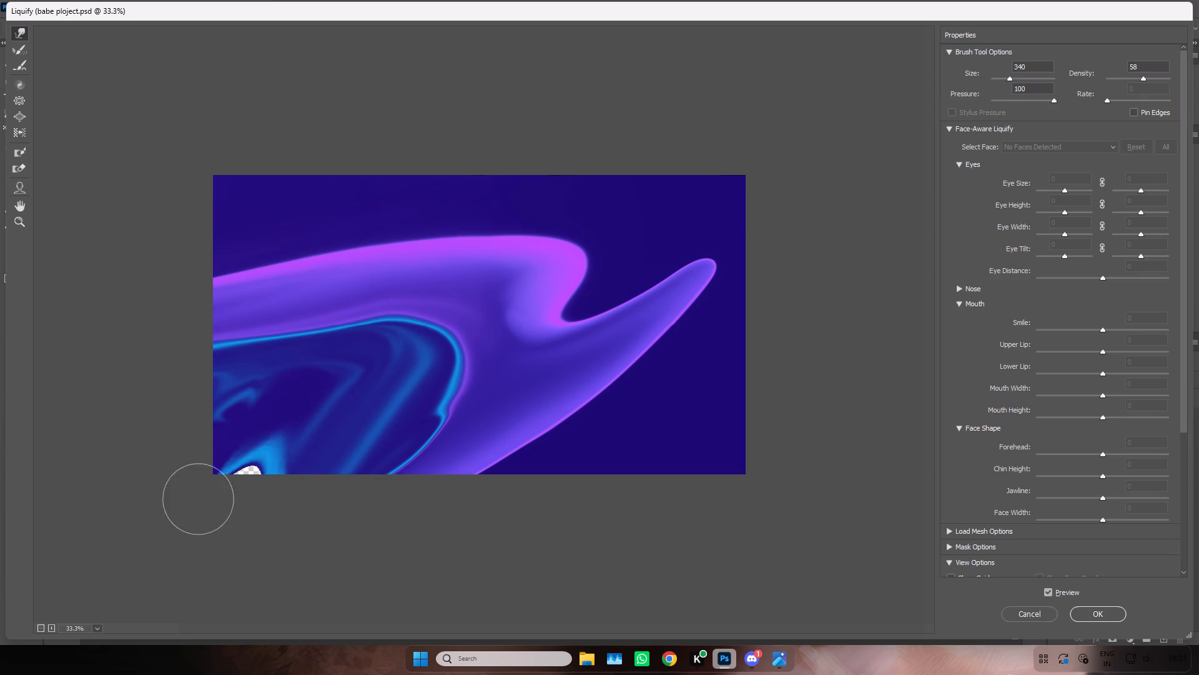
Push the remaining cyan swirls and the transparent gap out past the lower-left corner, leaving soft diagonal streaks inside the curve.
{"action": "left_click_drag", "start_coordinate": [161, 529], "coordinate": [270, 438]}
{"action": "left_click_drag", "start_coordinate": [327, 412], "coordinate": [140, 498]}
{"action": "left_click_drag", "start_coordinate": [277, 420], "coordinate": [183, 481]}
{"action": "left_click_drag", "start_coordinate": [289, 409], "coordinate": [184, 480]}
{"action": "left_click_drag", "start_coordinate": [294, 415], "coordinate": [194, 472]}
{"action": "left_click_drag", "start_coordinate": [317, 399], "coordinate": [222, 461]}
{"action": "left_click_drag", "start_coordinate": [344, 381], "coordinate": [236, 456]}
{"action": "left_click_drag", "start_coordinate": [323, 377], "coordinate": [208, 439]}
{"action": "left_click_drag", "start_coordinate": [273, 387], "coordinate": [204, 444]}
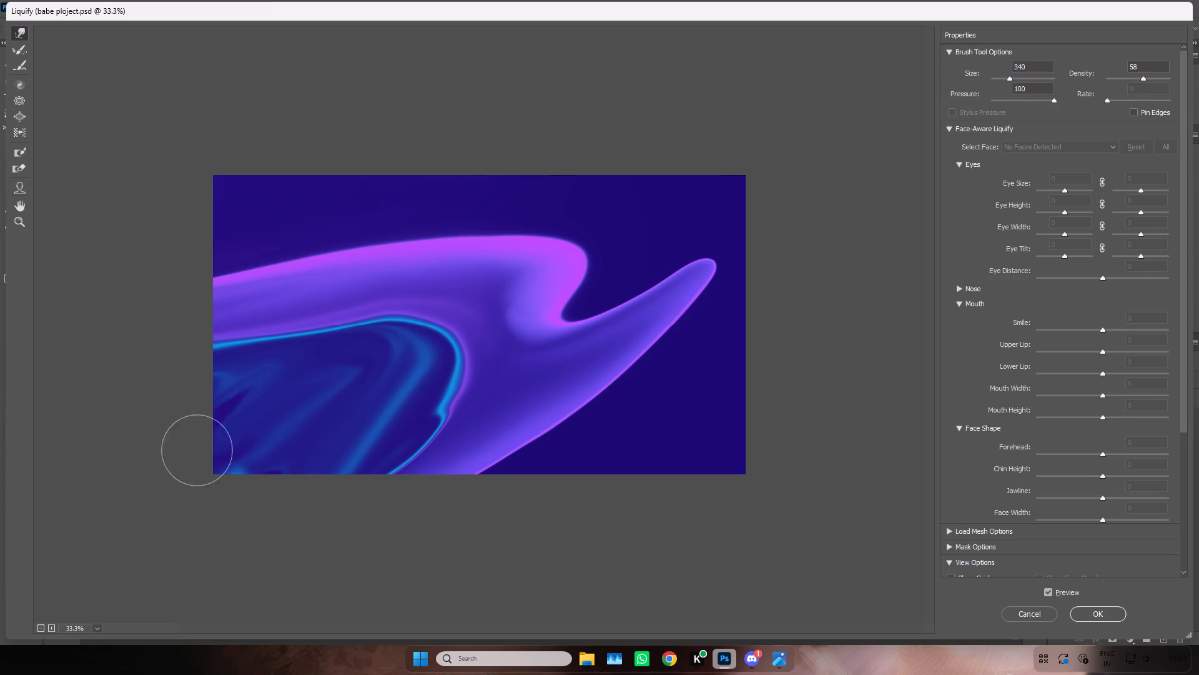
{"action": "left_click_drag", "start_coordinate": [204, 444], "coordinate": [212, 436]}
{"action": "left_click_drag", "start_coordinate": [260, 397], "coordinate": [189, 459]}
{"action": "left_click_drag", "start_coordinate": [264, 396], "coordinate": [189, 458]}
{"action": "left_click_drag", "start_coordinate": [255, 397], "coordinate": [197, 467]}
{"action": "left_click_drag", "start_coordinate": [221, 396], "coordinate": [170, 492]}
{"action": "left_click_drag", "start_coordinate": [315, 450], "coordinate": [211, 489]}
{"action": "left_click_drag", "start_coordinate": [319, 446], "coordinate": [223, 503]}
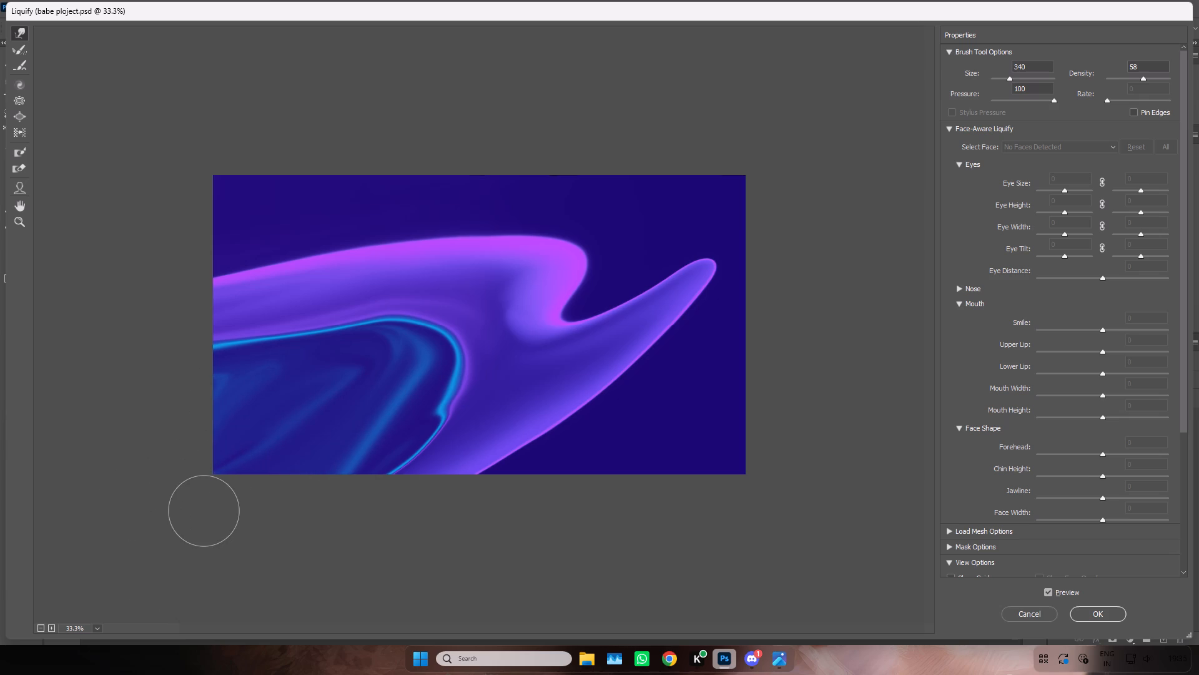
Warp the upper cyan line and the inner streaks below it out past the left edge, smoothing the line's slope.
{"action": "key", "text": "ctrl+equal"}
{"action": "key", "text": "space"}
{"action": "key", "text": "space"}
{"action": "key", "text": "space"}
{"action": "key", "text": "space"}
{"action": "key", "text": "space"}
{"action": "key", "text": "space"}
{"action": "key", "text": "space"}
{"action": "key", "text": "space"}
{"action": "key", "text": "space"}
{"action": "key", "text": "space"}
{"action": "left_click_drag", "start_coordinate": [325, 394], "coordinate": [352, 384]}
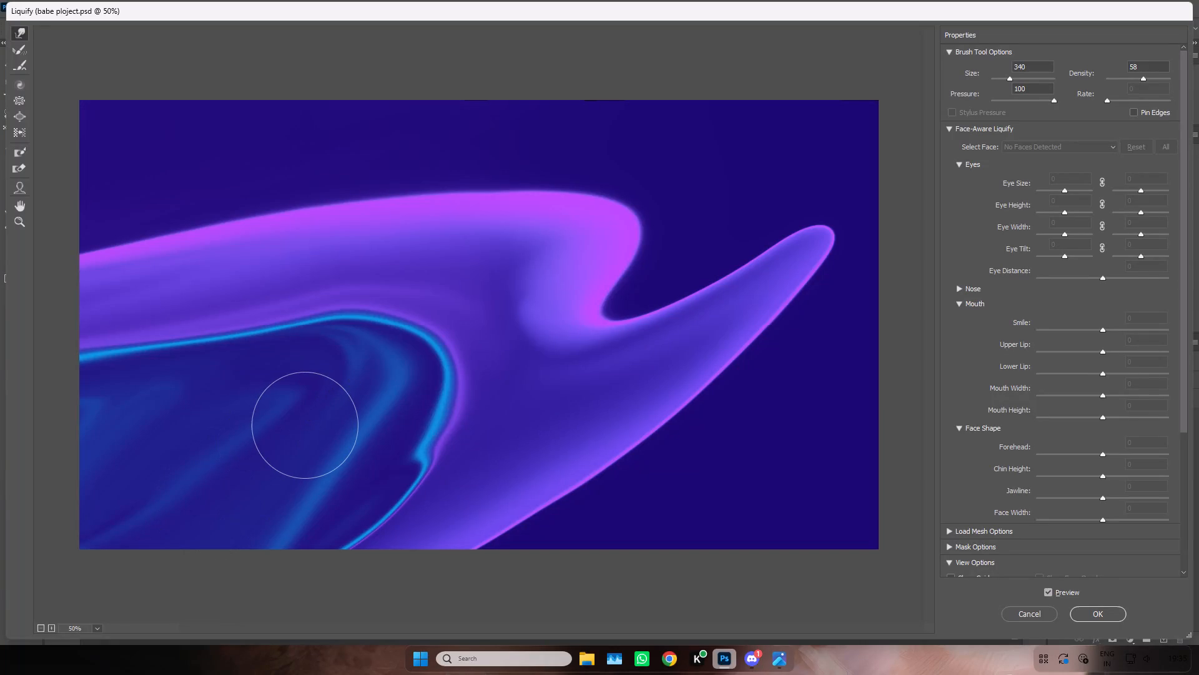
{"action": "left_click_drag", "start_coordinate": [379, 312], "coordinate": [57, 347]}
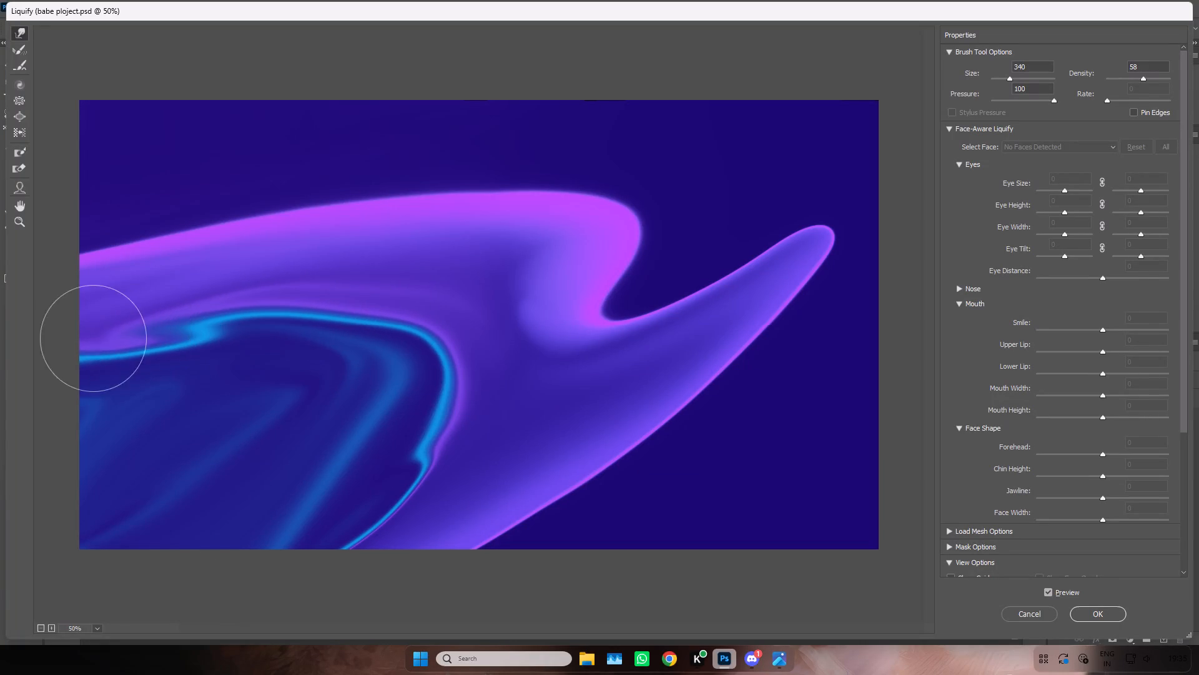
{"action": "left_click_drag", "start_coordinate": [57, 347], "coordinate": [30, 356]}
{"action": "left_click_drag", "start_coordinate": [235, 307], "coordinate": [0, 378]}
{"action": "left_click_drag", "start_coordinate": [253, 339], "coordinate": [0, 406]}
{"action": "left_click_drag", "start_coordinate": [237, 348], "coordinate": [0, 404]}
{"action": "left_click_drag", "start_coordinate": [325, 388], "coordinate": [0, 441]}
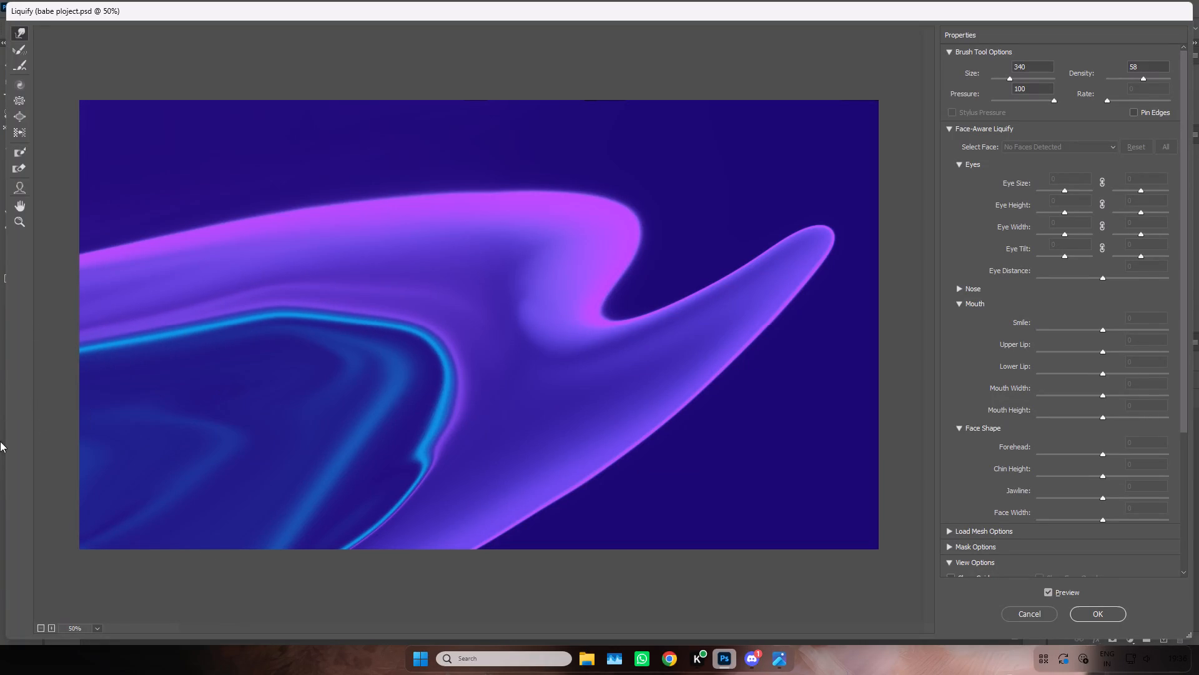
{"action": "left_click_drag", "start_coordinate": [0, 441], "coordinate": [0, 442]}
Round the top of the cyan line and pull its kinked lower arm smoothly past the bottom edge.
{"action": "key", "text": "ctrl+minus"}
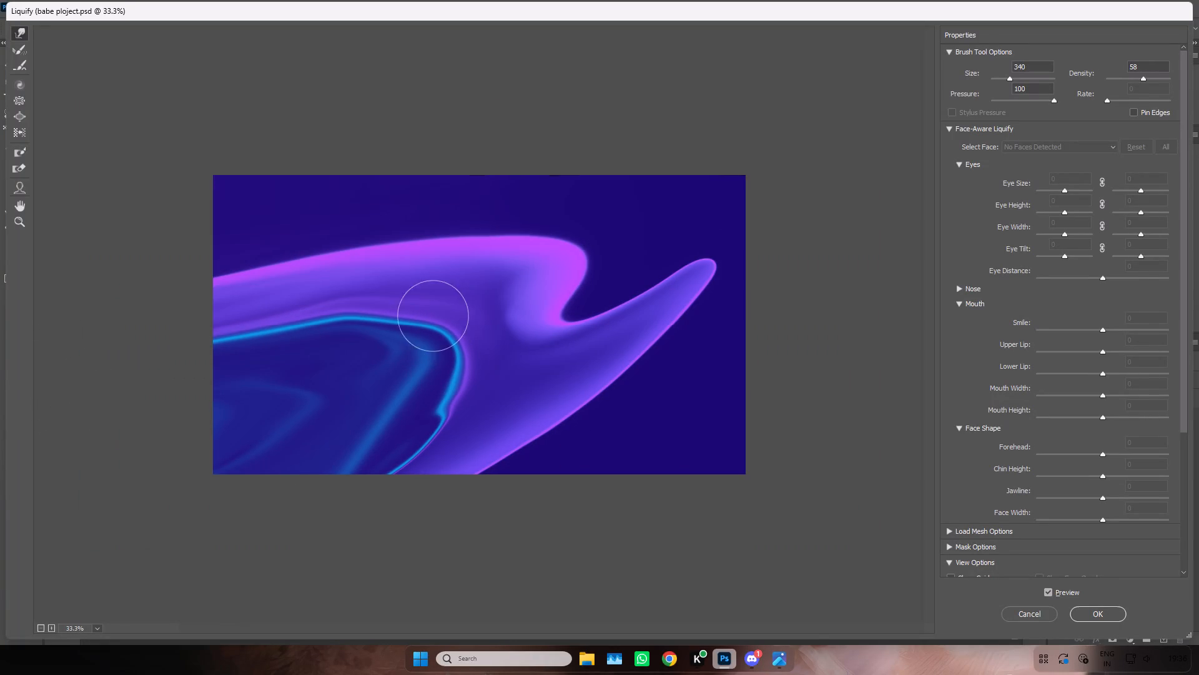
{"action": "left_click_drag", "start_coordinate": [390, 294], "coordinate": [123, 364]}
{"action": "left_click_drag", "start_coordinate": [488, 369], "coordinate": [320, 529]}
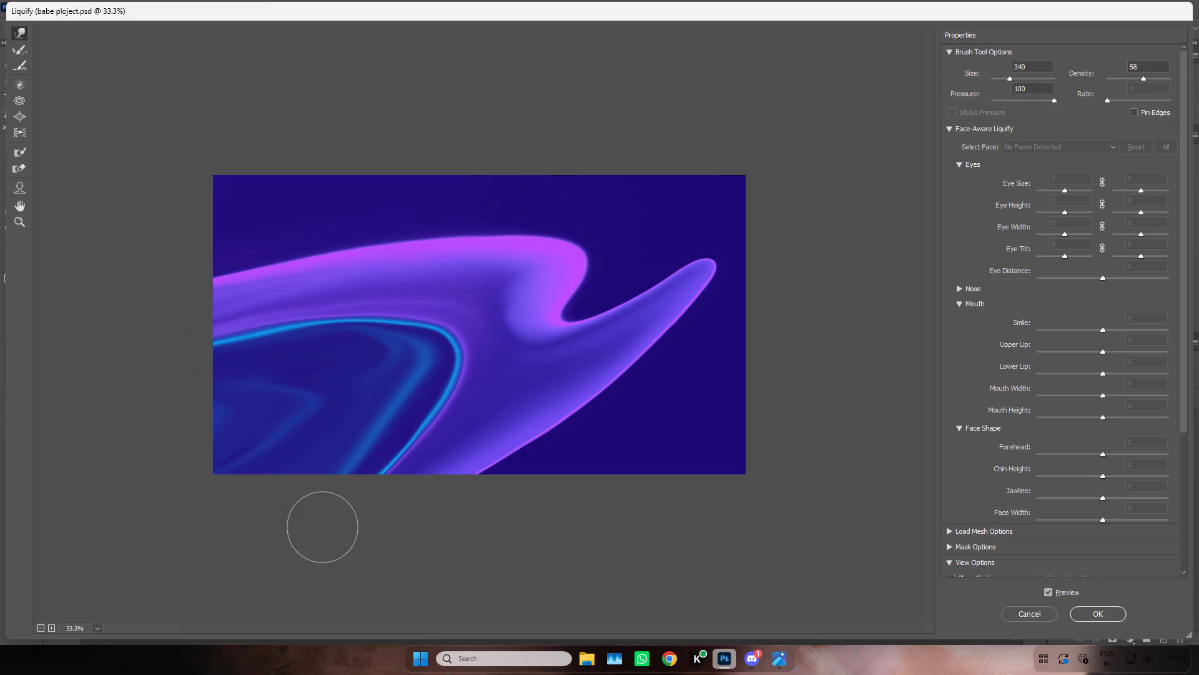
Warp the lower arm of the cyan curve down and left, past the canvas's bottom edge.
{"action": "left_click_drag", "start_coordinate": [320, 529], "coordinate": [324, 528]}
{"action": "left_click_drag", "start_coordinate": [458, 418], "coordinate": [274, 517]}
Pull the upper cyan line and the purple band above it down past the left edge, giving the line a steeper slope.
{"action": "left_click_drag", "start_coordinate": [412, 296], "coordinate": [337, 316]}
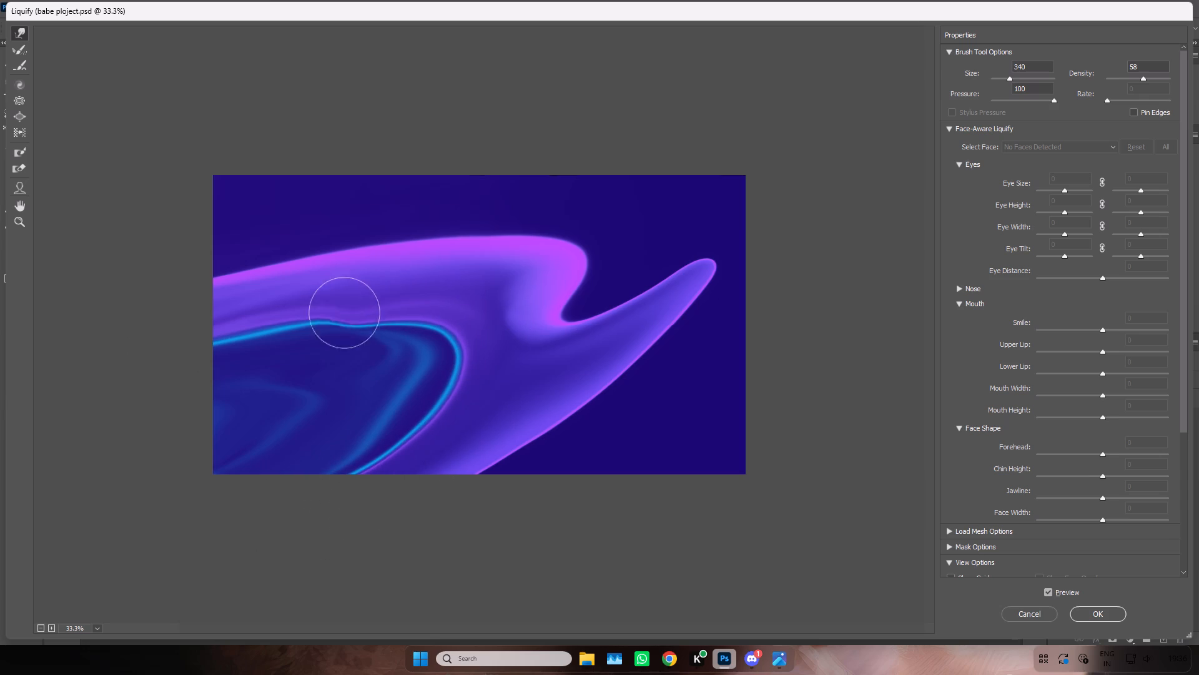
{"action": "left_click_drag", "start_coordinate": [337, 316], "coordinate": [169, 403]}
{"action": "left_click_drag", "start_coordinate": [300, 314], "coordinate": [147, 356]}
{"action": "left_click_drag", "start_coordinate": [241, 317], "coordinate": [122, 381]}
{"action": "left_click_drag", "start_coordinate": [271, 319], "coordinate": [126, 387]}
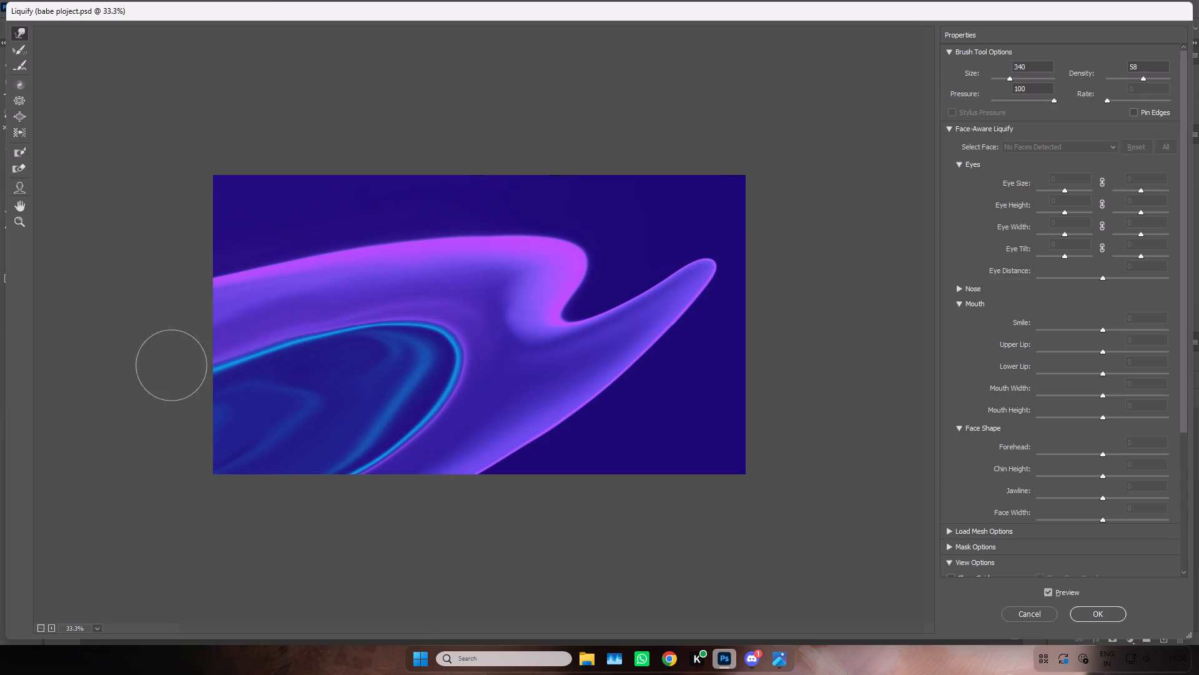
{"action": "left_click_drag", "start_coordinate": [126, 387], "coordinate": [116, 393]}
{"action": "left_click_drag", "start_coordinate": [243, 319], "coordinate": [143, 394]}
{"action": "left_click_drag", "start_coordinate": [289, 309], "coordinate": [175, 383]}
{"action": "left_click_drag", "start_coordinate": [272, 319], "coordinate": [199, 372]}
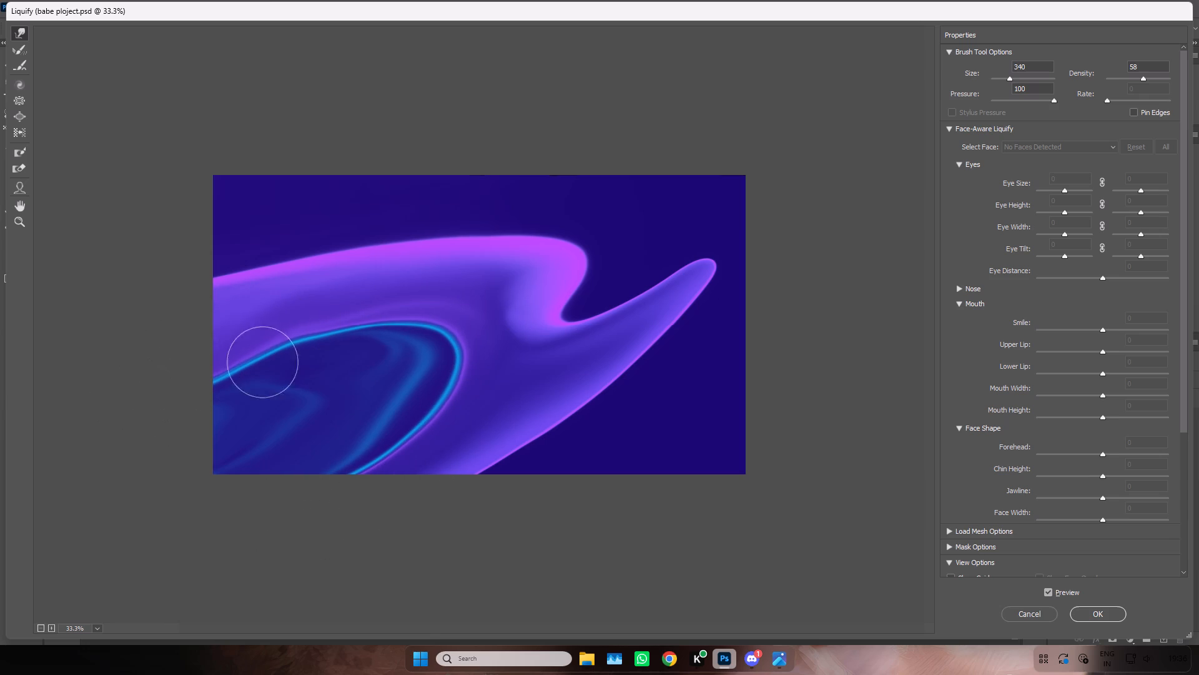
Sweep the cyan curve's lower arm further toward the lower-left corner, narrowing the loop into a slanted oval.
{"action": "left_click_drag", "start_coordinate": [481, 359], "coordinate": [257, 518]}
{"action": "left_click_drag", "start_coordinate": [411, 434], "coordinate": [291, 496]}
{"action": "left_click_drag", "start_coordinate": [416, 447], "coordinate": [220, 524]}
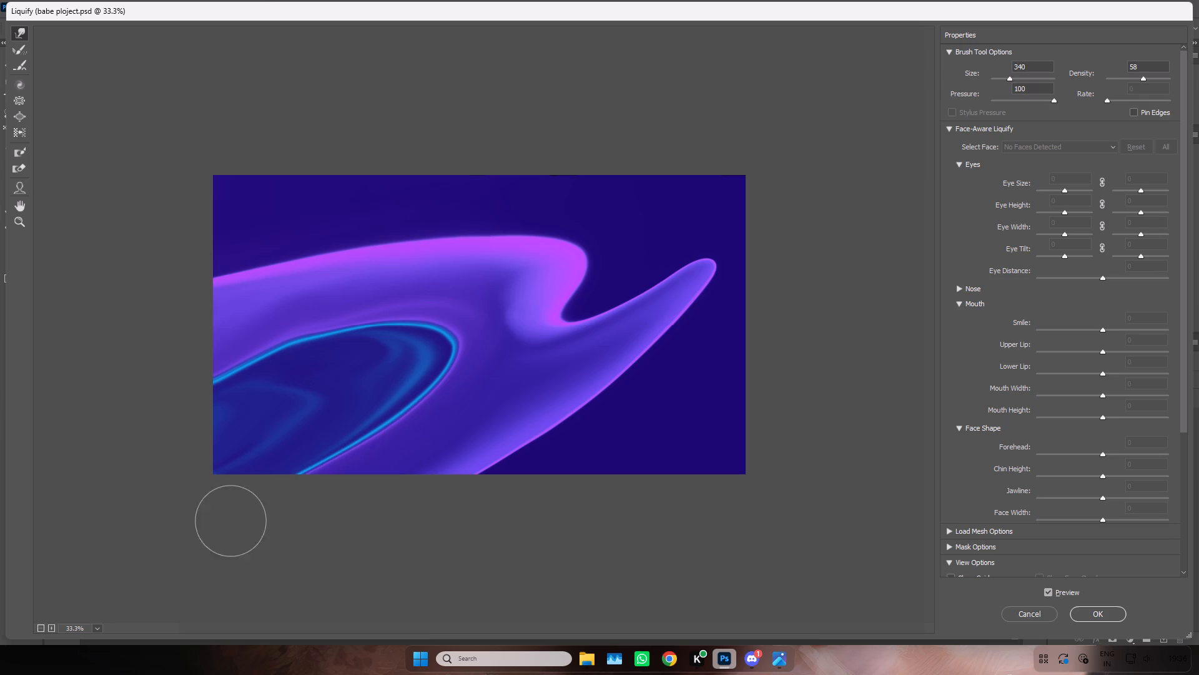
{"action": "left_click_drag", "start_coordinate": [220, 524], "coordinate": [221, 524]}
{"action": "left_click_drag", "start_coordinate": [443, 394], "coordinate": [247, 495]}
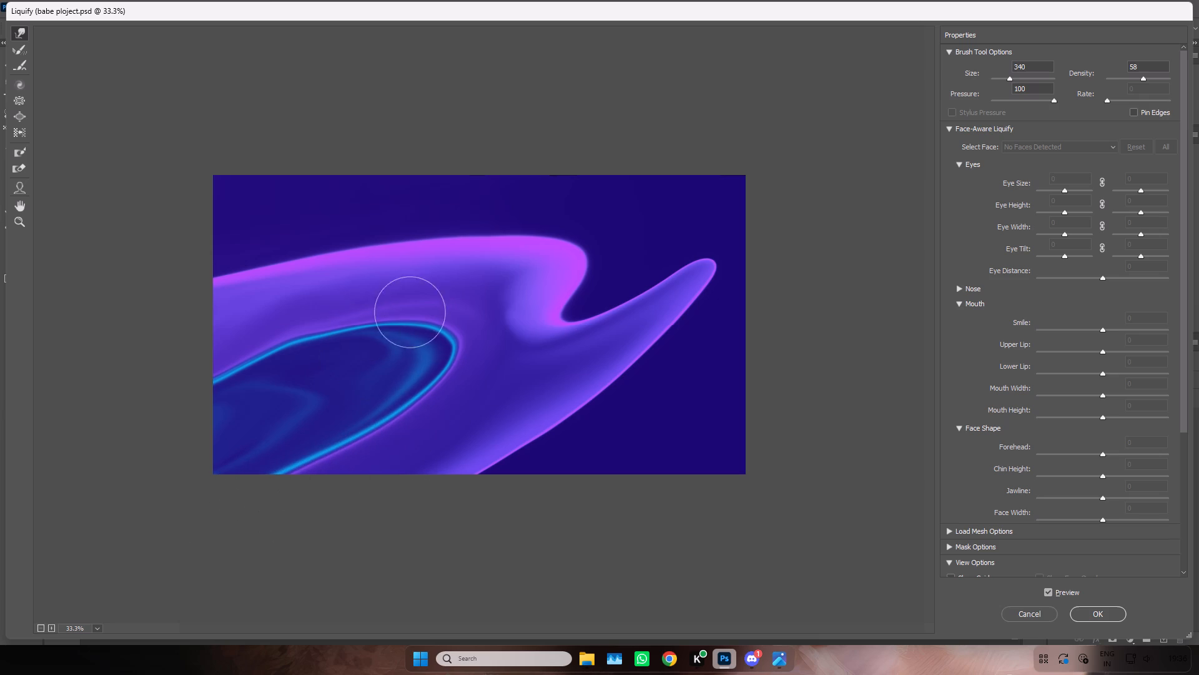
Smooth the kink in the upper cyan line and stretch the inner streaks out past the left edge.
{"action": "left_click_drag", "start_coordinate": [387, 292], "coordinate": [174, 389]}
{"action": "left_click_drag", "start_coordinate": [284, 317], "coordinate": [113, 392]}
{"action": "left_click_drag", "start_coordinate": [244, 329], "coordinate": [66, 397]}
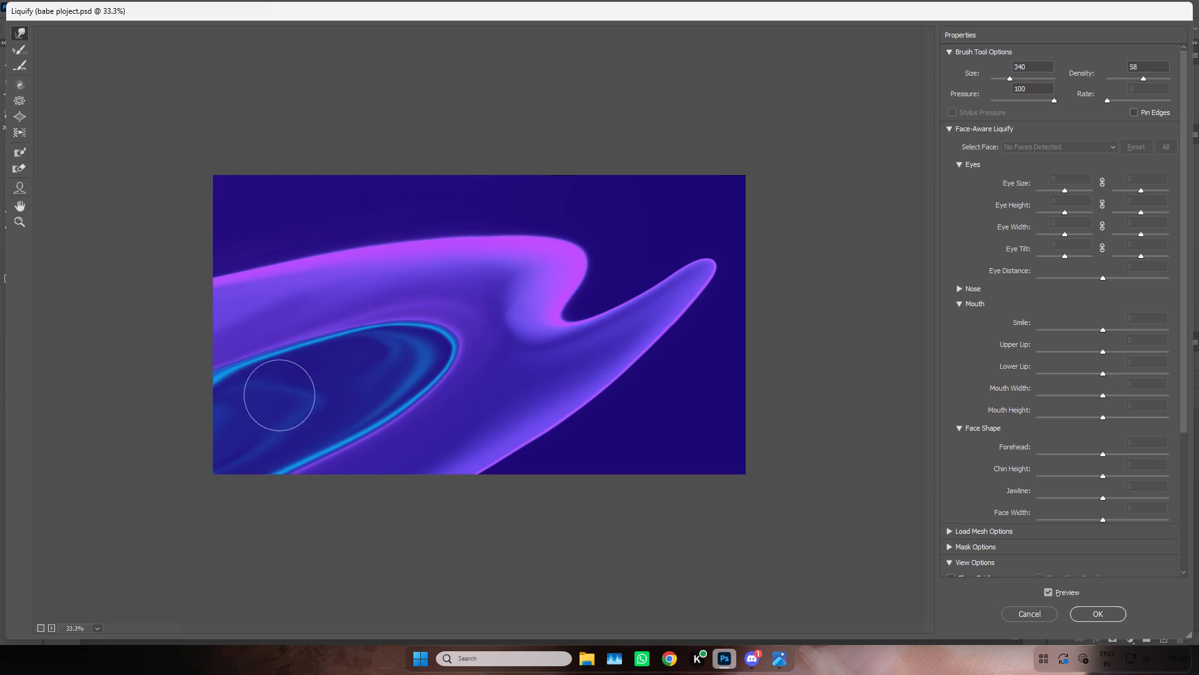
{"action": "left_click_drag", "start_coordinate": [276, 385], "coordinate": [124, 428]}
{"action": "left_click_drag", "start_coordinate": [227, 394], "coordinate": [14, 439]}
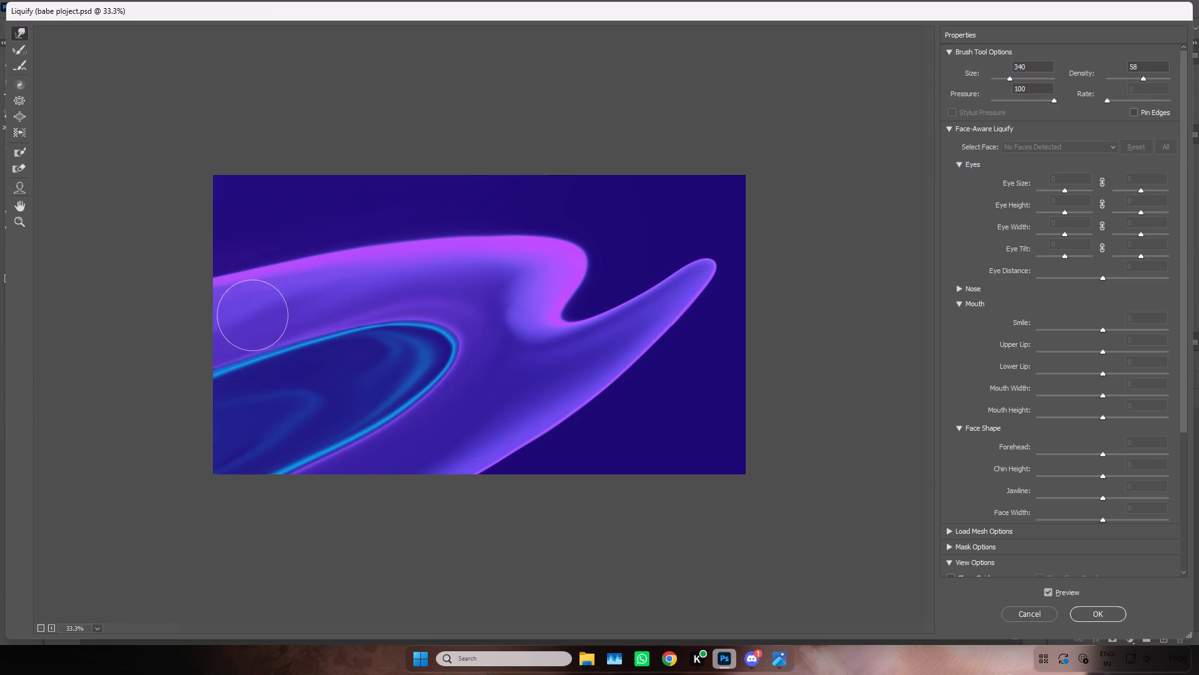
Warp the ribbon's upper magenta edge downward toward the left edge so it slopes more steeply.
{"action": "left_click_drag", "start_coordinate": [312, 238], "coordinate": [125, 324]}
{"action": "left_click_drag", "start_coordinate": [473, 218], "coordinate": [136, 334]}
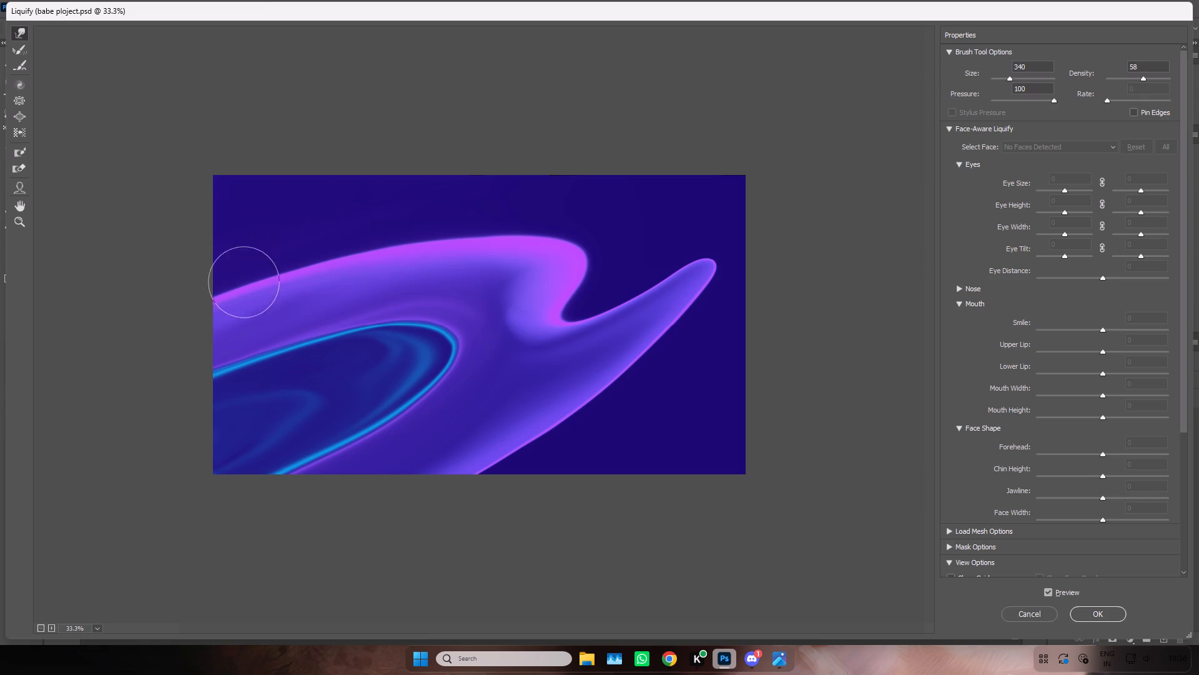
{"action": "left_click_drag", "start_coordinate": [461, 207], "coordinate": [114, 351]}
Smear the purple band, upper cyan line and inner streaks toward the left edge, blending soft blue across the loop's interior.
{"action": "left_click_drag", "start_coordinate": [383, 353], "coordinate": [99, 434]}
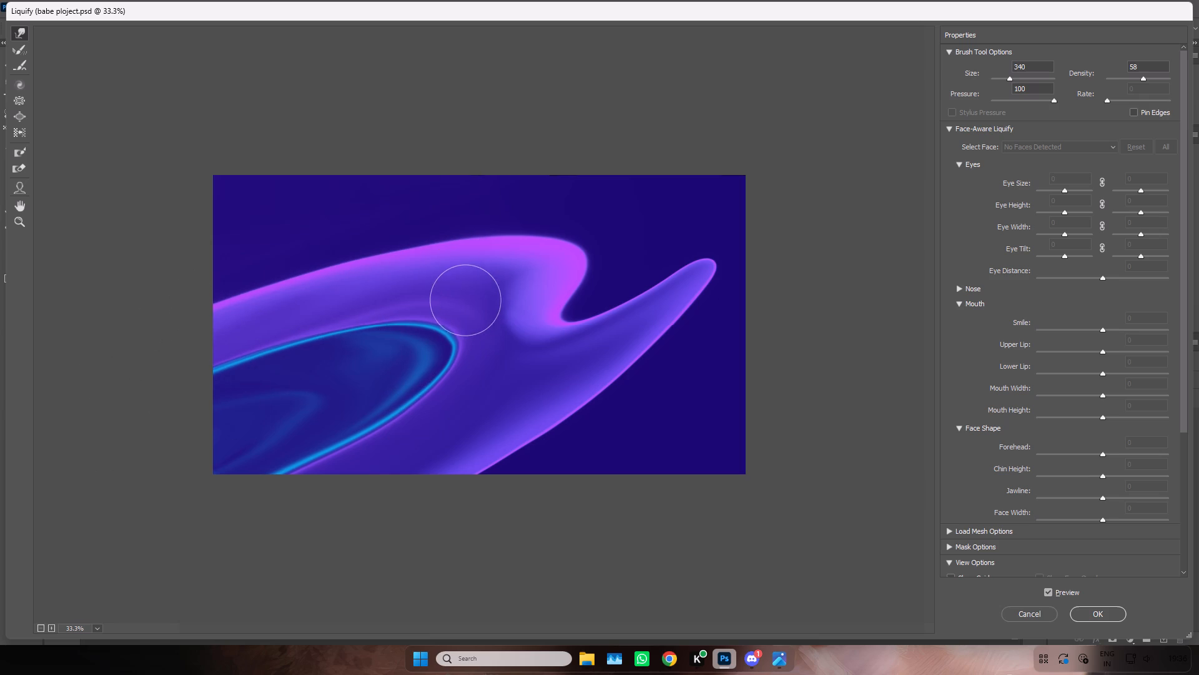
{"action": "left_click_drag", "start_coordinate": [458, 300], "coordinate": [102, 366]}
{"action": "left_click_drag", "start_coordinate": [374, 299], "coordinate": [114, 375]}
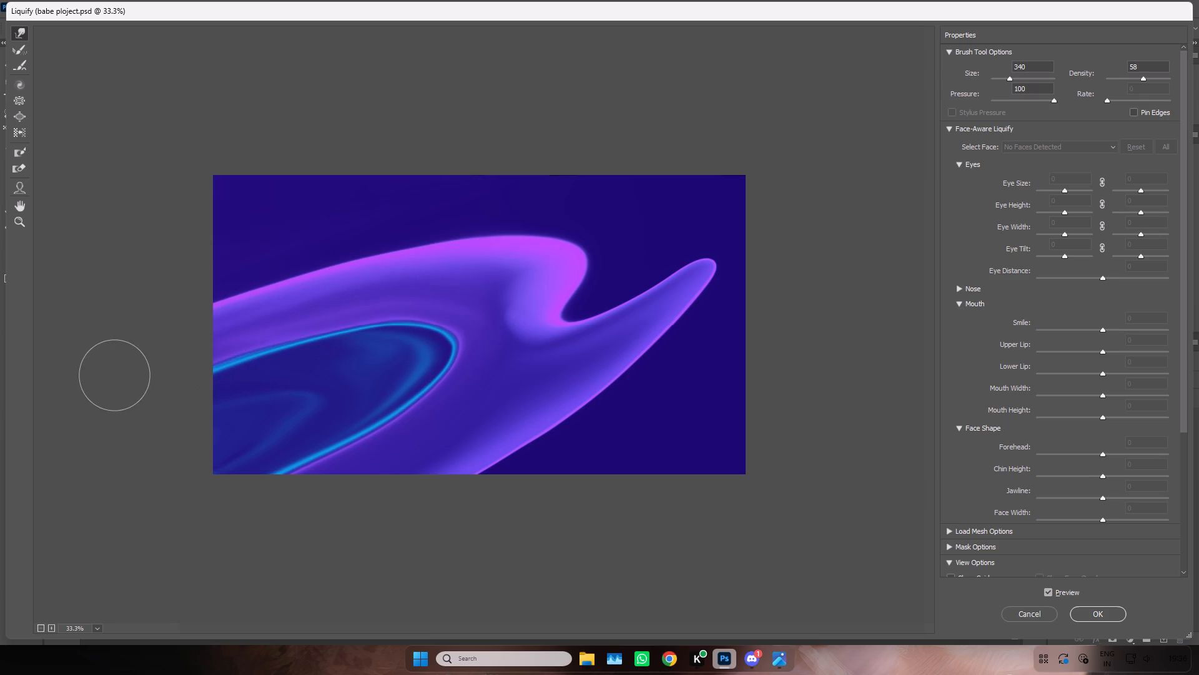
{"action": "left_click_drag", "start_coordinate": [302, 311], "coordinate": [133, 380]}
{"action": "left_click_drag", "start_coordinate": [321, 301], "coordinate": [102, 393]}
{"action": "left_click_drag", "start_coordinate": [330, 314], "coordinate": [289, 321]}
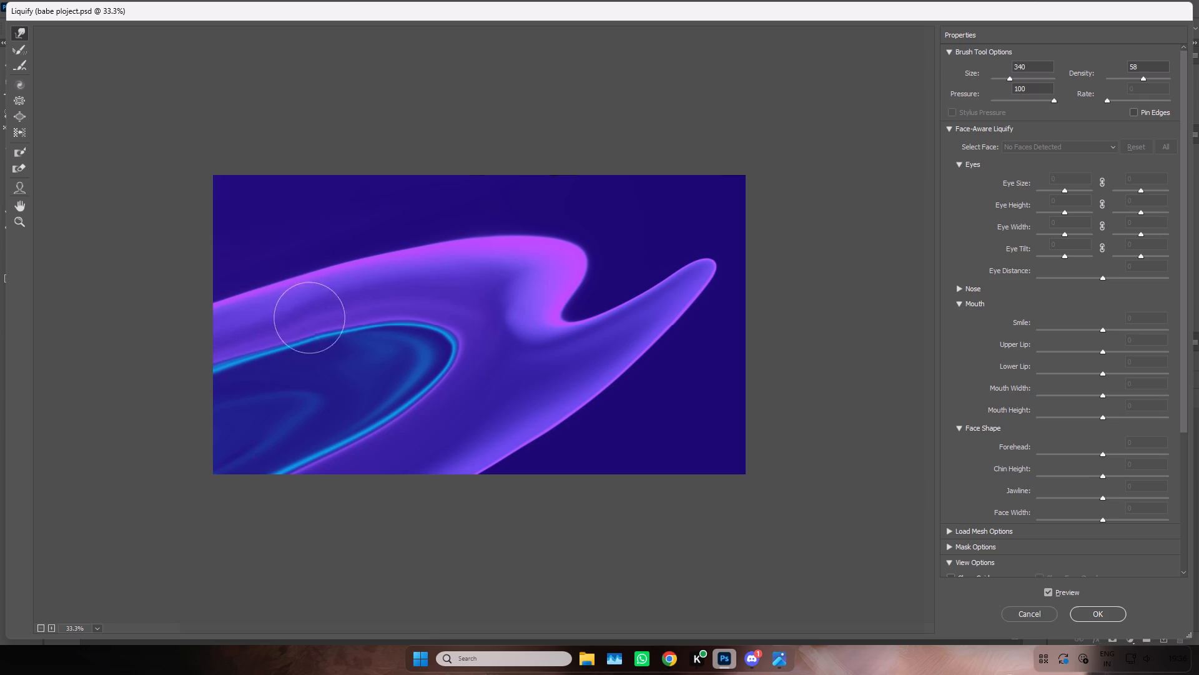
{"action": "left_click_drag", "start_coordinate": [289, 321], "coordinate": [124, 356]}
{"action": "left_click_drag", "start_coordinate": [288, 309], "coordinate": [150, 367]}
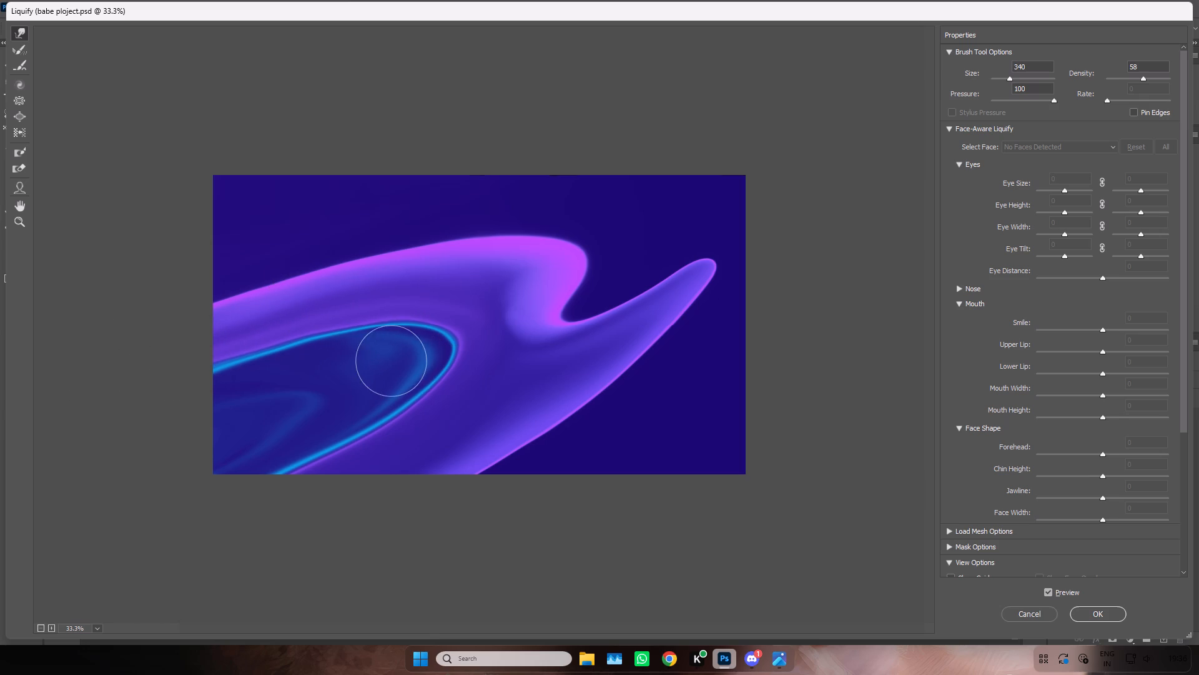
{"action": "left_click_drag", "start_coordinate": [385, 349], "coordinate": [117, 402]}
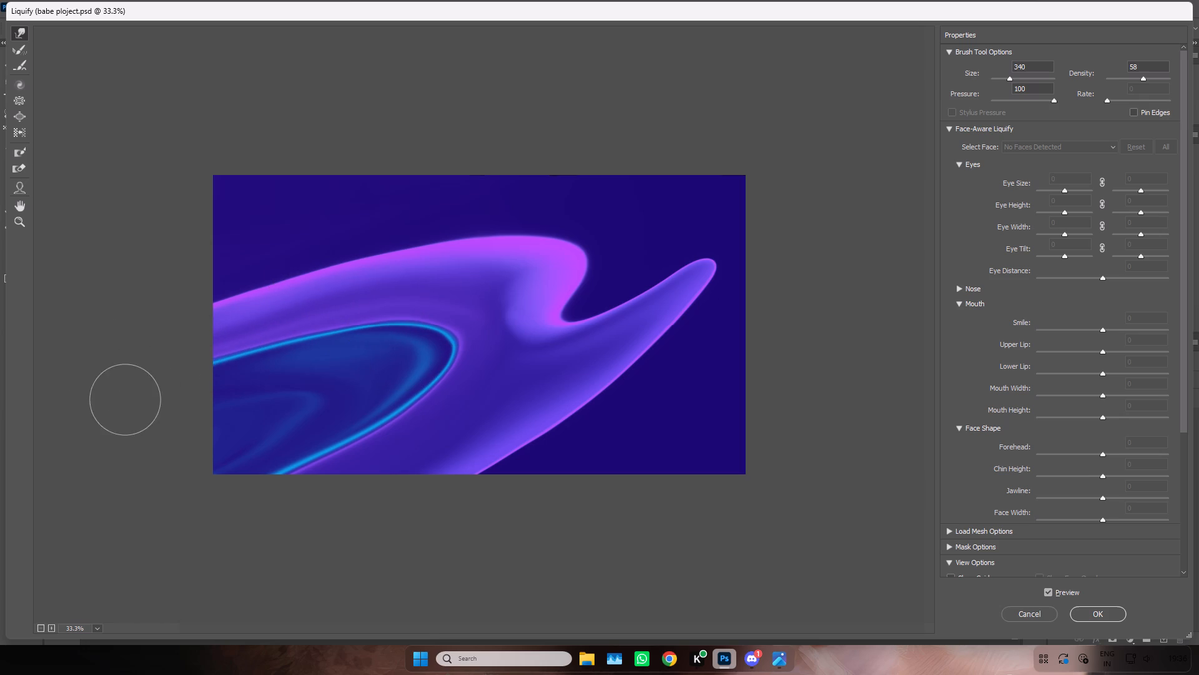
{"action": "left_click_drag", "start_coordinate": [117, 402], "coordinate": [111, 406]}
{"action": "left_click_drag", "start_coordinate": [376, 384], "coordinate": [146, 520]}
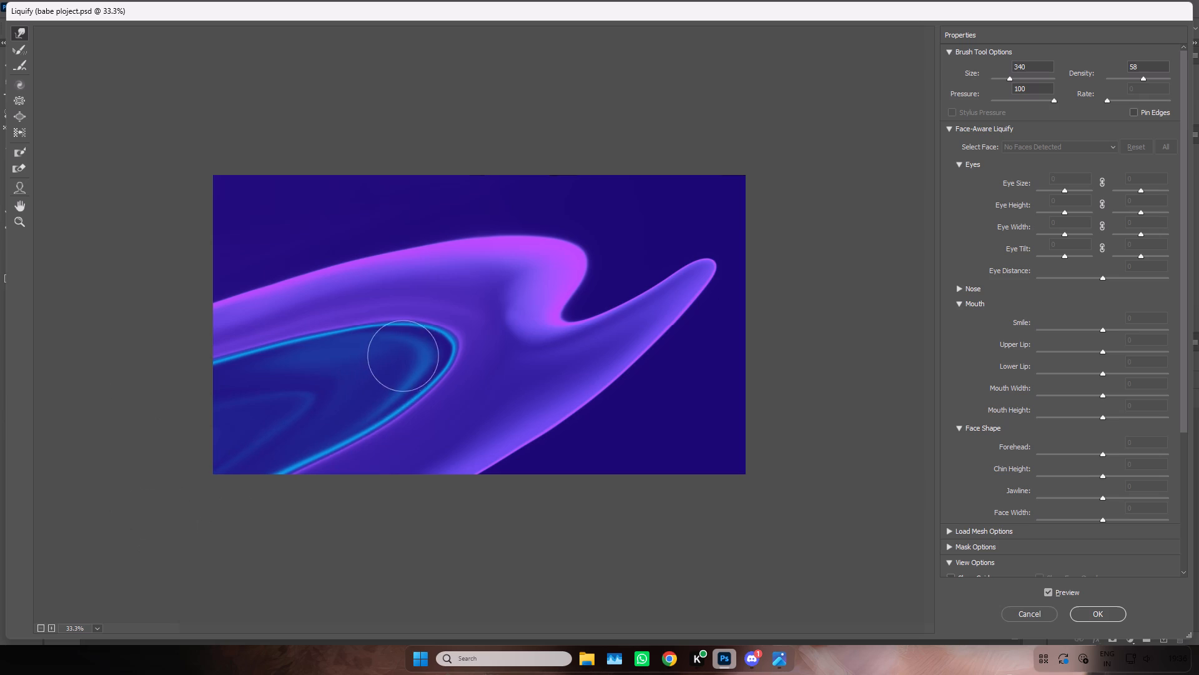
Examine the cyan loop's outline and inner streaks at closer magnification.
{"action": "key", "text": "ctrl+equal"}
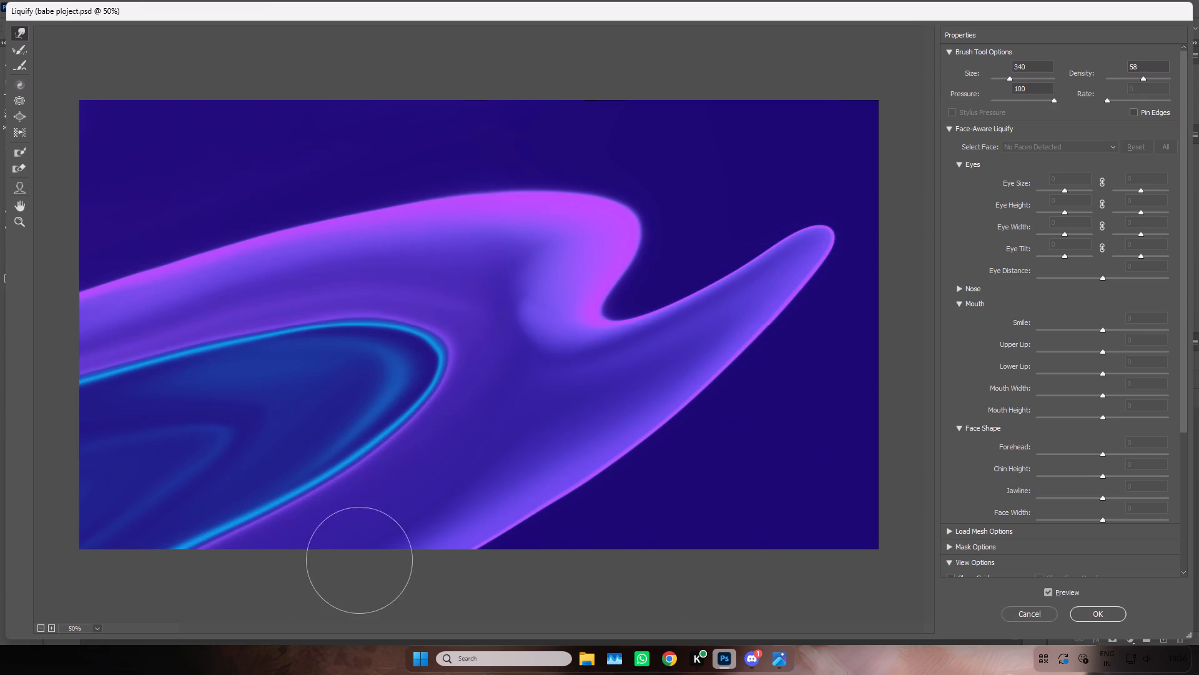
{"action": "key", "text": "space"}
{"action": "key", "text": "space"}
{"action": "key", "text": "space"}
{"action": "key", "text": "space"}
{"action": "key", "text": "space"}
{"action": "key", "text": "space"}
{"action": "key", "text": "space"}
{"action": "key", "text": "space"}
{"action": "key", "text": "space"}
{"action": "key", "text": "space"}
{"action": "left_click_drag", "start_coordinate": [287, 416], "coordinate": [308, 411]}
{"action": "key", "text": "ctrl+minus"}
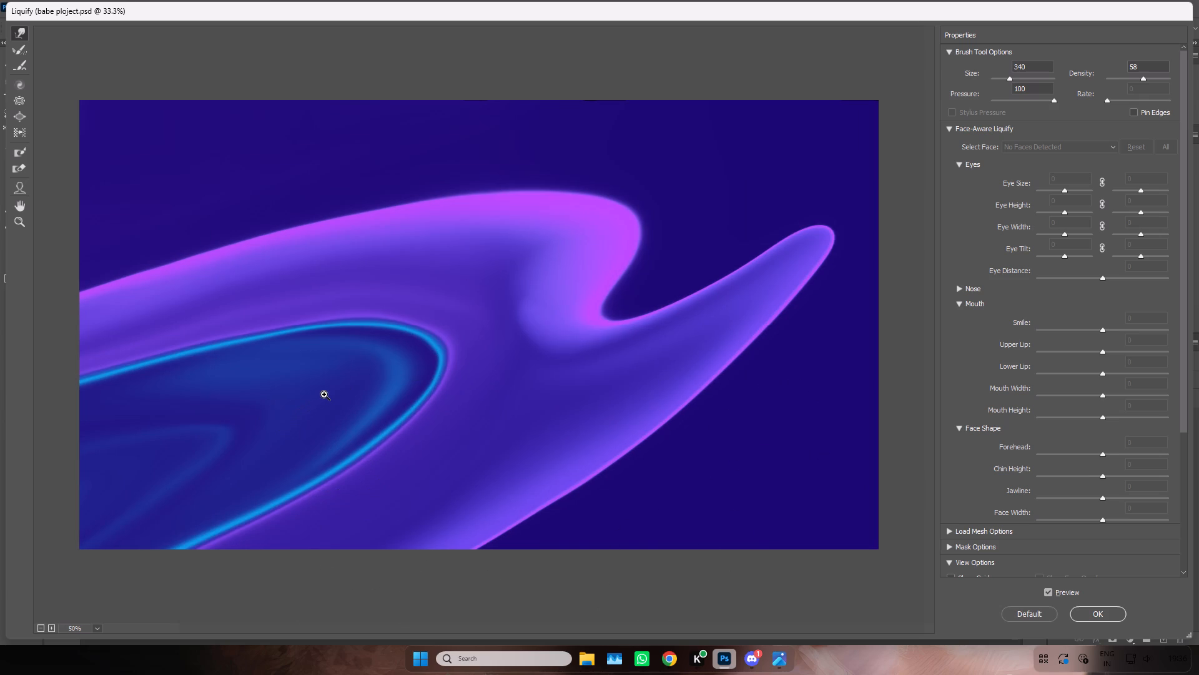
{"action": "key", "text": "ctrl+equal"}
{"action": "key", "text": "ctrl+equal"}
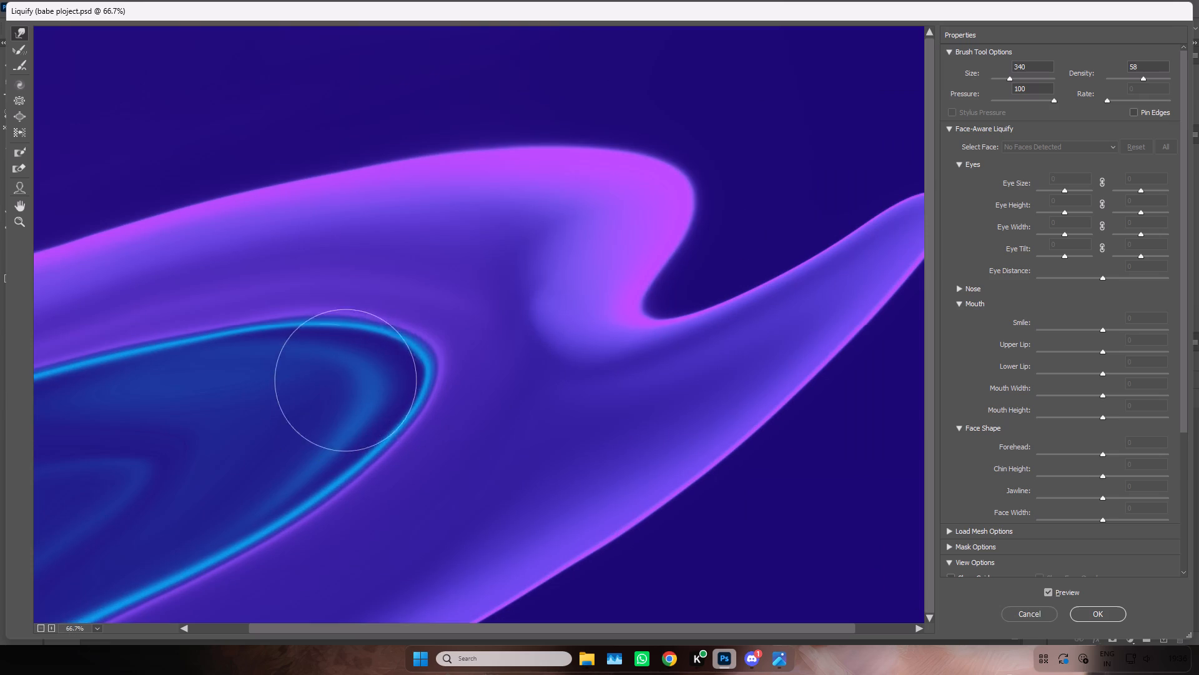
{"action": "key", "text": "ctrl+minus"}
{"action": "key", "text": "ctrl+minus"}
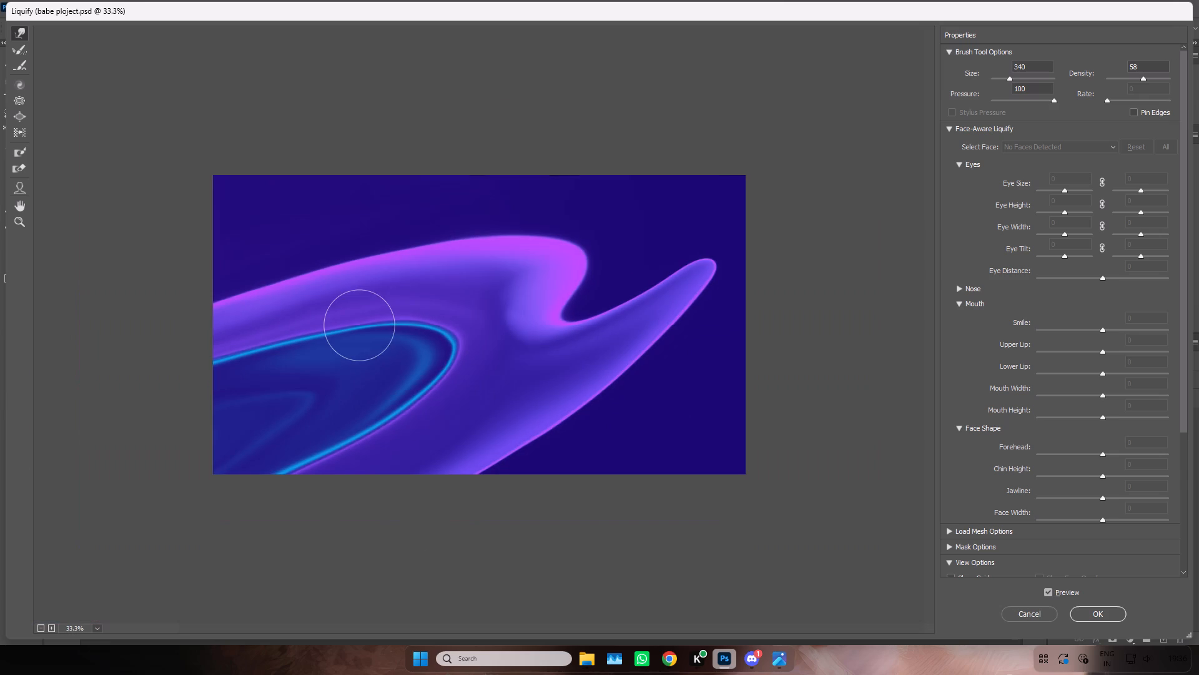
Stretch the upper cyan line past the left edge, smoothing its wave into a flatter slope.
{"action": "left_click_drag", "start_coordinate": [405, 315], "coordinate": [126, 384]}
{"action": "left_click_drag", "start_coordinate": [312, 323], "coordinate": [150, 386]}
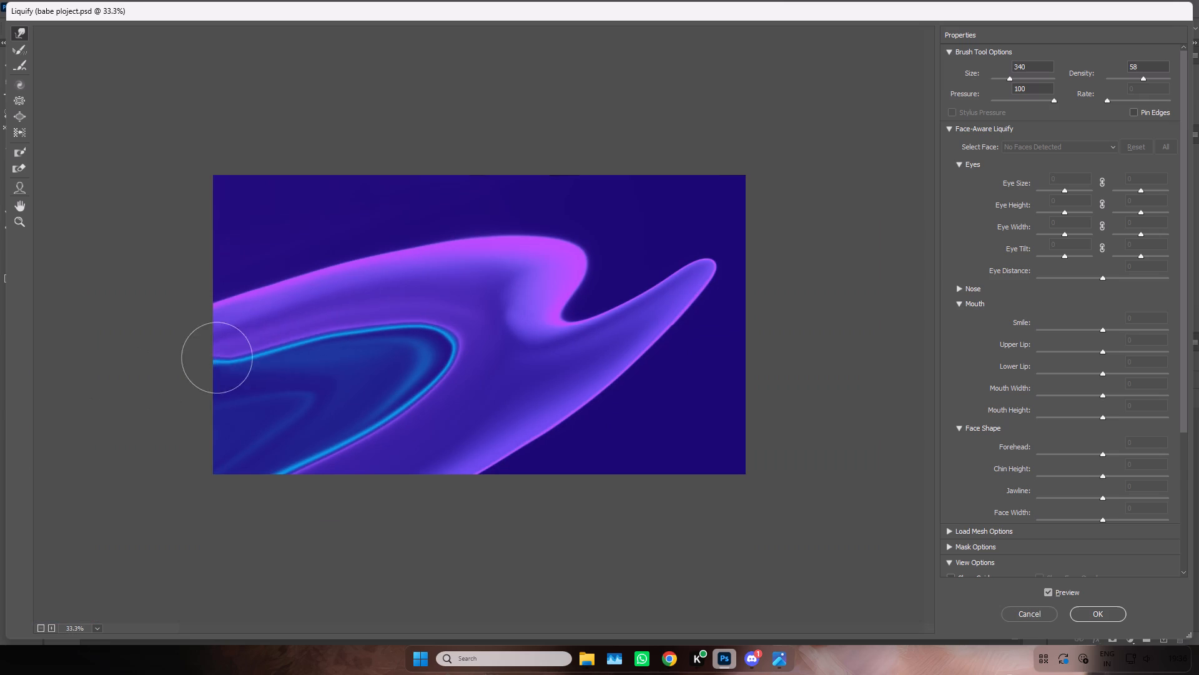
{"action": "left_click_drag", "start_coordinate": [150, 386], "coordinate": [124, 406]}
{"action": "left_click_drag", "start_coordinate": [262, 349], "coordinate": [77, 393]}
{"action": "left_click_drag", "start_coordinate": [368, 338], "coordinate": [97, 396]}
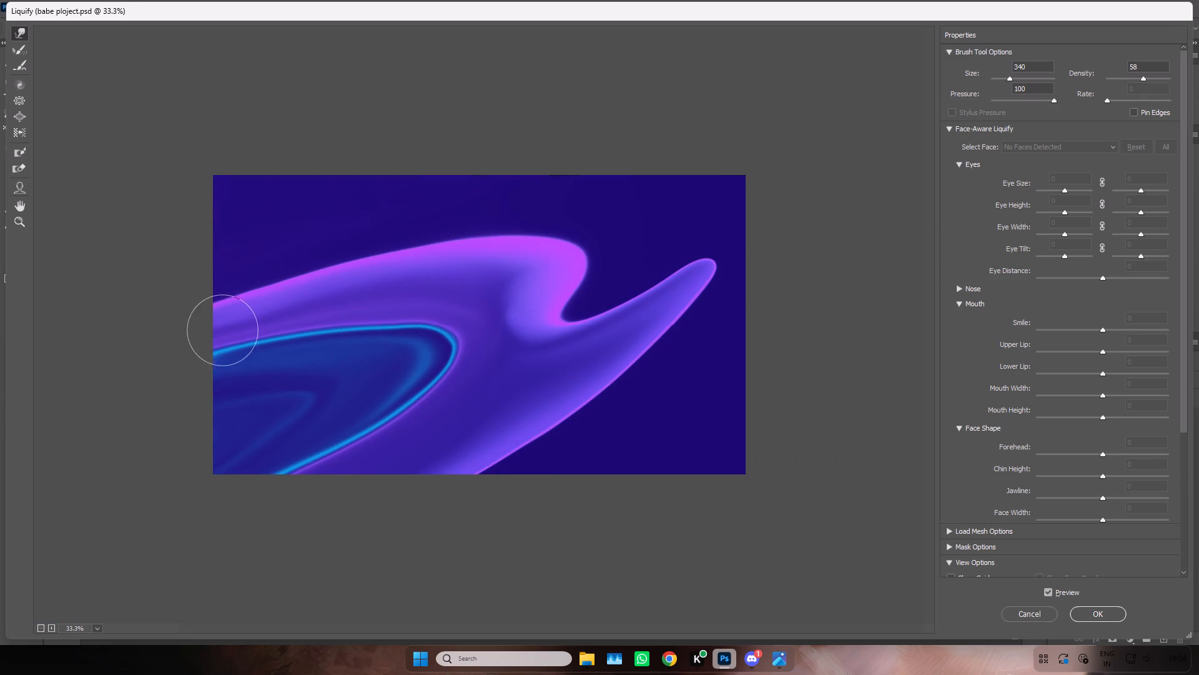
Push the rounded bend of the cyan loop inward and down-left, tightening it into a pointed corner with a steeper lower arm.
{"action": "left_click_drag", "start_coordinate": [404, 333], "coordinate": [412, 387]}
{"action": "left_click_drag", "start_coordinate": [453, 344], "coordinate": [360, 432]}
{"action": "left_click_drag", "start_coordinate": [458, 337], "coordinate": [286, 458]}
{"action": "left_click_drag", "start_coordinate": [432, 336], "coordinate": [220, 492]}
{"action": "left_click_drag", "start_coordinate": [440, 386], "coordinate": [196, 516]}
{"action": "left_click_drag", "start_coordinate": [414, 406], "coordinate": [89, 538]}
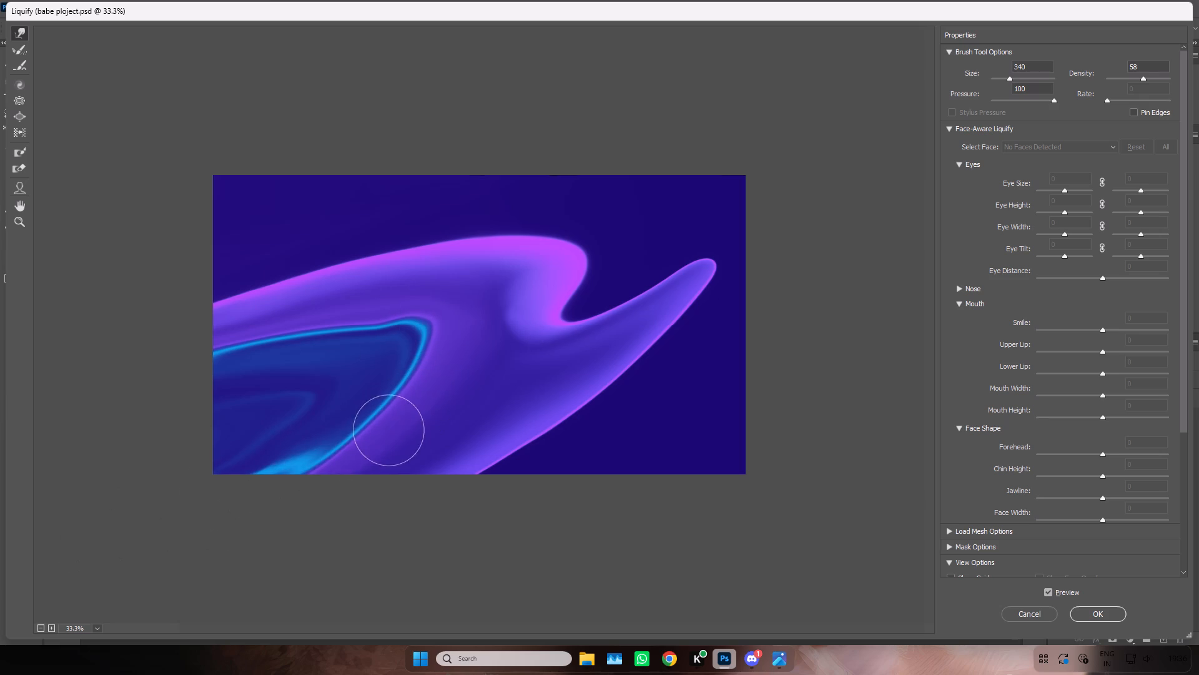
Push the cyan smear at the loop's bottom out past the lower-left corner, leaving a clean lower line.
{"action": "left_click_drag", "start_coordinate": [383, 436], "coordinate": [149, 550]}
{"action": "left_click_drag", "start_coordinate": [290, 443], "coordinate": [107, 562]}
{"action": "left_click_drag", "start_coordinate": [337, 424], "coordinate": [175, 530]}
{"action": "left_click_drag", "start_coordinate": [333, 437], "coordinate": [210, 517]}
{"action": "left_click_drag", "start_coordinate": [327, 441], "coordinate": [240, 503]}
{"action": "left_click_drag", "start_coordinate": [368, 411], "coordinate": [202, 544]}
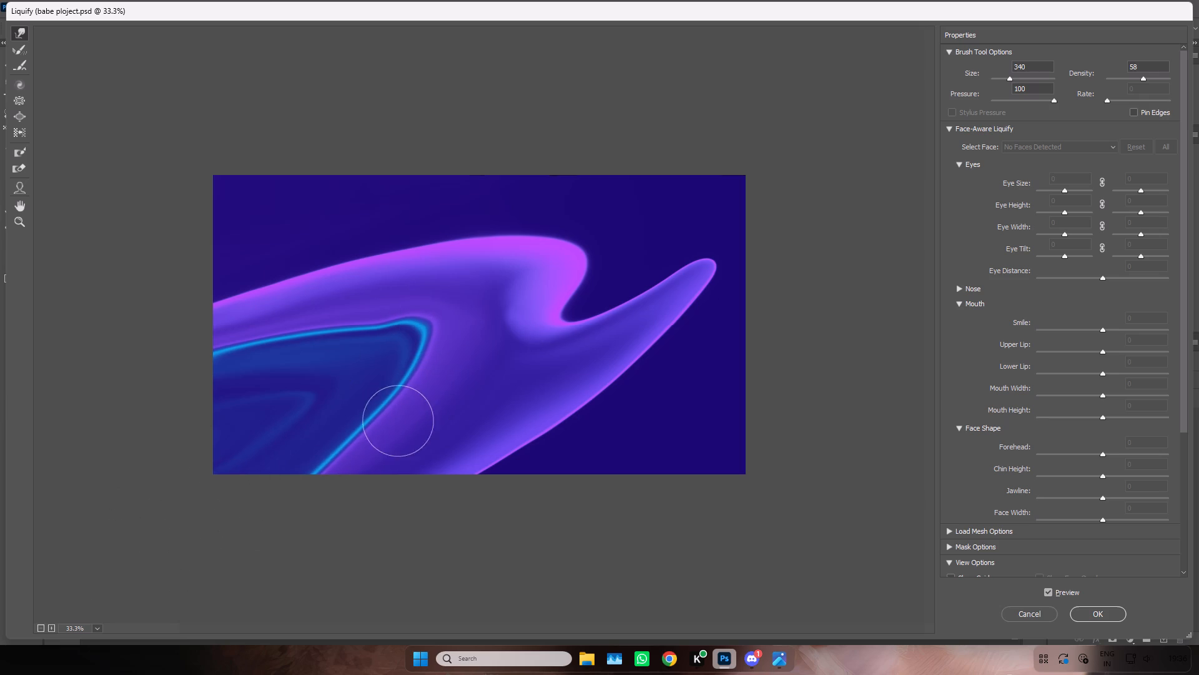
Pull the upper cyan line and the streaks beneath it down-left past the left edge, straightening the line into a steeper slope.
{"action": "left_click_drag", "start_coordinate": [414, 309], "coordinate": [124, 420]}
{"action": "left_click_drag", "start_coordinate": [355, 331], "coordinate": [104, 434]}
{"action": "left_click_drag", "start_coordinate": [265, 357], "coordinate": [71, 416]}
{"action": "left_click_drag", "start_coordinate": [304, 339], "coordinate": [74, 415]}
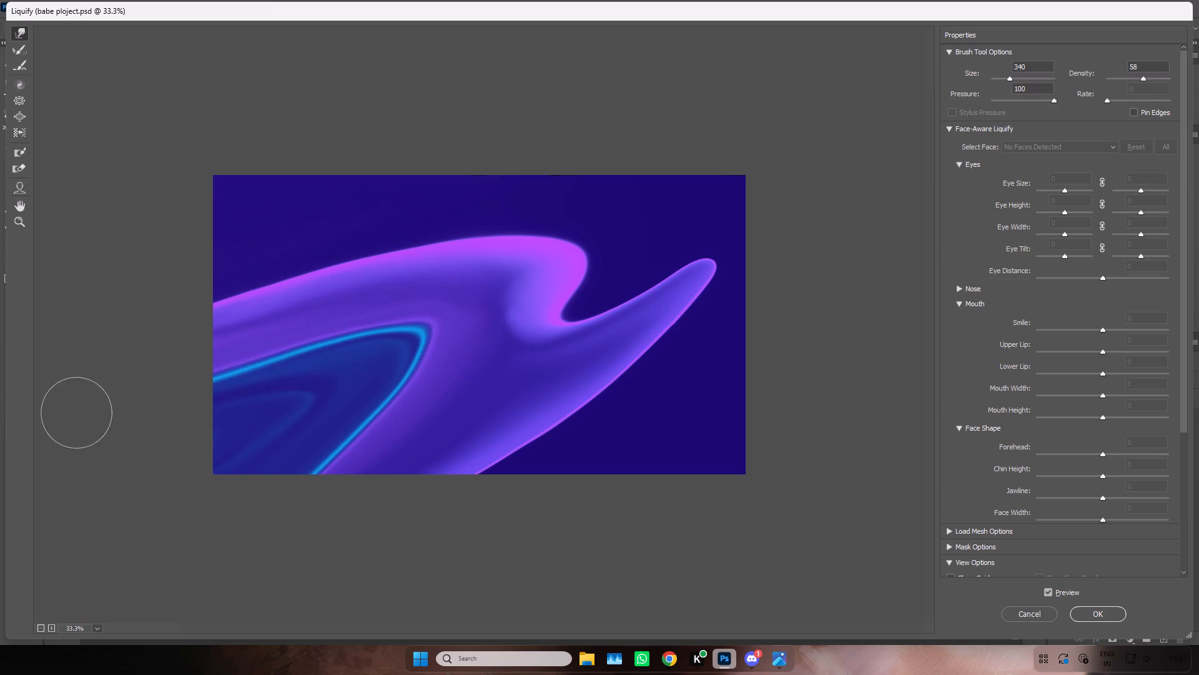
{"action": "left_click_drag", "start_coordinate": [272, 343], "coordinate": [23, 437]}
Push the cyan loop's pointed corner outward and up into a rounded tip, and lift the line beside it.
{"action": "left_click_drag", "start_coordinate": [325, 391], "coordinate": [395, 351]}
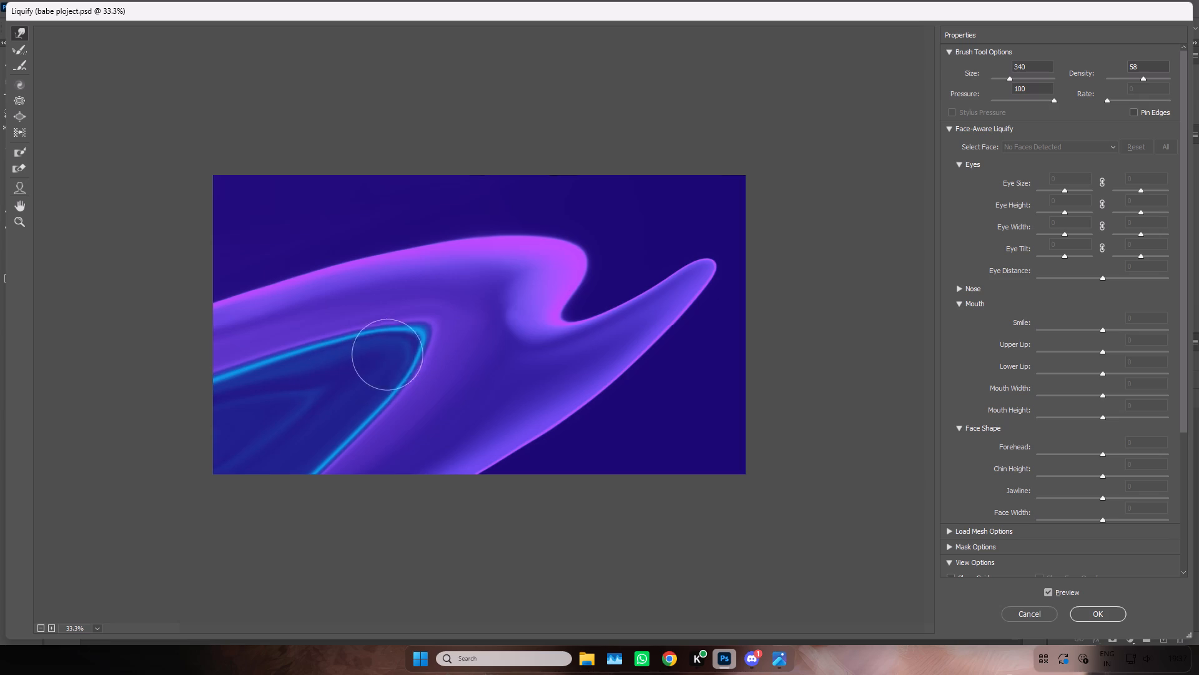
{"action": "left_click_drag", "start_coordinate": [395, 351], "coordinate": [404, 347]}
{"action": "left_click", "coordinate": [404, 347]}
{"action": "left_click_drag", "start_coordinate": [378, 369], "coordinate": [419, 336]}
{"action": "left_click_drag", "start_coordinate": [393, 359], "coordinate": [417, 336]}
{"action": "left_click_drag", "start_coordinate": [401, 349], "coordinate": [417, 329]}
{"action": "left_click_drag", "start_coordinate": [390, 347], "coordinate": [351, 338]}
{"action": "left_click_drag", "start_coordinate": [365, 345], "coordinate": [350, 343]}
{"action": "left_click_drag", "start_coordinate": [344, 362], "coordinate": [300, 365]}
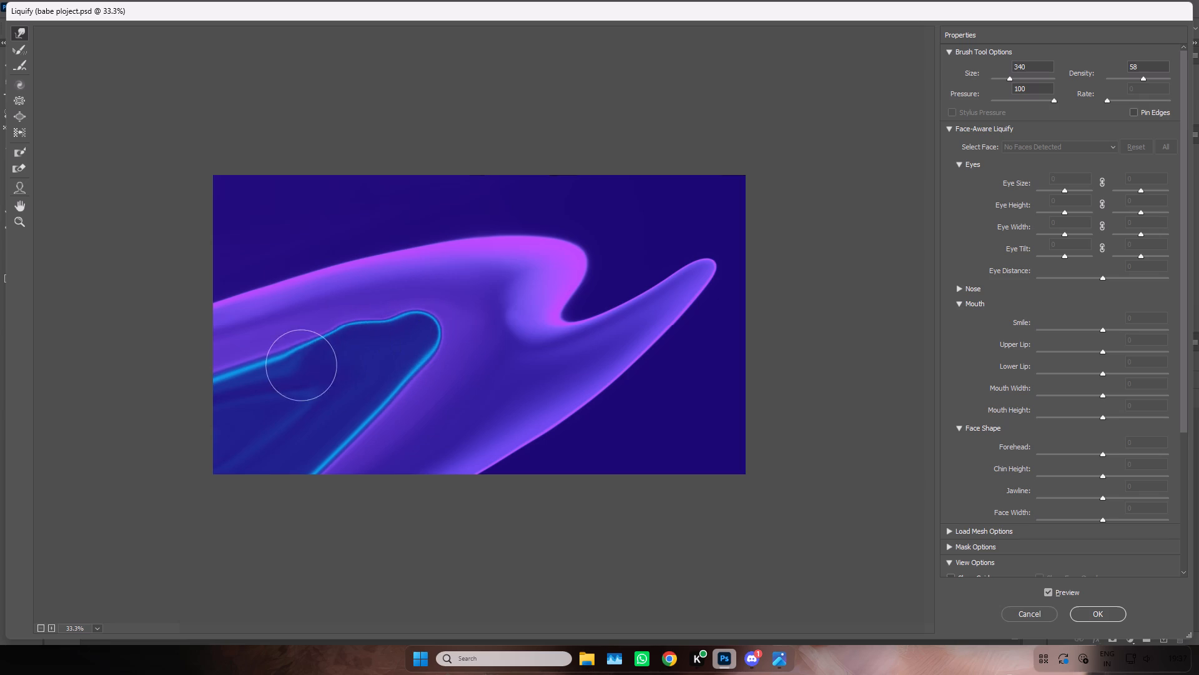
Smear the loop's inner streaks out past the left edge, thinning the upper cyan line and leaving a smooth blue interior.
{"action": "left_click_drag", "start_coordinate": [323, 356], "coordinate": [288, 374]}
{"action": "left_click_drag", "start_coordinate": [331, 353], "coordinate": [244, 367]}
{"action": "left_click_drag", "start_coordinate": [323, 377], "coordinate": [192, 377]}
{"action": "left_click_drag", "start_coordinate": [252, 377], "coordinate": [109, 419]}
{"action": "left_click_drag", "start_coordinate": [327, 379], "coordinate": [192, 441]}
{"action": "left_click_drag", "start_coordinate": [323, 385], "coordinate": [183, 476]}
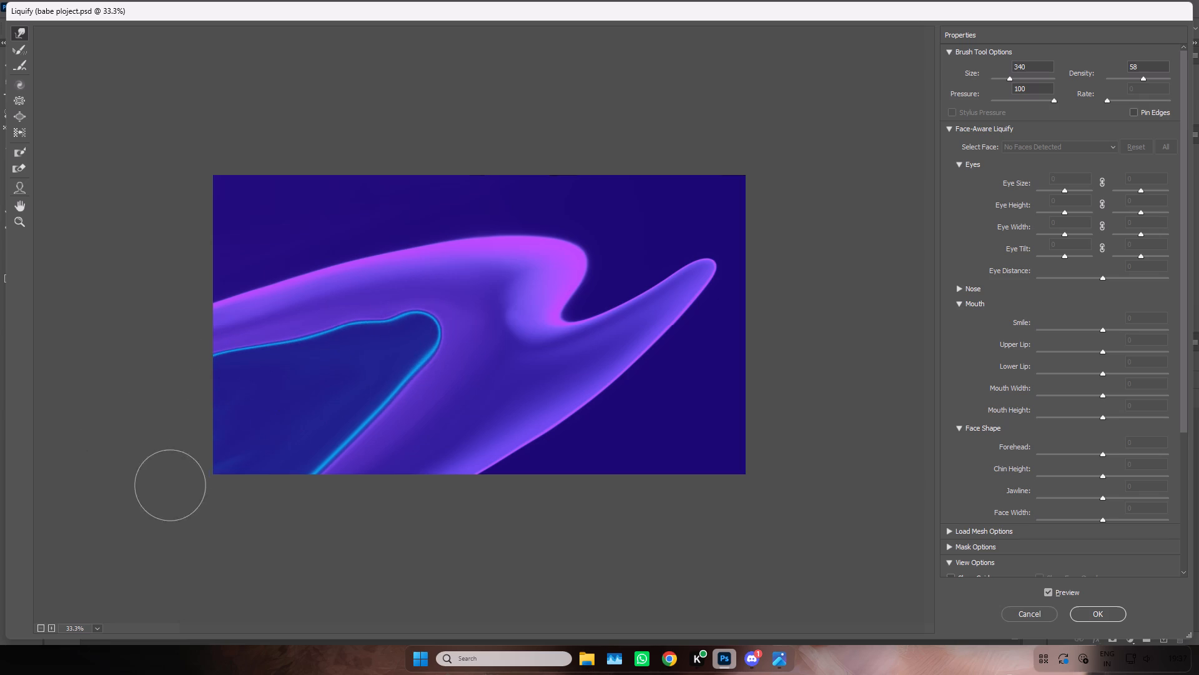
{"action": "left_click_drag", "start_coordinate": [183, 476], "coordinate": [172, 484]}
Push the cyan loop's lower arm outward in short strokes from the bend to the bottom edge, widening the shape.
{"action": "left_click_drag", "start_coordinate": [388, 360], "coordinate": [408, 384]}
{"action": "left_click_drag", "start_coordinate": [407, 352], "coordinate": [421, 360]}
{"action": "left_click_drag", "start_coordinate": [408, 352], "coordinate": [404, 369]}
{"action": "left_click_drag", "start_coordinate": [388, 372], "coordinate": [383, 404]}
{"action": "left_click_drag", "start_coordinate": [373, 387], "coordinate": [375, 428]}
{"action": "left_click_drag", "start_coordinate": [363, 406], "coordinate": [360, 456]}
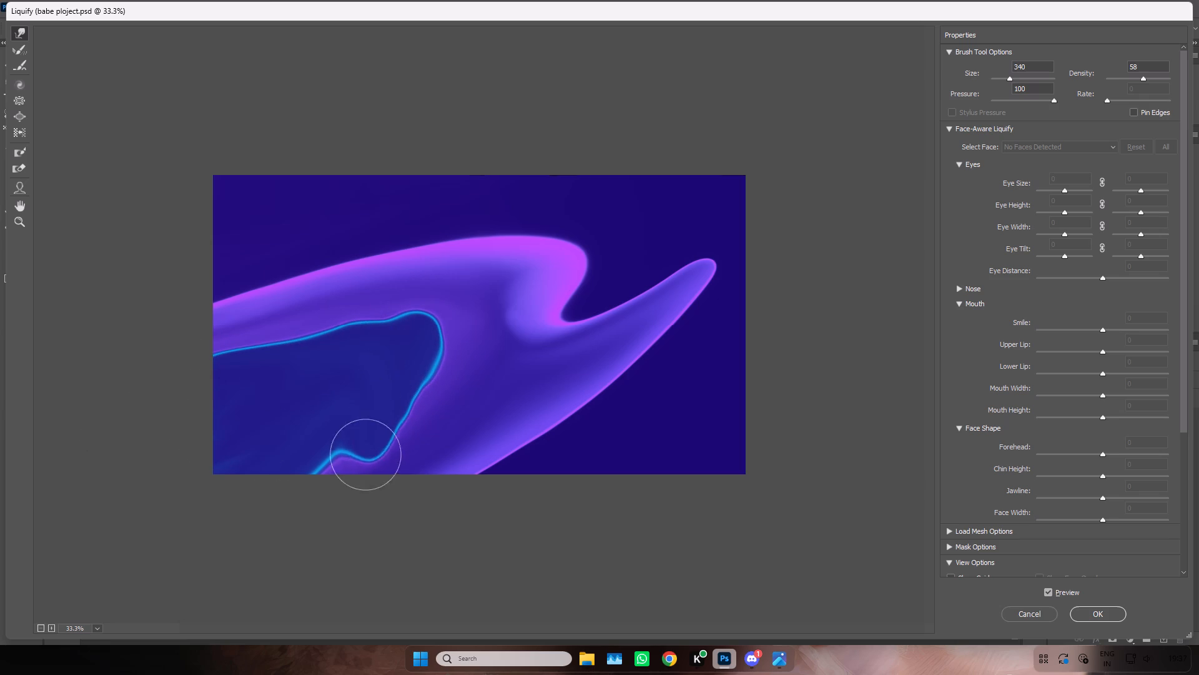
{"action": "left_click_drag", "start_coordinate": [360, 456], "coordinate": [356, 451]}
{"action": "left_click_drag", "start_coordinate": [342, 429], "coordinate": [341, 467]}
{"action": "left_click_drag", "start_coordinate": [333, 451], "coordinate": [319, 494]}
{"action": "left_click_drag", "start_coordinate": [311, 472], "coordinate": [289, 521]}
Smear the blue interior of the loop diagonally toward the lower-left corner to soften the remaining streaks.
{"action": "left_click_drag", "start_coordinate": [294, 422], "coordinate": [170, 506]}
{"action": "left_click_drag", "start_coordinate": [267, 431], "coordinate": [204, 494]}
{"action": "left_click_drag", "start_coordinate": [333, 394], "coordinate": [229, 479]}
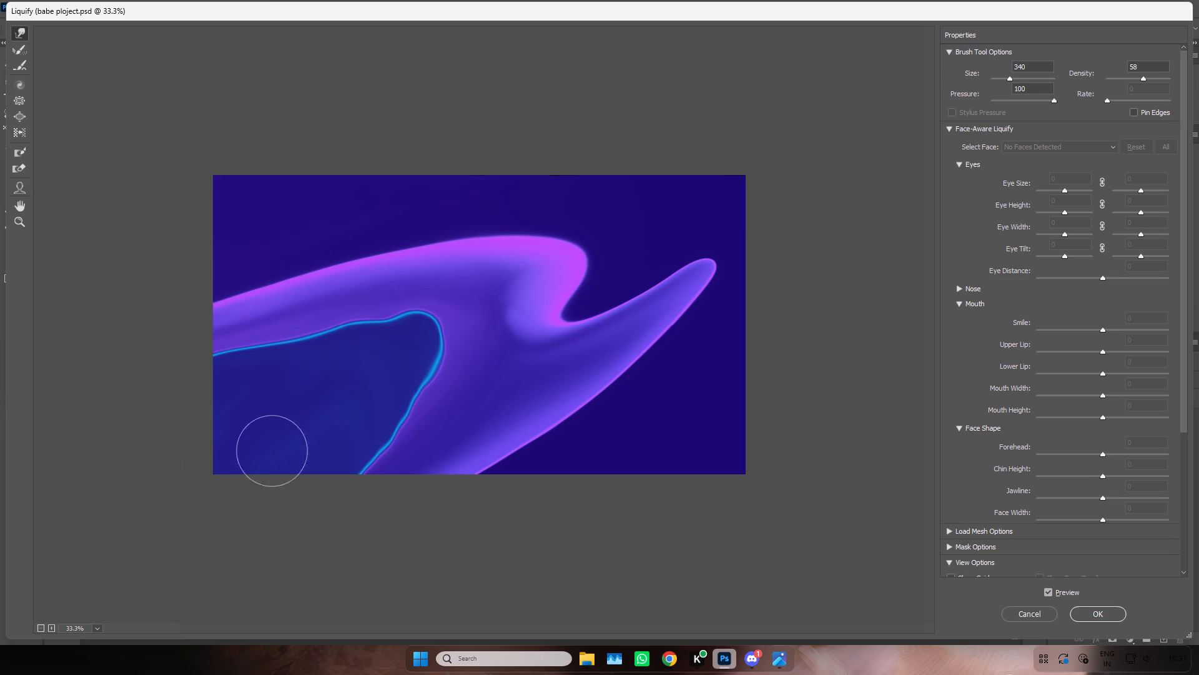
{"action": "left_click_drag", "start_coordinate": [229, 479], "coordinate": [180, 497]}
{"action": "left_click_drag", "start_coordinate": [356, 382], "coordinate": [93, 524]}
{"action": "left_click_drag", "start_coordinate": [261, 414], "coordinate": [99, 499]}
{"action": "left_click_drag", "start_coordinate": [276, 410], "coordinate": [195, 472]}
{"action": "left_click_drag", "start_coordinate": [292, 396], "coordinate": [207, 463]}
{"action": "left_click_drag", "start_coordinate": [279, 392], "coordinate": [196, 457]}
{"action": "left_click_drag", "start_coordinate": [260, 396], "coordinate": [190, 456]}
{"action": "left_click_drag", "start_coordinate": [251, 390], "coordinate": [210, 428]}
{"action": "left_click_drag", "start_coordinate": [210, 428], "coordinate": [150, 469]}
Warp the wavy upper cyan line down-left past the left edge, forming a straighter and thicker slope from the rounded tip.
{"action": "left_click_drag", "start_coordinate": [405, 357], "coordinate": [422, 334]}
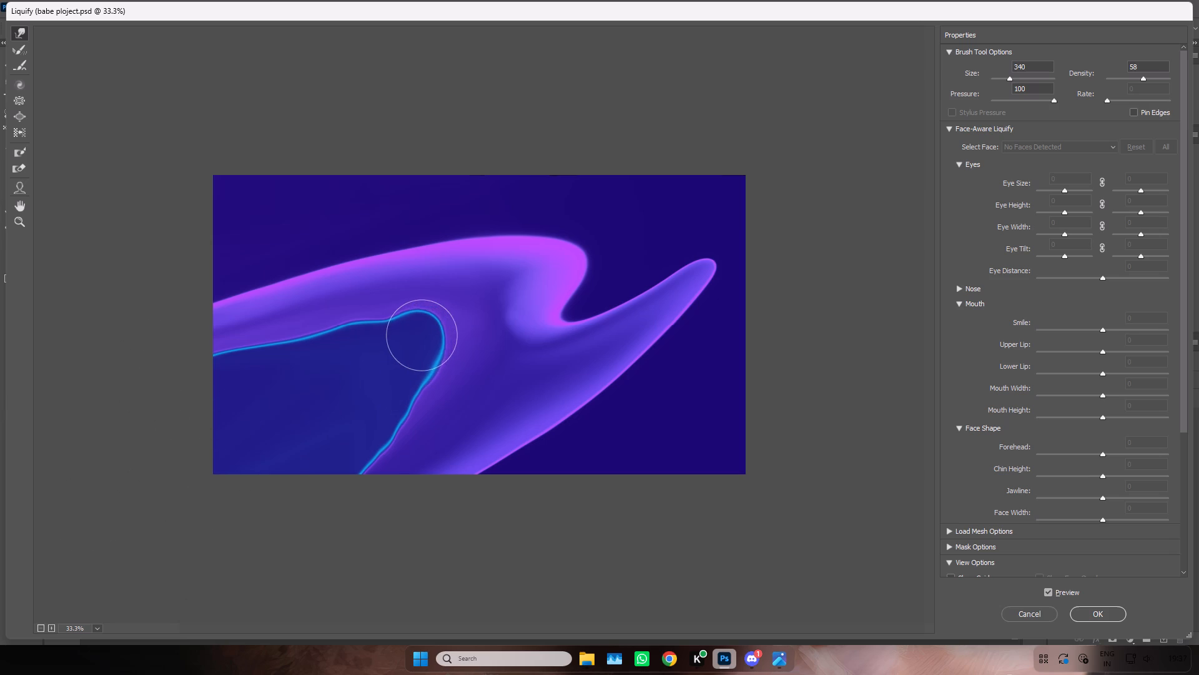
{"action": "left_click_drag", "start_coordinate": [422, 334], "coordinate": [420, 334]}
{"action": "left_click", "coordinate": [420, 334]}
{"action": "left_click_drag", "start_coordinate": [393, 300], "coordinate": [156, 412]}
{"action": "left_click_drag", "start_coordinate": [325, 331], "coordinate": [112, 402]}
{"action": "left_click_drag", "start_coordinate": [248, 346], "coordinate": [104, 417]}
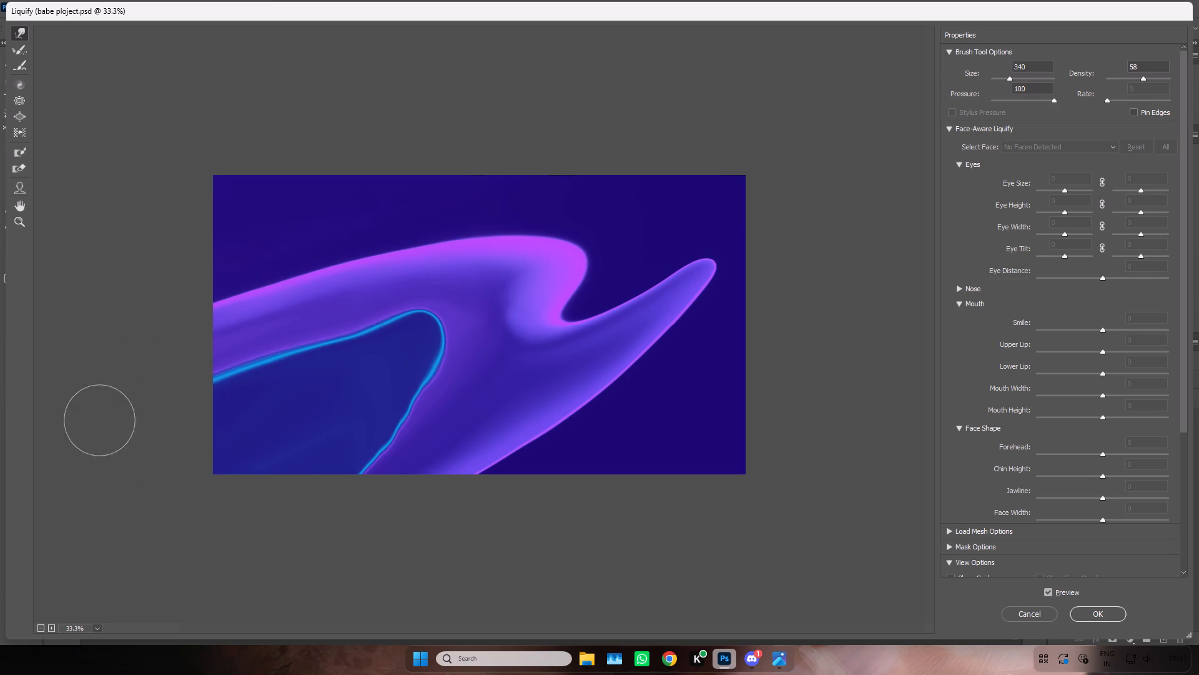
{"action": "left_click_drag", "start_coordinate": [104, 417], "coordinate": [109, 412]}
{"action": "left_click_drag", "start_coordinate": [396, 311], "coordinate": [159, 402]}
{"action": "left_click_drag", "start_coordinate": [319, 331], "coordinate": [174, 393]}
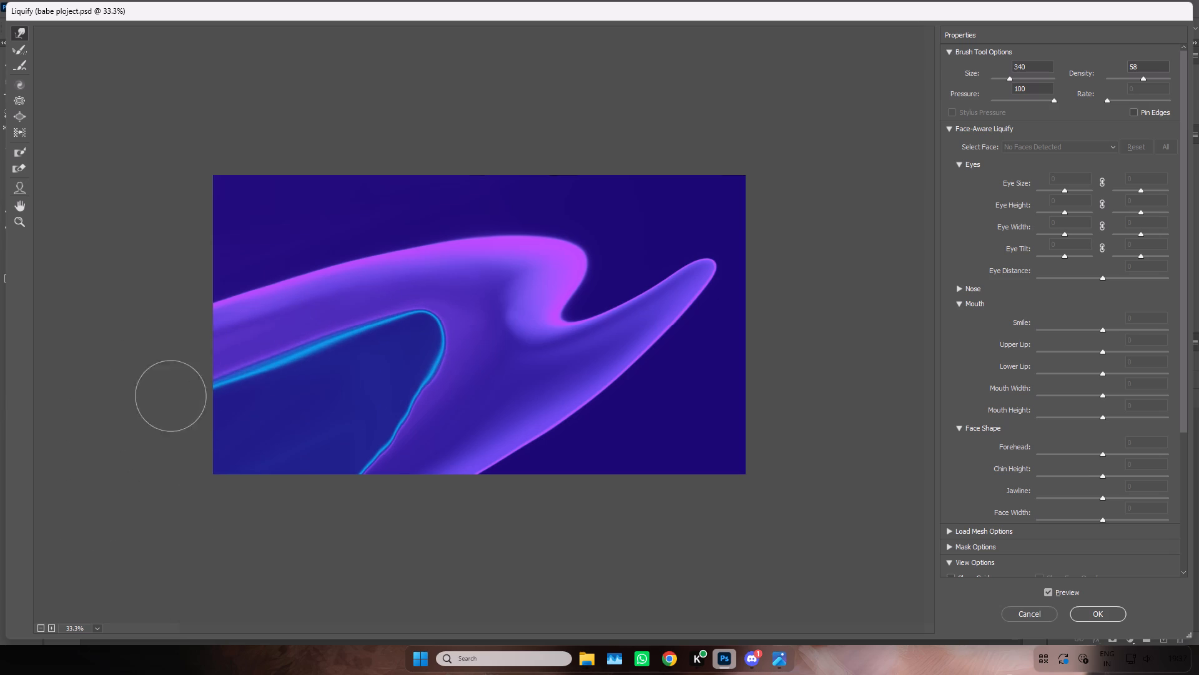
{"action": "left_click_drag", "start_coordinate": [345, 333], "coordinate": [154, 383]}
{"action": "left_click_drag", "start_coordinate": [340, 299], "coordinate": [181, 361]}
{"action": "left_click_drag", "start_coordinate": [307, 308], "coordinate": [205, 376]}
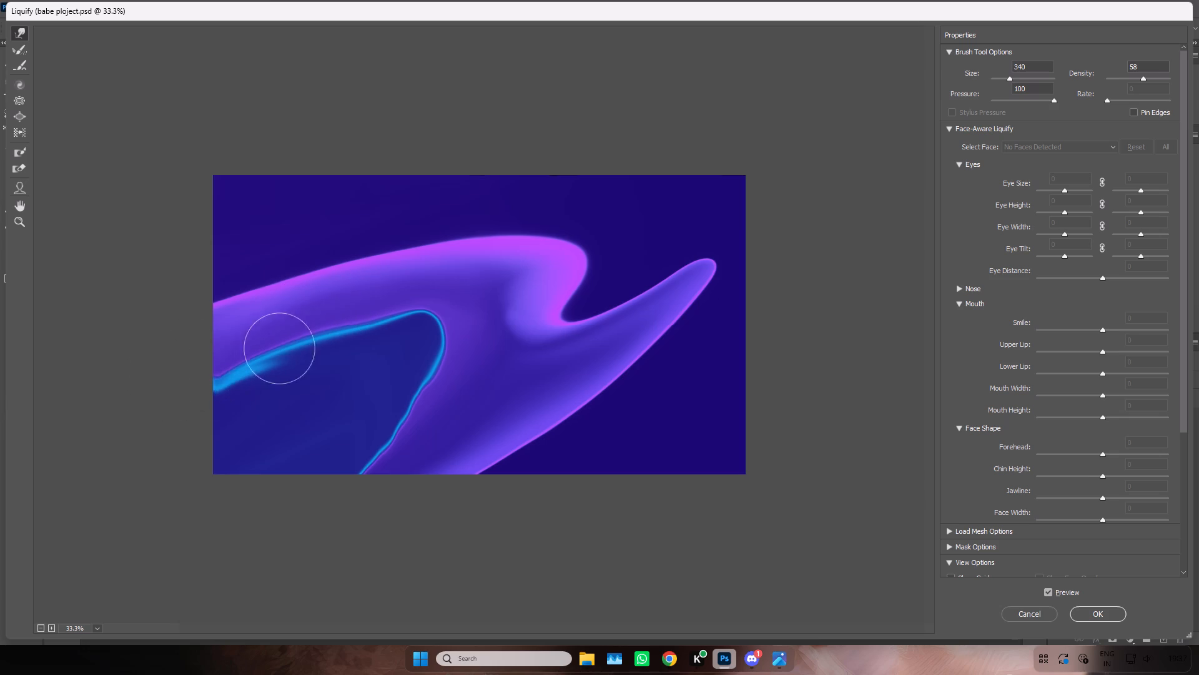
{"action": "left_click_drag", "start_coordinate": [318, 346], "coordinate": [157, 417]}
{"action": "left_click_drag", "start_coordinate": [265, 367], "coordinate": [84, 450]}
Warp the cyan loop's lower arm down-left in long strokes, forming a smooth diagonal from the tip to the bottom edge.
{"action": "left_click_drag", "start_coordinate": [408, 371], "coordinate": [246, 499]}
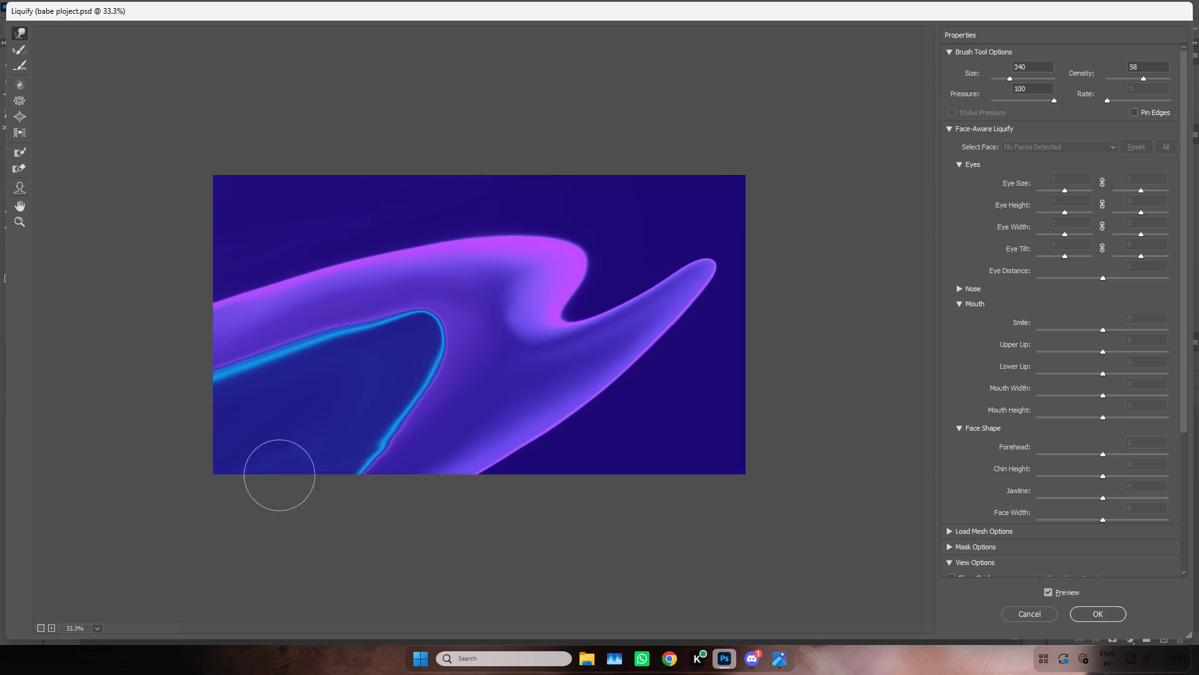
{"action": "left_click_drag", "start_coordinate": [442, 367], "coordinate": [228, 501]}
{"action": "left_click_drag", "start_coordinate": [418, 415], "coordinate": [305, 506]}
{"action": "left_click_drag", "start_coordinate": [361, 440], "coordinate": [305, 490]}
{"action": "left_click_drag", "start_coordinate": [401, 434], "coordinate": [255, 506]}
{"action": "left_click_drag", "start_coordinate": [361, 459], "coordinate": [193, 524]}
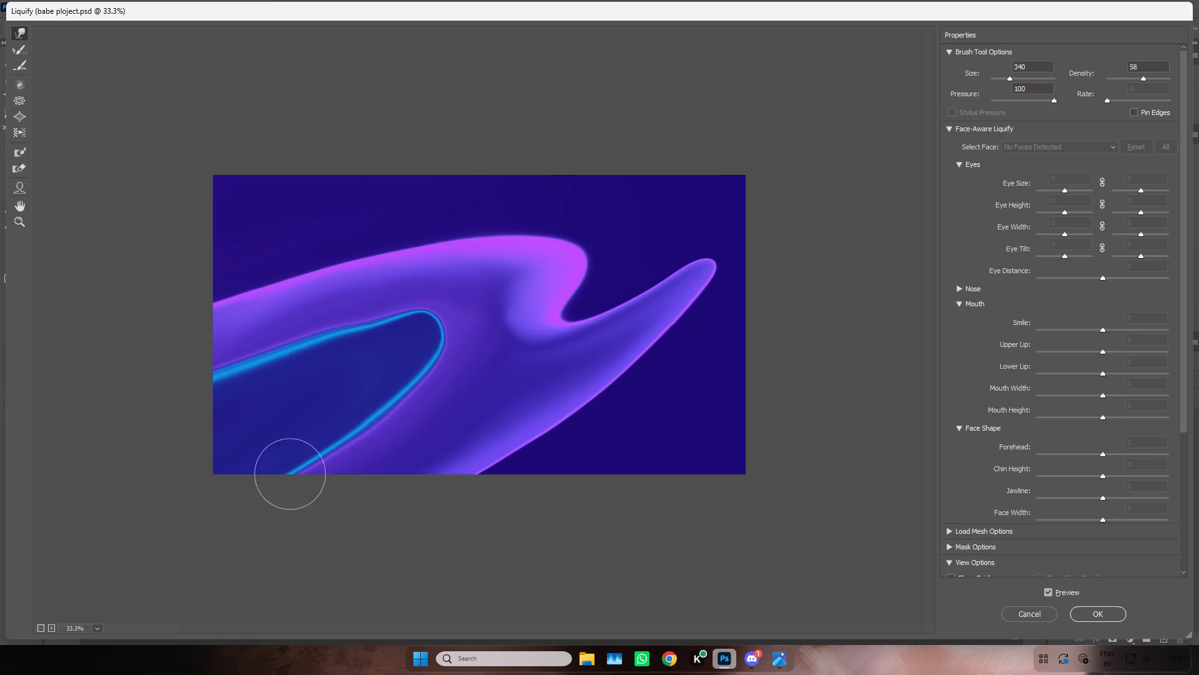
{"action": "left_click_drag", "start_coordinate": [417, 413], "coordinate": [212, 509]}
Raise the top of the cyan loop's tip slightly and sweep the resulting kink along the upper line past the left edge.
{"action": "left_click_drag", "start_coordinate": [388, 359], "coordinate": [418, 317]}
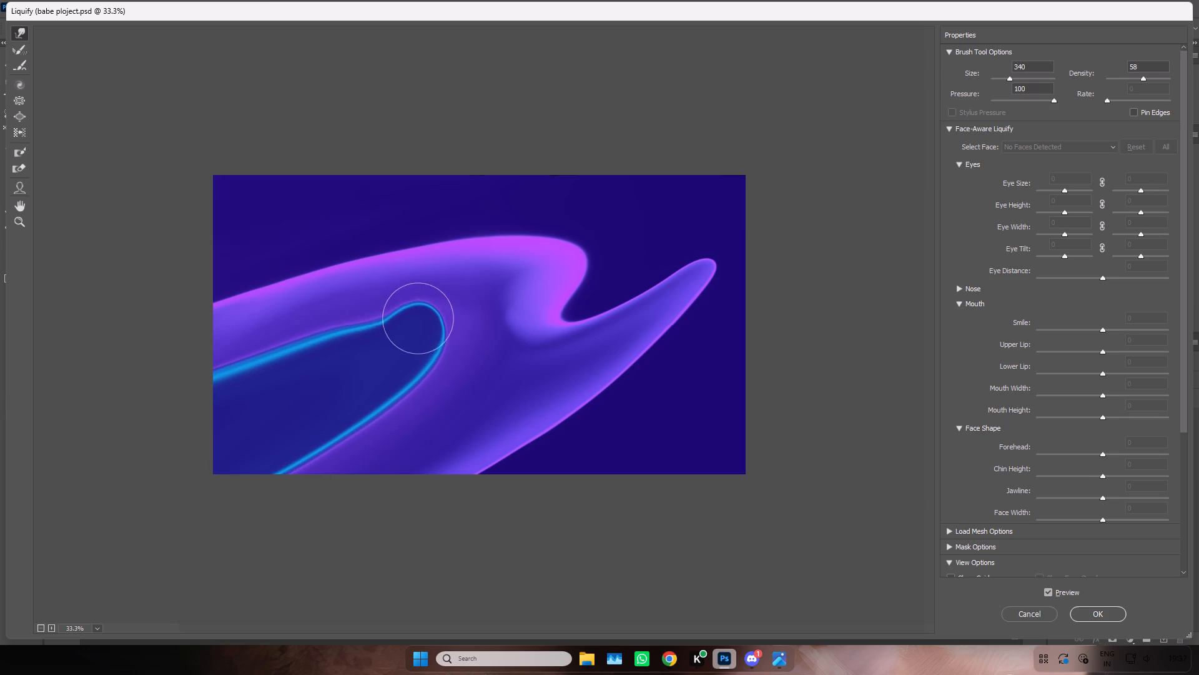
{"action": "left_click_drag", "start_coordinate": [418, 317], "coordinate": [355, 341]}
{"action": "left_click_drag", "start_coordinate": [402, 320], "coordinate": [398, 309]}
{"action": "left_click_drag", "start_coordinate": [400, 334], "coordinate": [408, 317]}
{"action": "left_click_drag", "start_coordinate": [392, 324], "coordinate": [351, 333]}
{"action": "left_click_drag", "start_coordinate": [375, 326], "coordinate": [327, 357]}
{"action": "left_click_drag", "start_coordinate": [351, 340], "coordinate": [313, 349]}
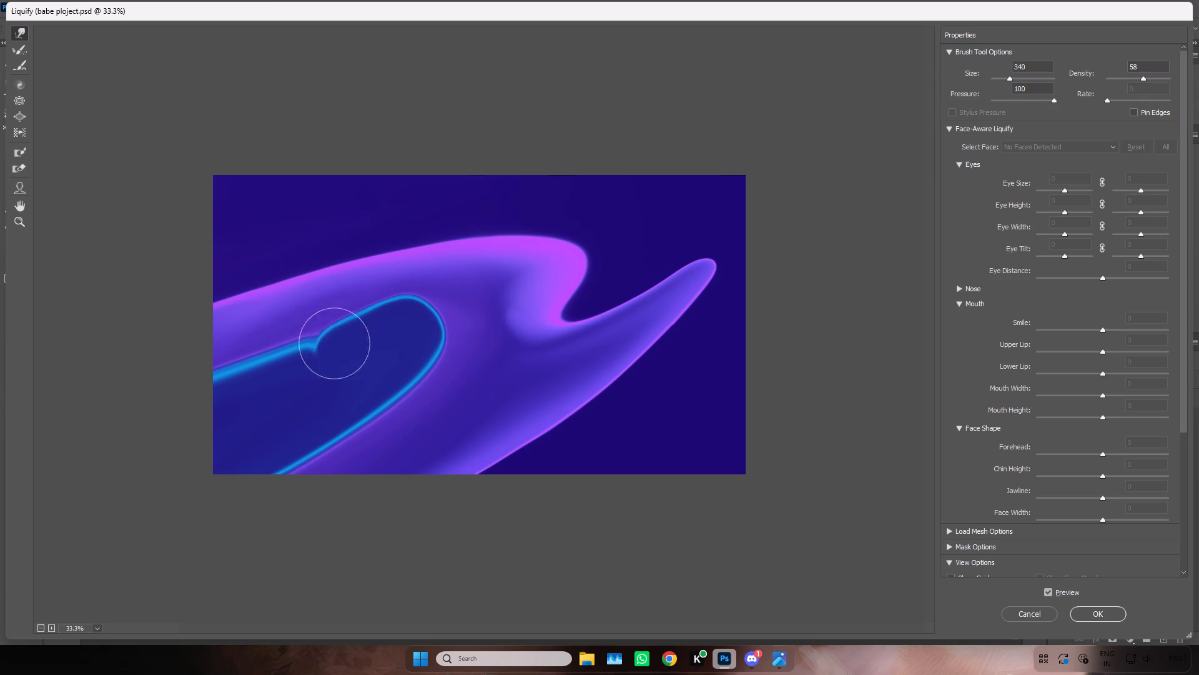
{"action": "left_click_drag", "start_coordinate": [313, 349], "coordinate": [276, 358]}
{"action": "left_click_drag", "start_coordinate": [327, 350], "coordinate": [227, 383]}
{"action": "left_click_drag", "start_coordinate": [285, 351], "coordinate": [82, 414]}
{"action": "left_click_drag", "start_coordinate": [268, 329], "coordinate": [172, 379]}
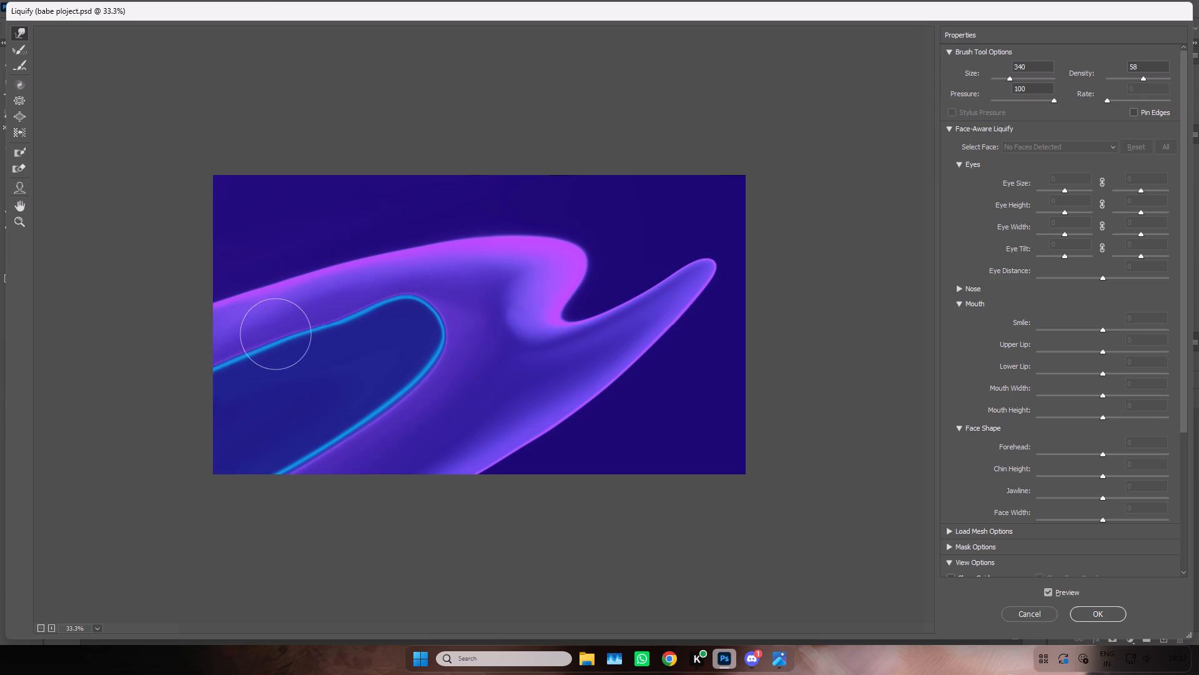
{"action": "left_click_drag", "start_coordinate": [272, 334], "coordinate": [149, 391]}
Smear the upper cyan line from the tip down-left, smoothing it into one continuous arc to the left edge.
{"action": "left_click_drag", "start_coordinate": [397, 288], "coordinate": [205, 384]}
{"action": "left_click_drag", "start_coordinate": [389, 301], "coordinate": [366, 308]}
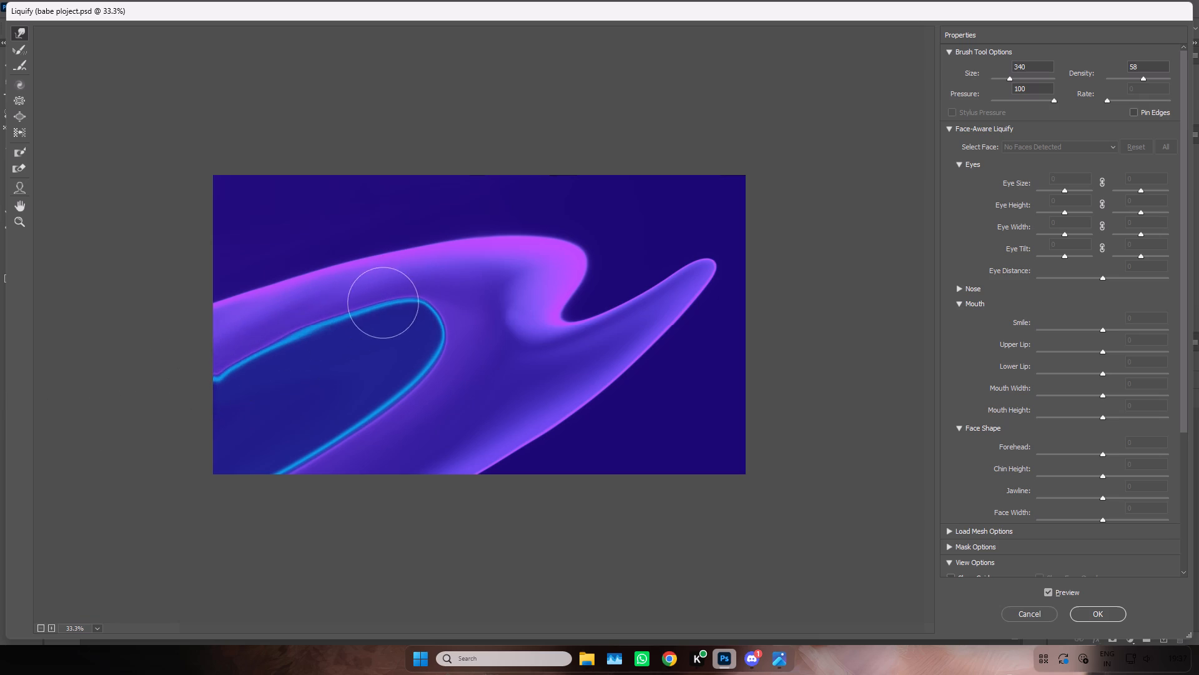
{"action": "left_click_drag", "start_coordinate": [366, 308], "coordinate": [230, 355]}
{"action": "left_click_drag", "start_coordinate": [367, 319], "coordinate": [187, 408]}
{"action": "left_click_drag", "start_coordinate": [299, 322], "coordinate": [182, 398]}
Pull the loop's right side down-left along the lower arm, sweeping the cyan smudge below the tip toward the bottom edge.
{"action": "left_click_drag", "start_coordinate": [455, 334], "coordinate": [406, 420]}
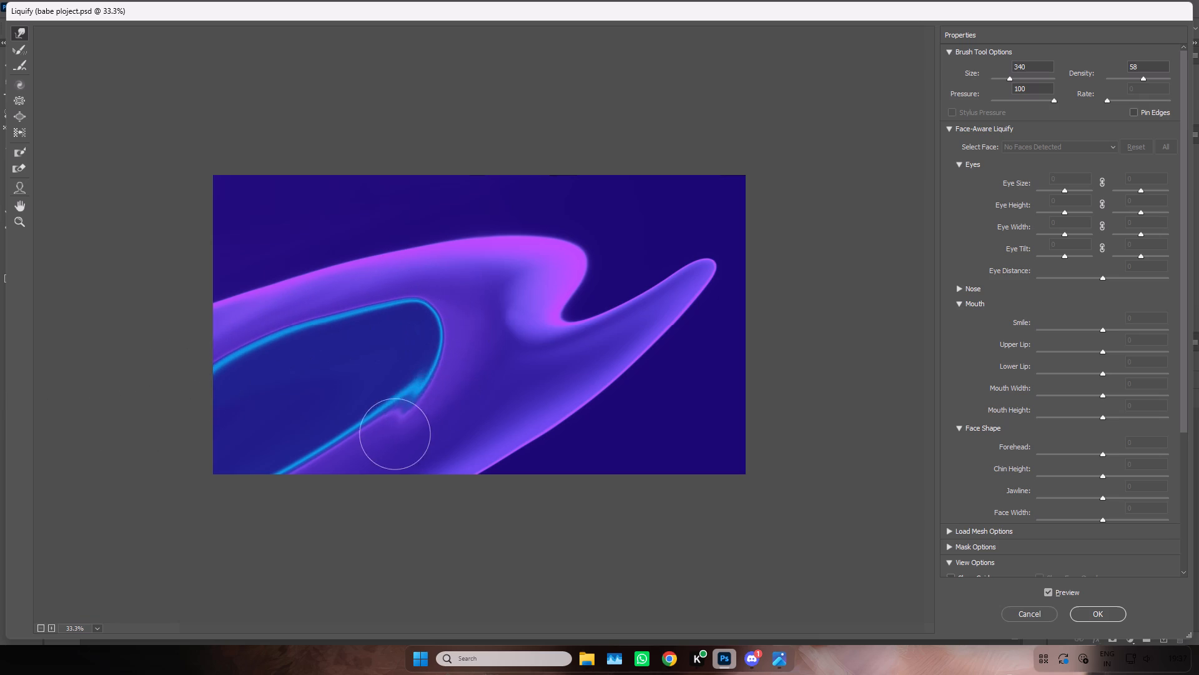
{"action": "left_click_drag", "start_coordinate": [406, 420], "coordinate": [397, 430]}
{"action": "left_click_drag", "start_coordinate": [453, 385], "coordinate": [293, 463]}
{"action": "left_click_drag", "start_coordinate": [412, 416], "coordinate": [239, 491]}
{"action": "left_click_drag", "start_coordinate": [347, 439], "coordinate": [169, 511]}
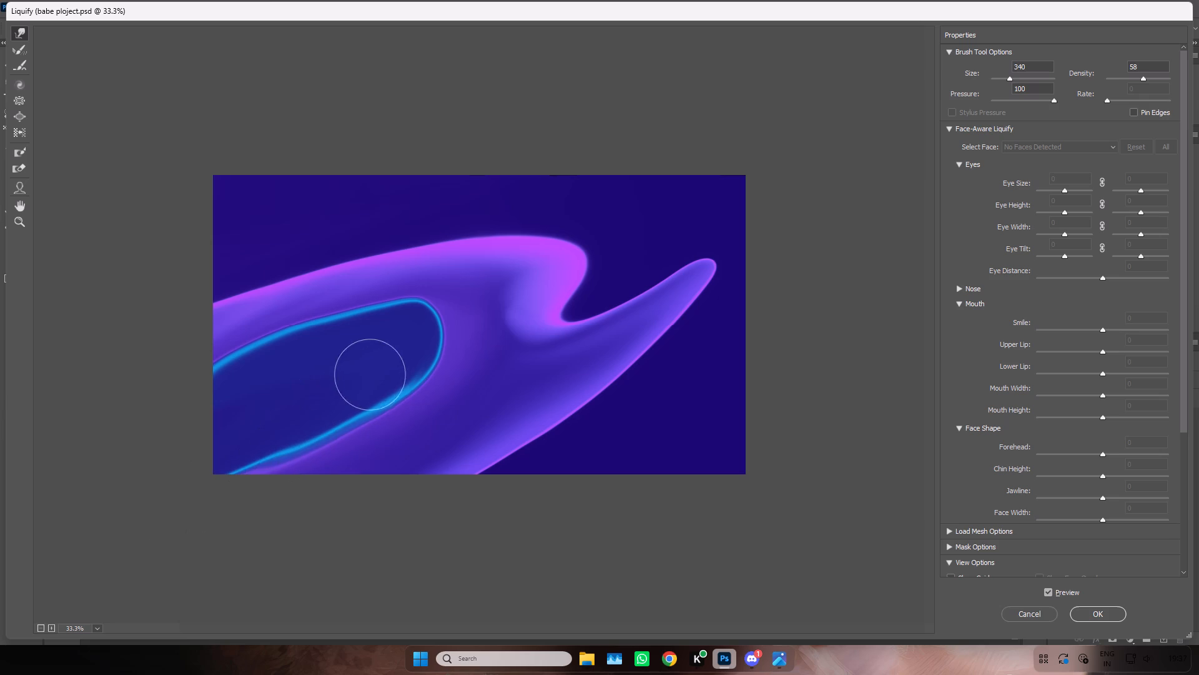
{"action": "left_click_drag", "start_coordinate": [377, 373], "coordinate": [189, 517]}
{"action": "left_click_drag", "start_coordinate": [340, 409], "coordinate": [142, 523]}
{"action": "left_click_drag", "start_coordinate": [313, 421], "coordinate": [123, 497]}
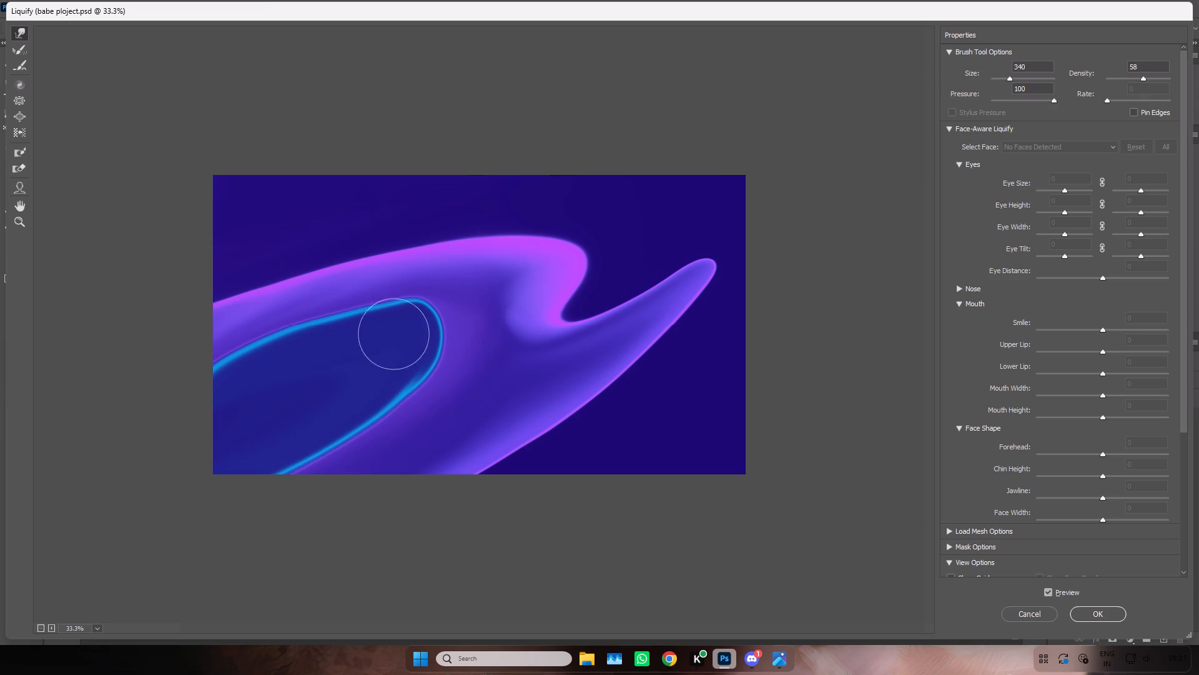
Smooth the lower cyan arm from inside the loop with diagonal strokes toward the lower-left corner, evening out its thickness.
{"action": "left_click_drag", "start_coordinate": [388, 350], "coordinate": [384, 379]}
{"action": "left_click_drag", "start_coordinate": [398, 360], "coordinate": [398, 372]}
{"action": "left_click_drag", "start_coordinate": [400, 357], "coordinate": [364, 395]}
{"action": "left_click_drag", "start_coordinate": [380, 381], "coordinate": [319, 426]}
{"action": "left_click_drag", "start_coordinate": [380, 394], "coordinate": [285, 457]}
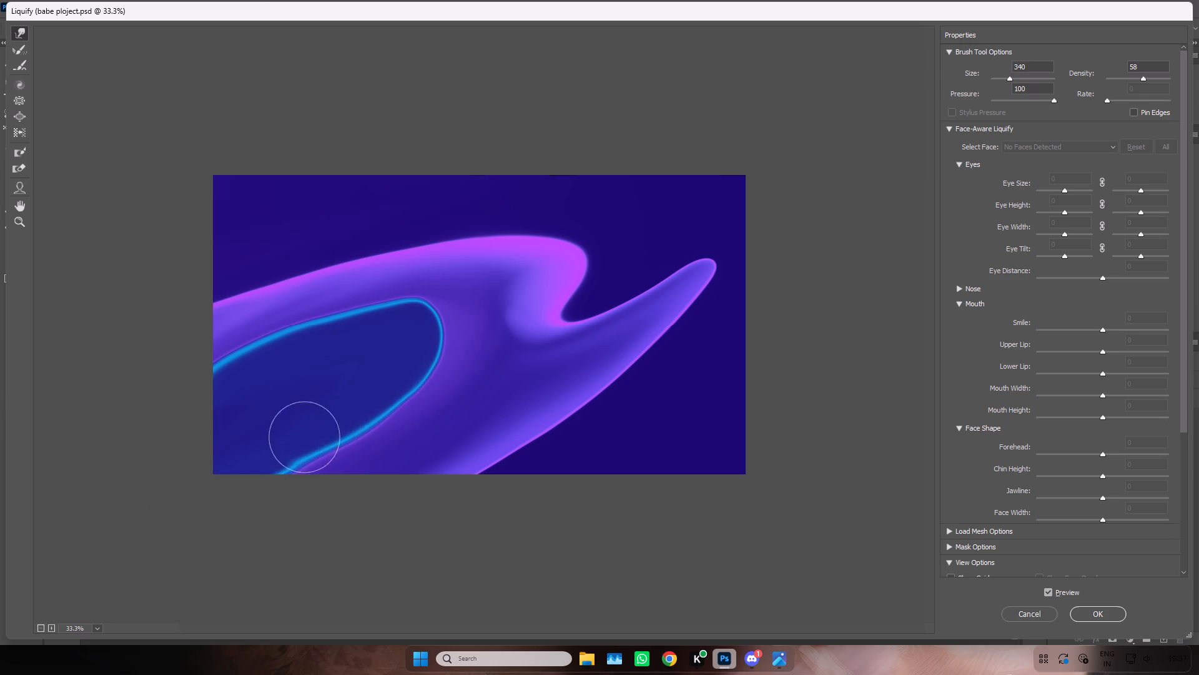
{"action": "left_click_drag", "start_coordinate": [325, 415], "coordinate": [236, 478]}
{"action": "left_click_drag", "start_coordinate": [313, 435], "coordinate": [185, 489]}
Push the upper cyan line down-left from above, giving it a straighter and steeper slope to the left edge.
{"action": "left_click_drag", "start_coordinate": [388, 283], "coordinate": [308, 313]}
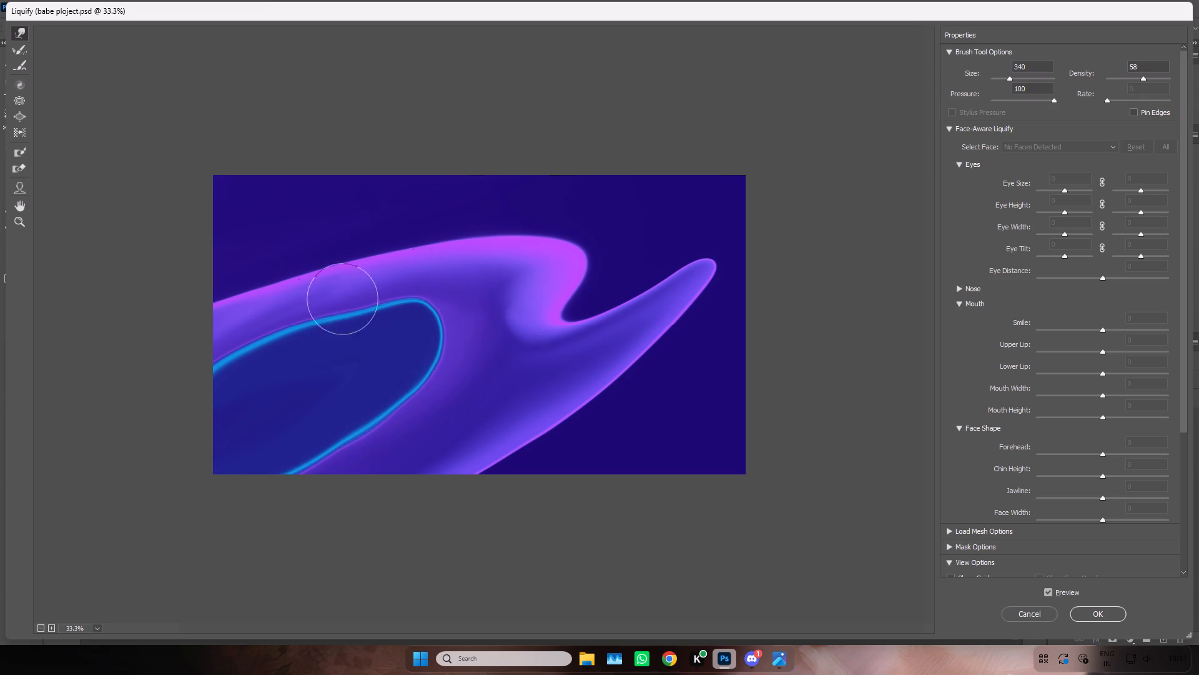
{"action": "left_click_drag", "start_coordinate": [308, 313], "coordinate": [279, 332]}
{"action": "left_click_drag", "start_coordinate": [304, 308], "coordinate": [224, 364]}
{"action": "left_click_drag", "start_coordinate": [265, 332], "coordinate": [175, 389]}
{"action": "left_click_drag", "start_coordinate": [247, 338], "coordinate": [160, 401]}
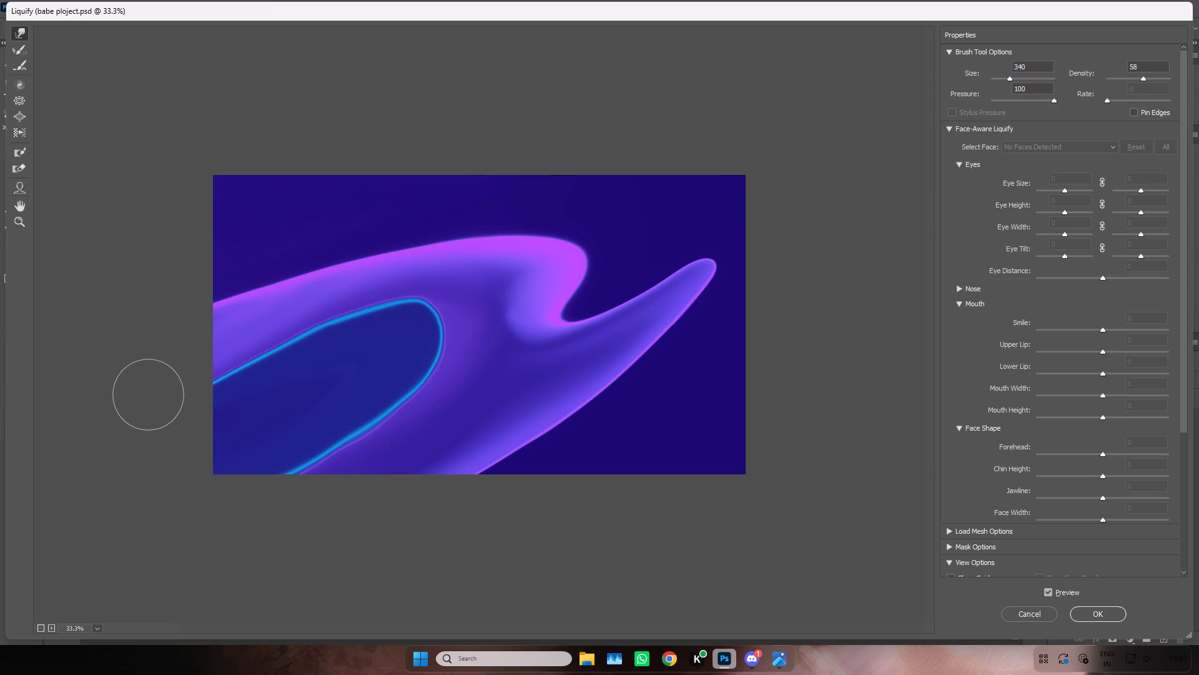
Flatten the top of the loop's tip and drag the upper cyan line lower toward the left edge, thickening it evenly.
{"action": "left_click_drag", "start_coordinate": [421, 288], "coordinate": [413, 292]}
{"action": "left_click_drag", "start_coordinate": [413, 292], "coordinate": [316, 354]}
{"action": "left_click_drag", "start_coordinate": [435, 287], "coordinate": [218, 395]}
{"action": "left_click_drag", "start_coordinate": [285, 336], "coordinate": [192, 415]}
{"action": "left_click_drag", "start_coordinate": [267, 352], "coordinate": [159, 436]}
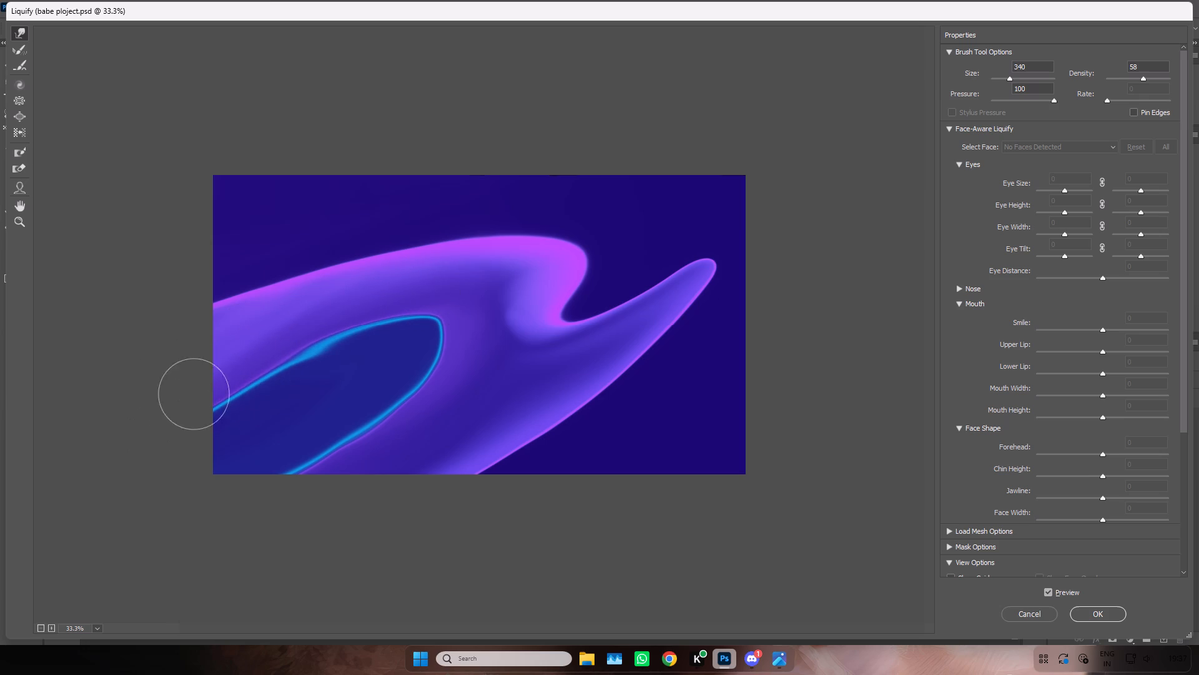
{"action": "left_click_drag", "start_coordinate": [285, 326], "coordinate": [157, 414]}
{"action": "left_click_drag", "start_coordinate": [334, 338], "coordinate": [205, 422]}
{"action": "left_click_drag", "start_coordinate": [315, 357], "coordinate": [111, 455]}
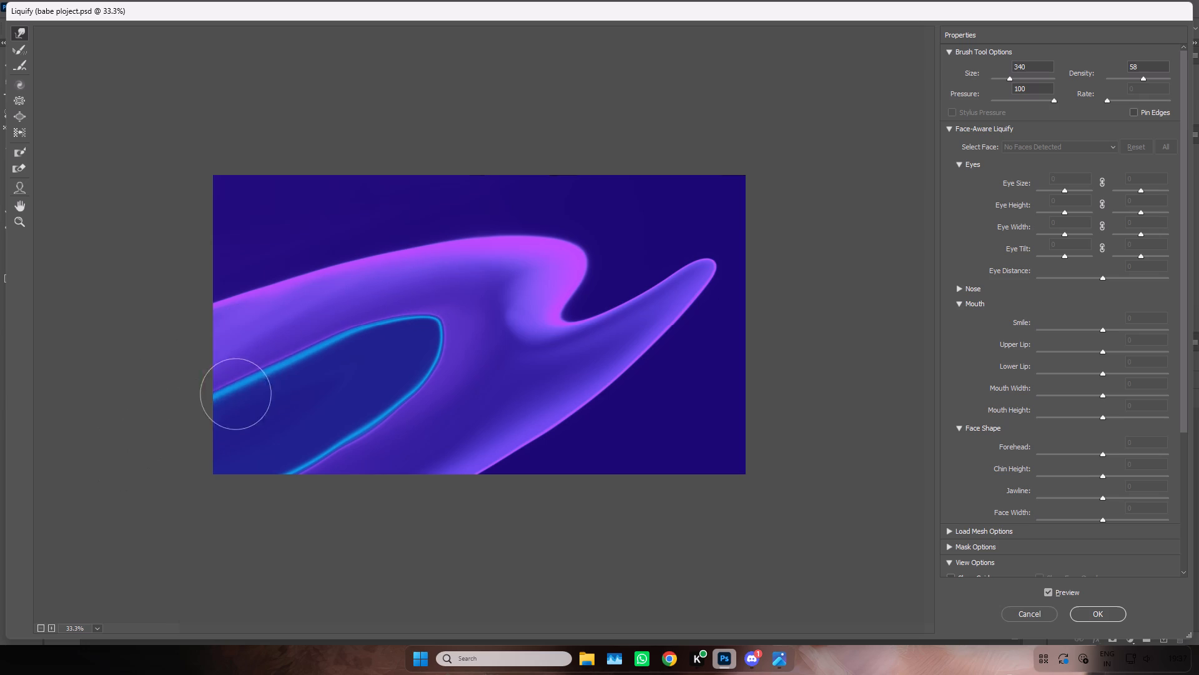
{"action": "left_click_drag", "start_coordinate": [269, 374], "coordinate": [94, 472]}
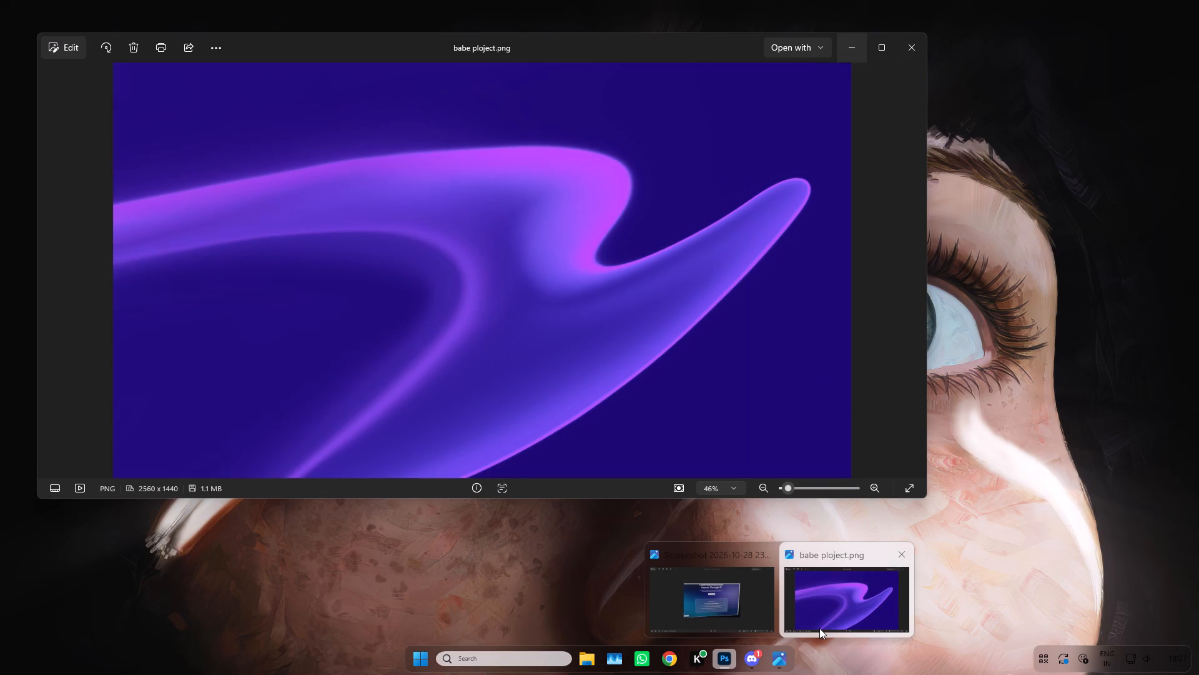
Switch to Photos to compare babe ploject.png with the Liquify canvas, and minimize the reference image.
{"action": "left_click", "coordinate": [819, 628]}
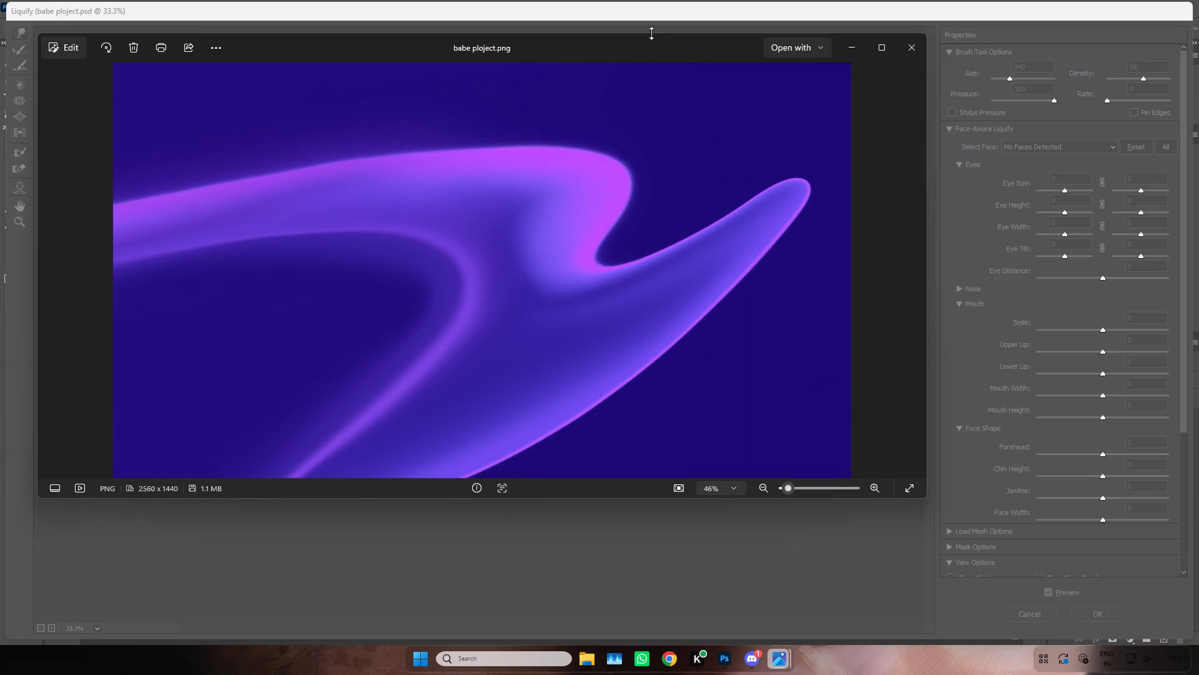
{"action": "left_click_drag", "start_coordinate": [652, 34], "coordinate": [609, 264]}
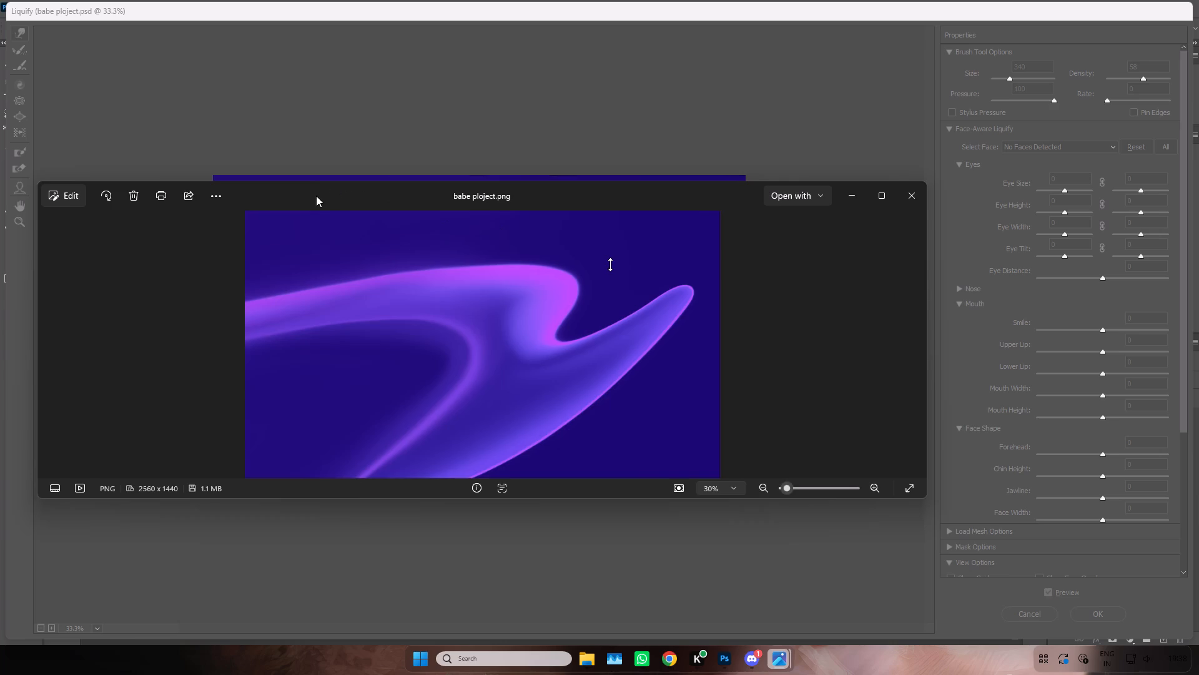
{"action": "left_click_drag", "start_coordinate": [316, 196], "coordinate": [311, 479]}
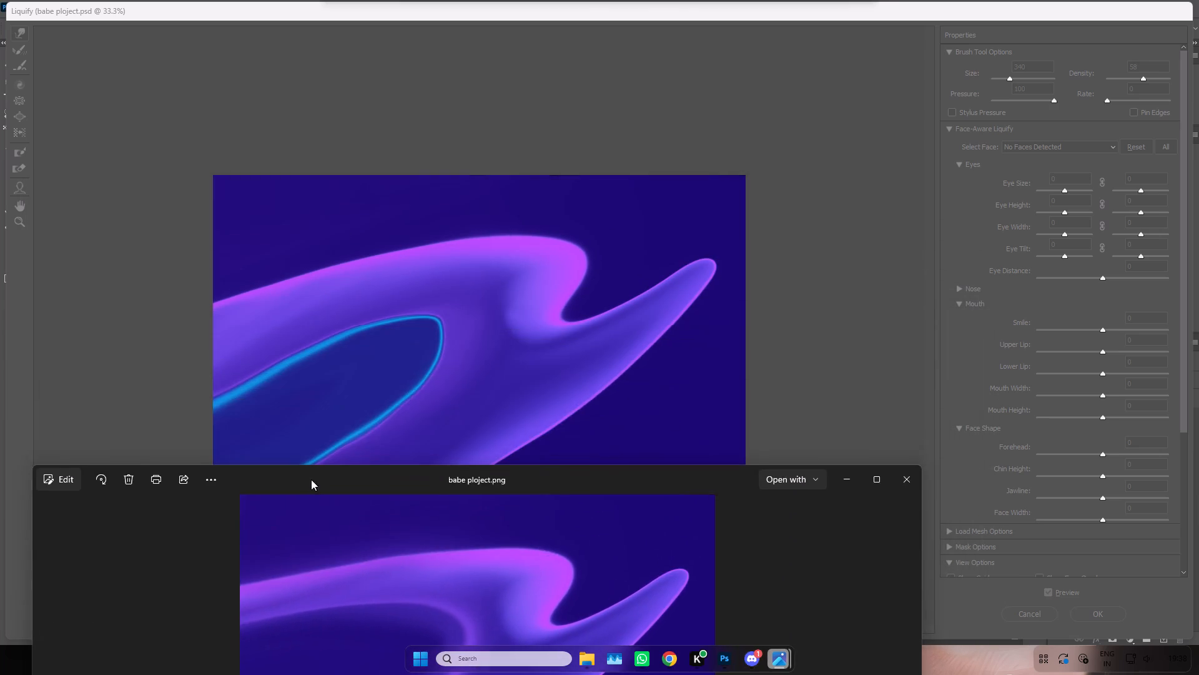
{"action": "left_click_drag", "start_coordinate": [311, 479], "coordinate": [362, 258]}
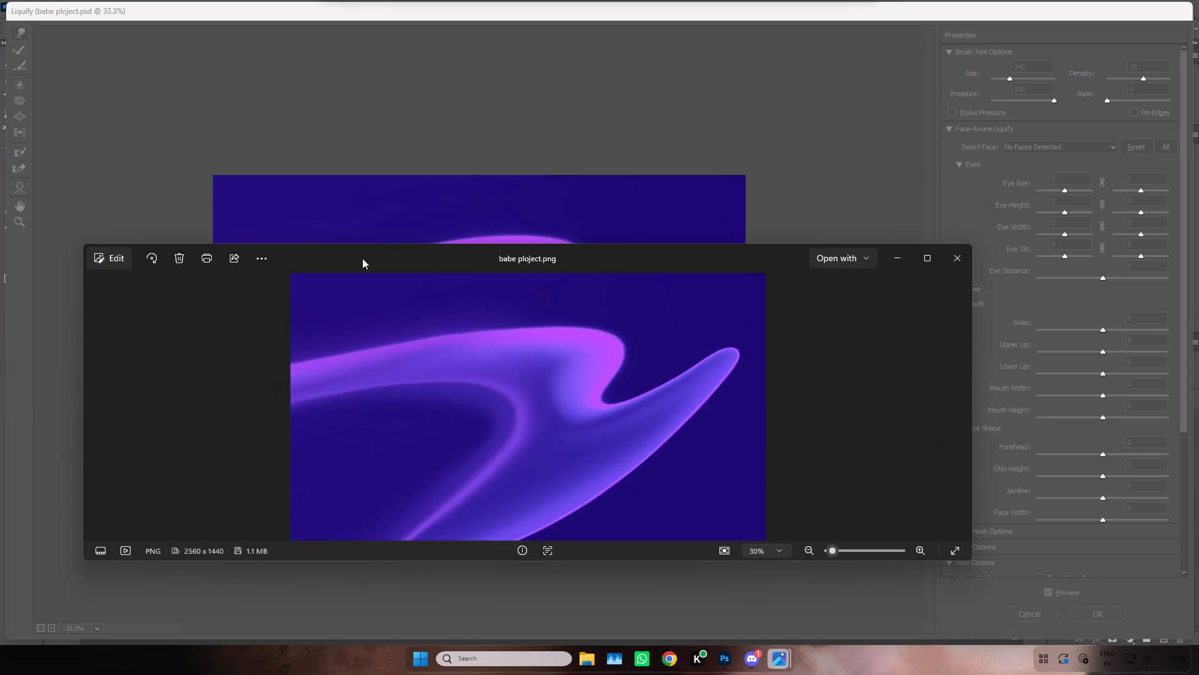
{"action": "left_click_drag", "start_coordinate": [362, 258], "coordinate": [333, 248]}
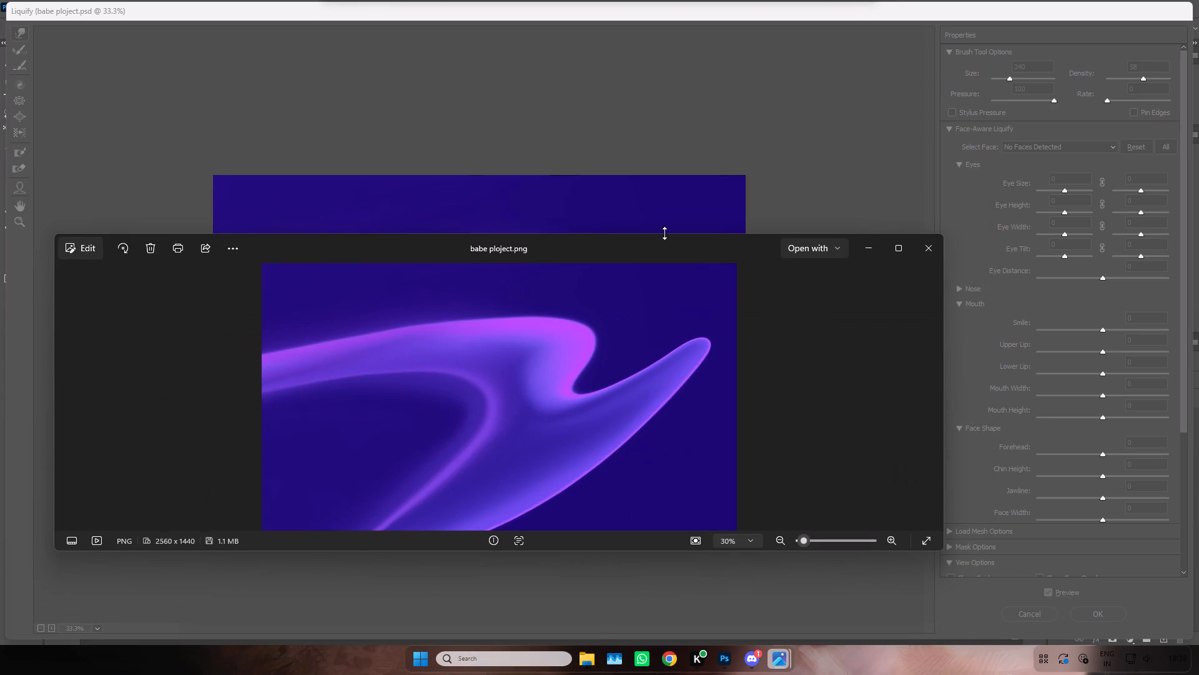
{"action": "left_click", "coordinate": [871, 244]}
Push the loop's lower cyan arm outward and down past the bottom edge, making it steeper and the blue interior wider.
{"action": "left_click_drag", "start_coordinate": [427, 381], "coordinate": [265, 533]}
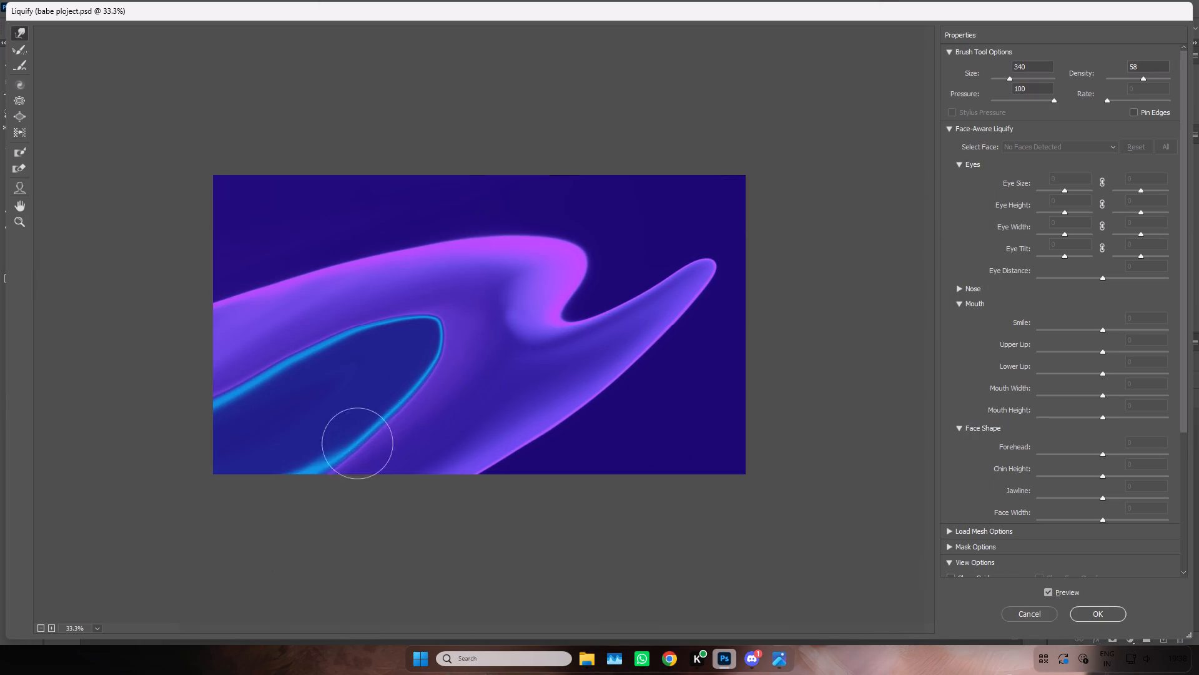
{"action": "left_click_drag", "start_coordinate": [390, 405], "coordinate": [267, 547]}
{"action": "left_click_drag", "start_coordinate": [399, 414], "coordinate": [199, 572]}
{"action": "left_click_drag", "start_coordinate": [390, 399], "coordinate": [275, 563]}
{"action": "left_click_drag", "start_coordinate": [393, 403], "coordinate": [388, 409]}
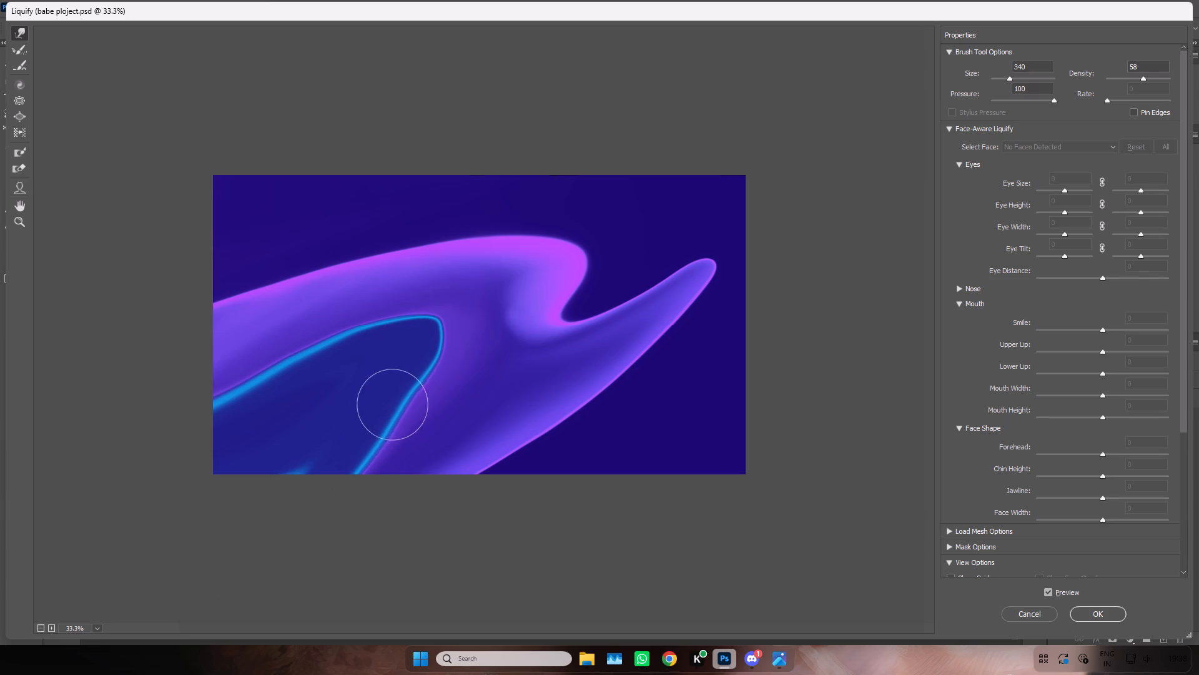
{"action": "left_click_drag", "start_coordinate": [388, 409], "coordinate": [268, 531]}
{"action": "left_click_drag", "start_coordinate": [423, 349], "coordinate": [328, 502]}
Sweep the upper cyan line outward past the left edge, reshaping it as a thinner, flatter arc from the tip.
{"action": "left_click_drag", "start_coordinate": [357, 329], "coordinate": [54, 433]}
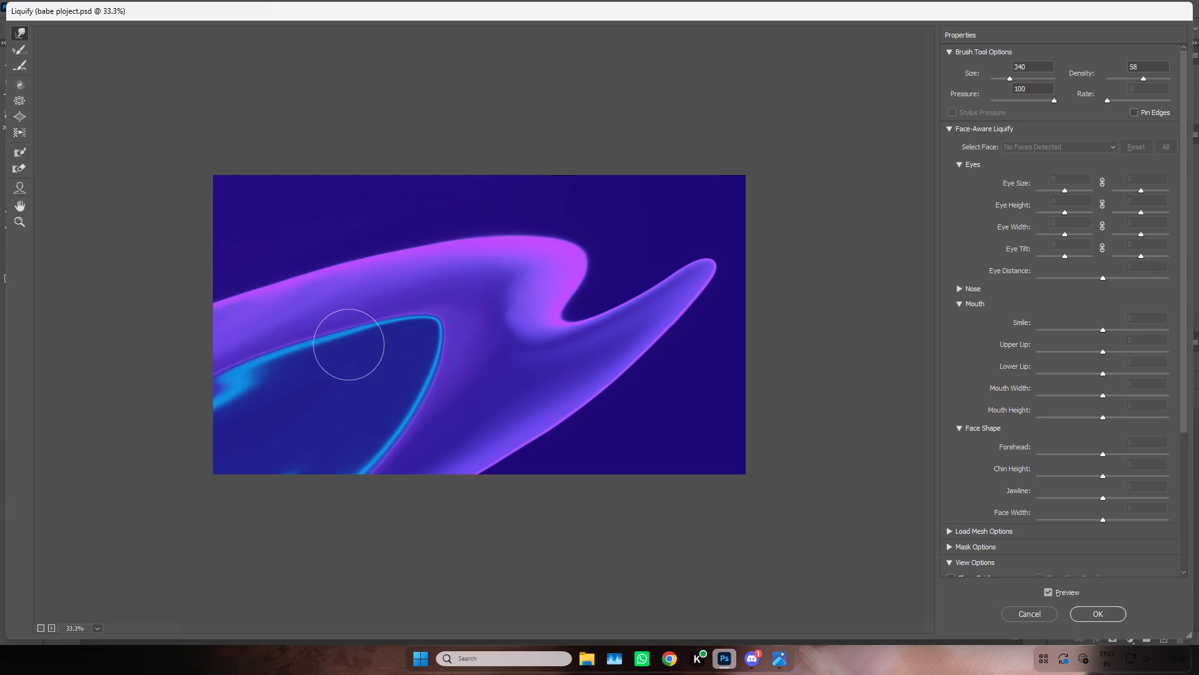
{"action": "left_click_drag", "start_coordinate": [347, 343], "coordinate": [49, 419]}
{"action": "left_click_drag", "start_coordinate": [276, 374], "coordinate": [38, 456]}
{"action": "left_click_drag", "start_coordinate": [402, 333], "coordinate": [380, 327]}
{"action": "left_click", "coordinate": [380, 327]}
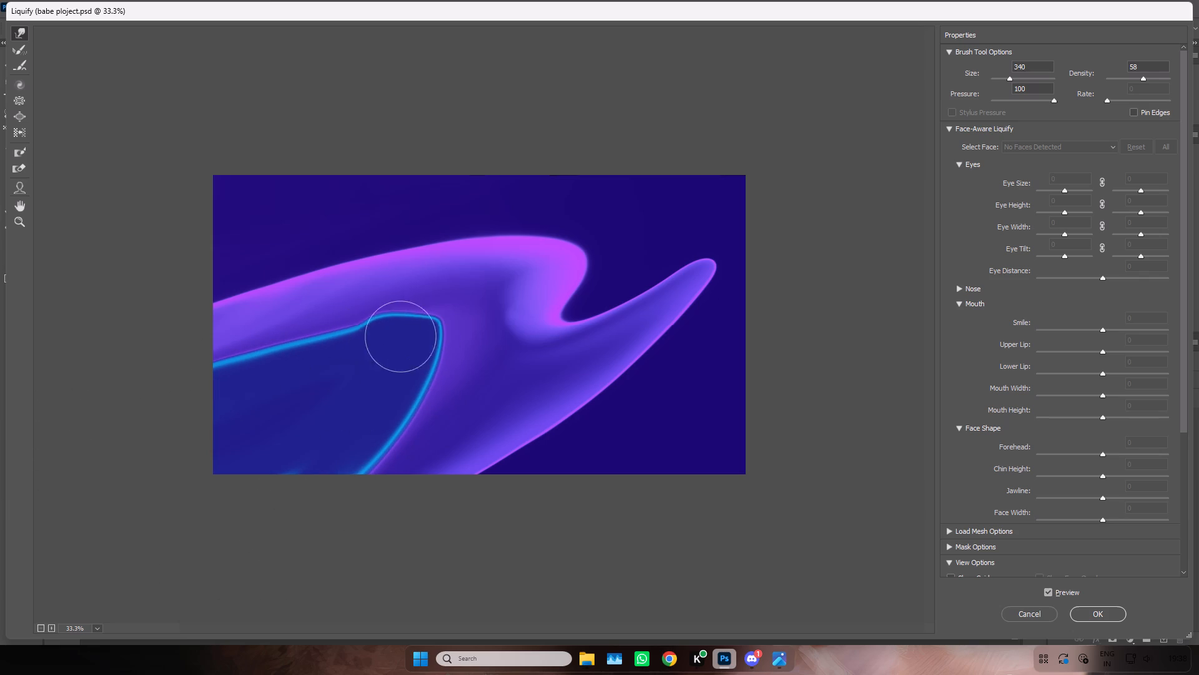
{"action": "left_click_drag", "start_coordinate": [415, 327], "coordinate": [297, 334]}
{"action": "left_click_drag", "start_coordinate": [379, 323], "coordinate": [165, 379]}
{"action": "left_click_drag", "start_coordinate": [285, 344], "coordinate": [104, 387]}
{"action": "left_click_drag", "start_coordinate": [220, 364], "coordinate": [63, 436]}
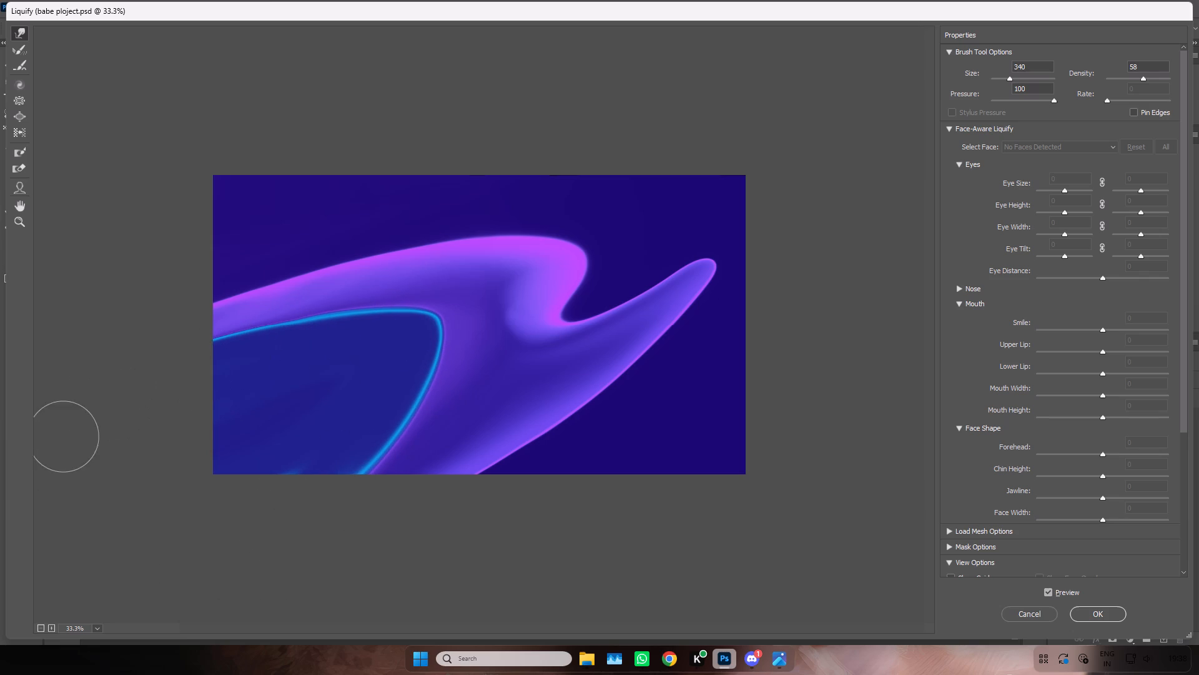
Smear the purple ribbon above the cyan line down-left past the left edge, following its slope.
{"action": "left_click_drag", "start_coordinate": [332, 277], "coordinate": [97, 363]}
{"action": "left_click_drag", "start_coordinate": [285, 287], "coordinate": [159, 329]}
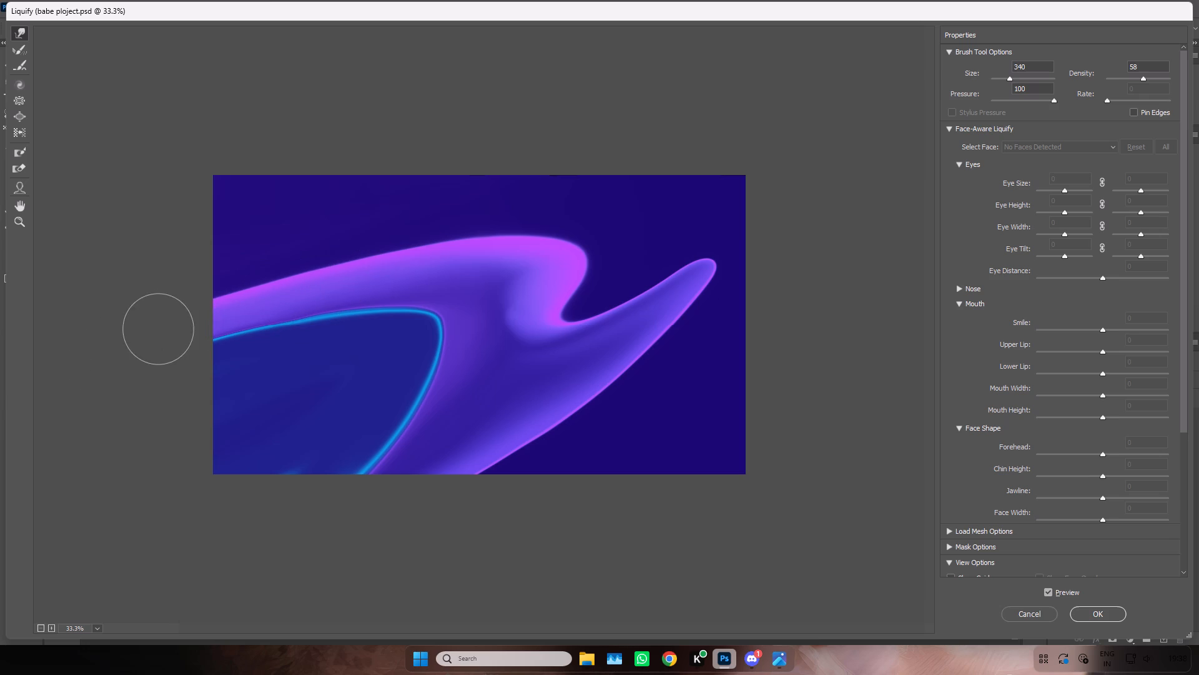
Nudge the loop's tip outward and smear the blue interior toward the lower-left corner, clearing the cyan traces at the bottom edge.
{"action": "left_click_drag", "start_coordinate": [375, 342], "coordinate": [417, 334]}
{"action": "left_click", "coordinate": [417, 334]}
{"action": "left_click_drag", "start_coordinate": [398, 350], "coordinate": [260, 469]}
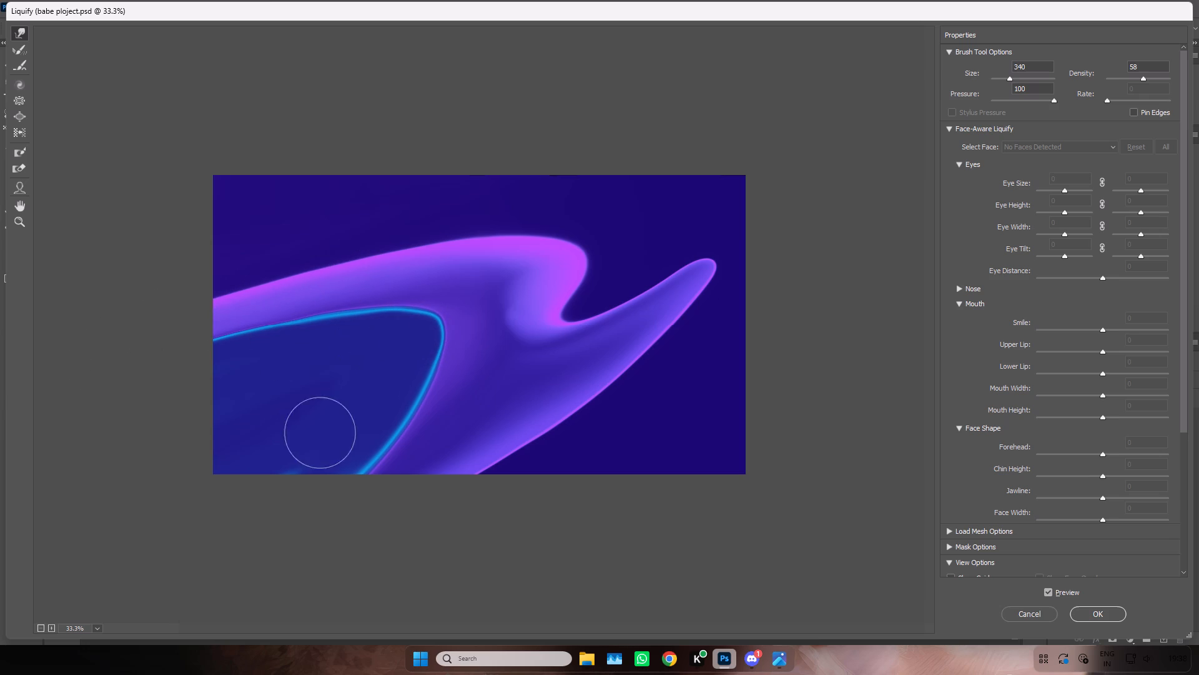
{"action": "left_click_drag", "start_coordinate": [260, 469], "coordinate": [271, 457]}
{"action": "left_click_drag", "start_coordinate": [343, 379], "coordinate": [260, 446]}
{"action": "left_click_drag", "start_coordinate": [318, 369], "coordinate": [183, 472]}
{"action": "left_click_drag", "start_coordinate": [300, 383], "coordinate": [101, 502]}
{"action": "left_click_drag", "start_coordinate": [277, 406], "coordinate": [120, 502]}
{"action": "left_click_drag", "start_coordinate": [267, 403], "coordinate": [146, 485]}
{"action": "left_click_drag", "start_coordinate": [230, 391], "coordinate": [77, 488]}
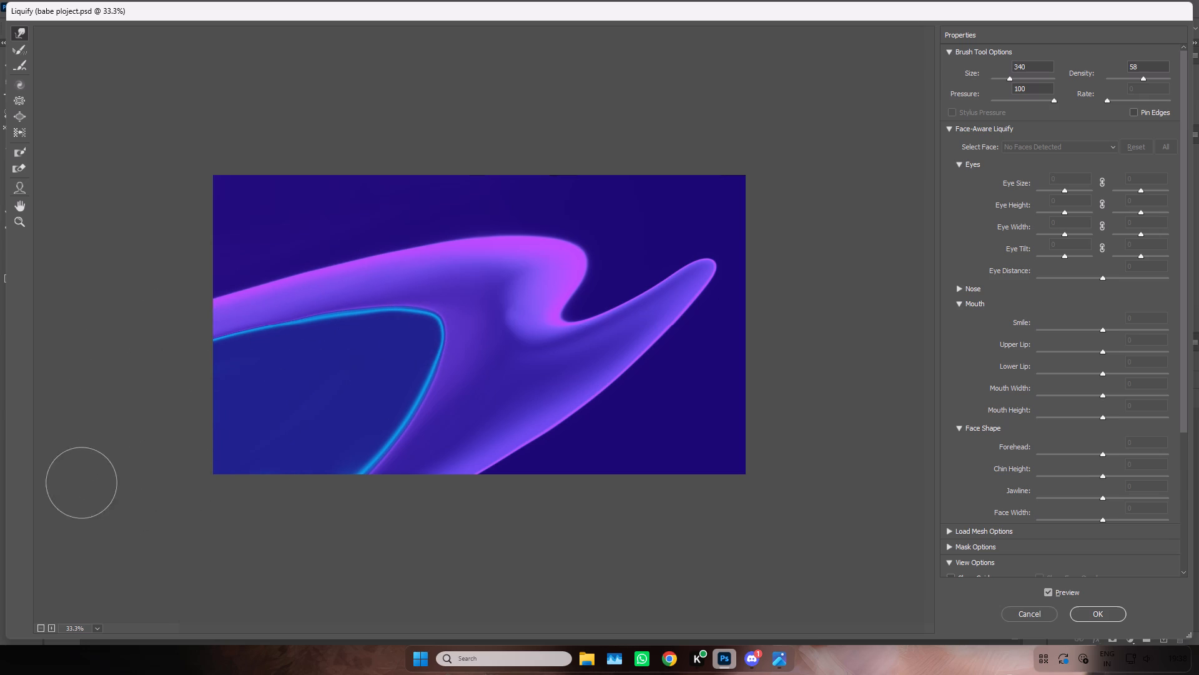
Pull the bottom end of the lower cyan arm slightly inward past the bottom edge, curving it smoothly below the tip.
{"action": "left_click_drag", "start_coordinate": [436, 411], "coordinate": [335, 511]}
{"action": "left_click_drag", "start_coordinate": [433, 437], "coordinate": [319, 514]}
{"action": "left_click_drag", "start_coordinate": [479, 420], "coordinate": [363, 508]}
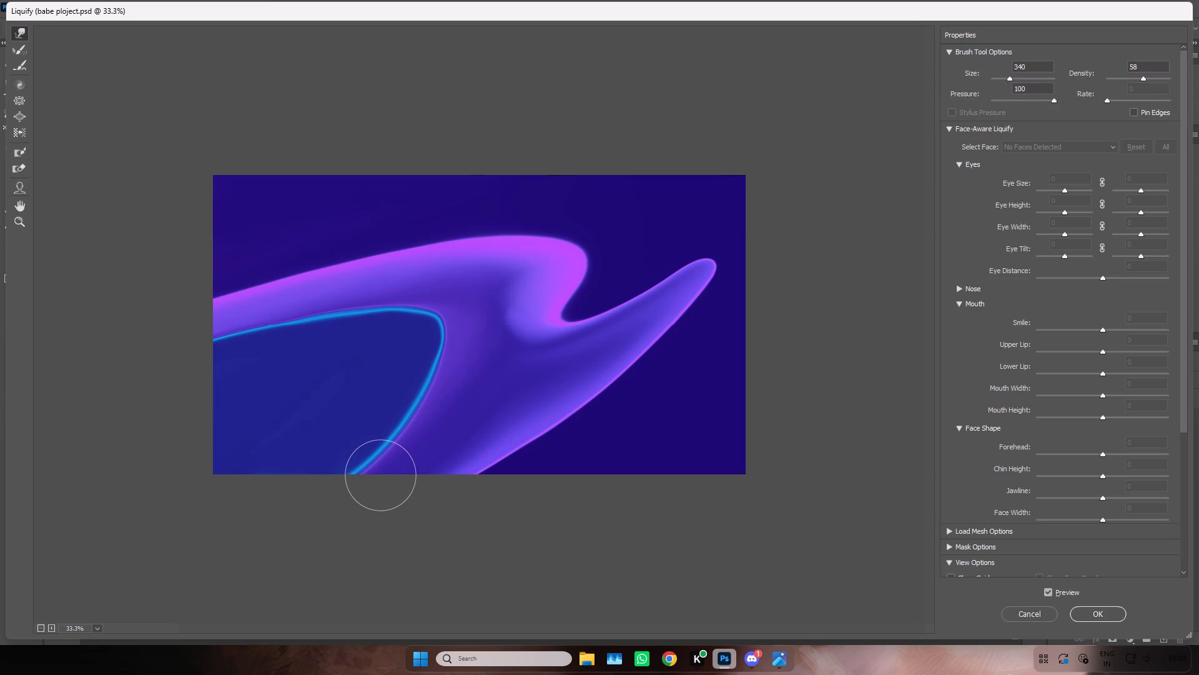
{"action": "left_click_drag", "start_coordinate": [392, 354], "coordinate": [401, 336]}
{"action": "left_click", "coordinate": [401, 336]}
Pull the upper cyan line gently down toward the left edge, adding more curve and thickness to its outer end.
{"action": "left_click_drag", "start_coordinate": [337, 317], "coordinate": [227, 354]}
{"action": "left_click_drag", "start_coordinate": [250, 324], "coordinate": [141, 362]}
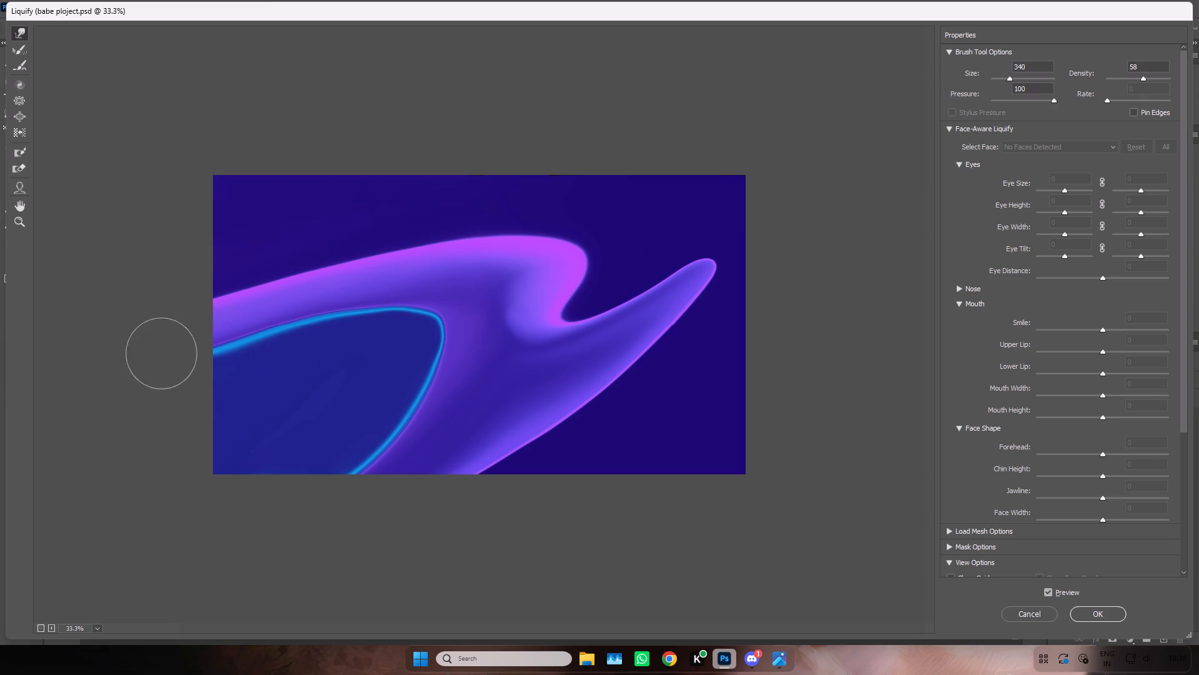
{"action": "left_click_drag", "start_coordinate": [244, 325], "coordinate": [137, 371]}
Push the loop's right side inward and down along the lower arm, narrowing the tip and straightening the arm.
{"action": "left_click_drag", "start_coordinate": [447, 330], "coordinate": [385, 440]}
{"action": "left_click_drag", "start_coordinate": [426, 382], "coordinate": [306, 519]}
{"action": "left_click_drag", "start_coordinate": [368, 468], "coordinate": [302, 529]}
{"action": "left_click_drag", "start_coordinate": [378, 358], "coordinate": [260, 502]}
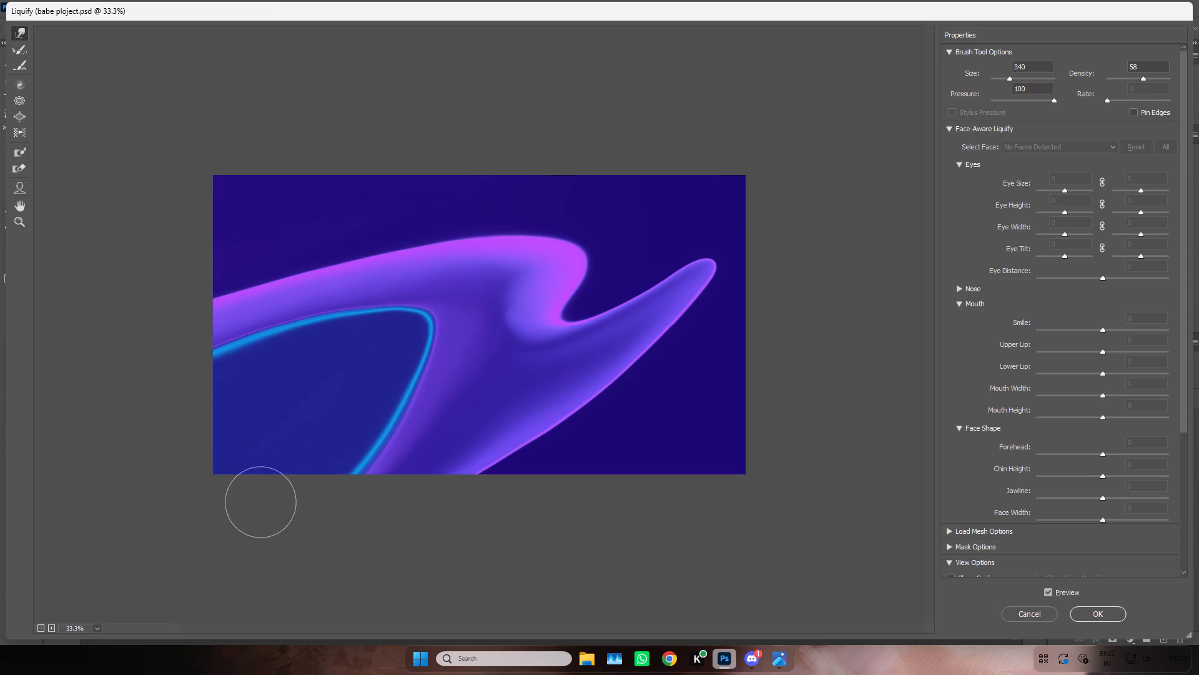
Push the cyan loop's tip inward, and push its upper part outward and up to raise the top edge.
{"action": "left_click_drag", "start_coordinate": [438, 313], "coordinate": [408, 351]}
{"action": "left_click_drag", "start_coordinate": [357, 347], "coordinate": [378, 320]}
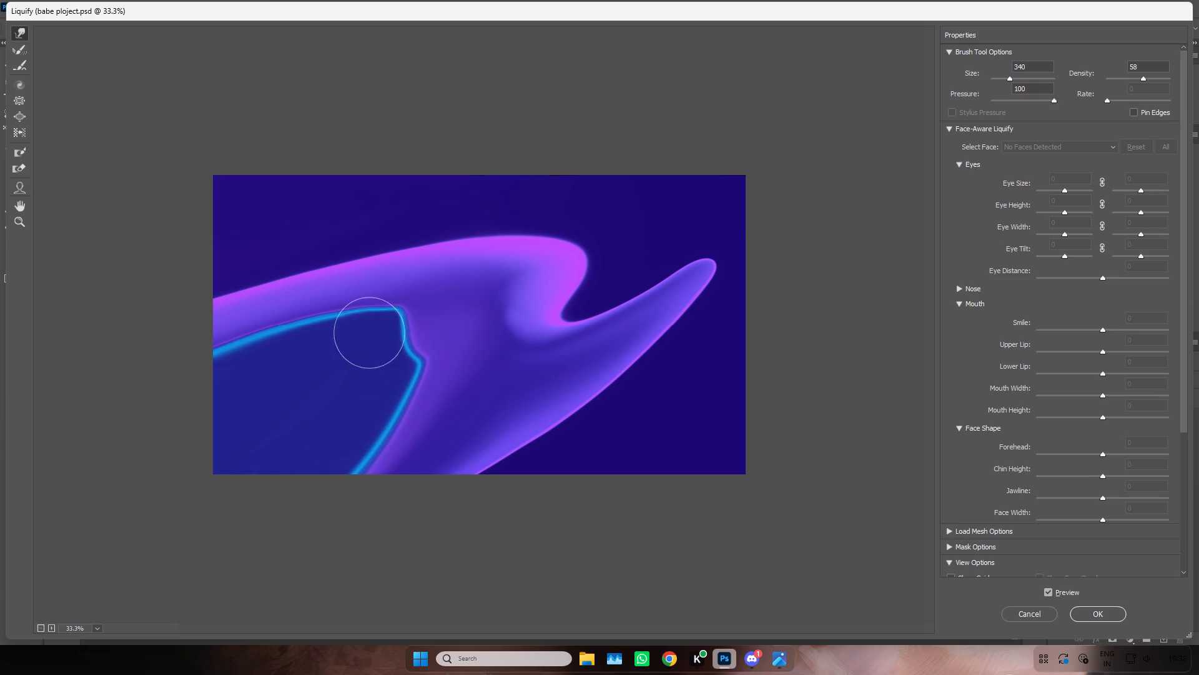
{"action": "left_click_drag", "start_coordinate": [378, 320], "coordinate": [387, 317]}
{"action": "left_click_drag", "start_coordinate": [387, 318], "coordinate": [377, 326]}
{"action": "left_click", "coordinate": [377, 326]}
{"action": "left_click_drag", "start_coordinate": [381, 320], "coordinate": [412, 297]}
{"action": "left_click", "coordinate": [412, 297]}
{"action": "left_click_drag", "start_coordinate": [370, 332], "coordinate": [409, 305]}
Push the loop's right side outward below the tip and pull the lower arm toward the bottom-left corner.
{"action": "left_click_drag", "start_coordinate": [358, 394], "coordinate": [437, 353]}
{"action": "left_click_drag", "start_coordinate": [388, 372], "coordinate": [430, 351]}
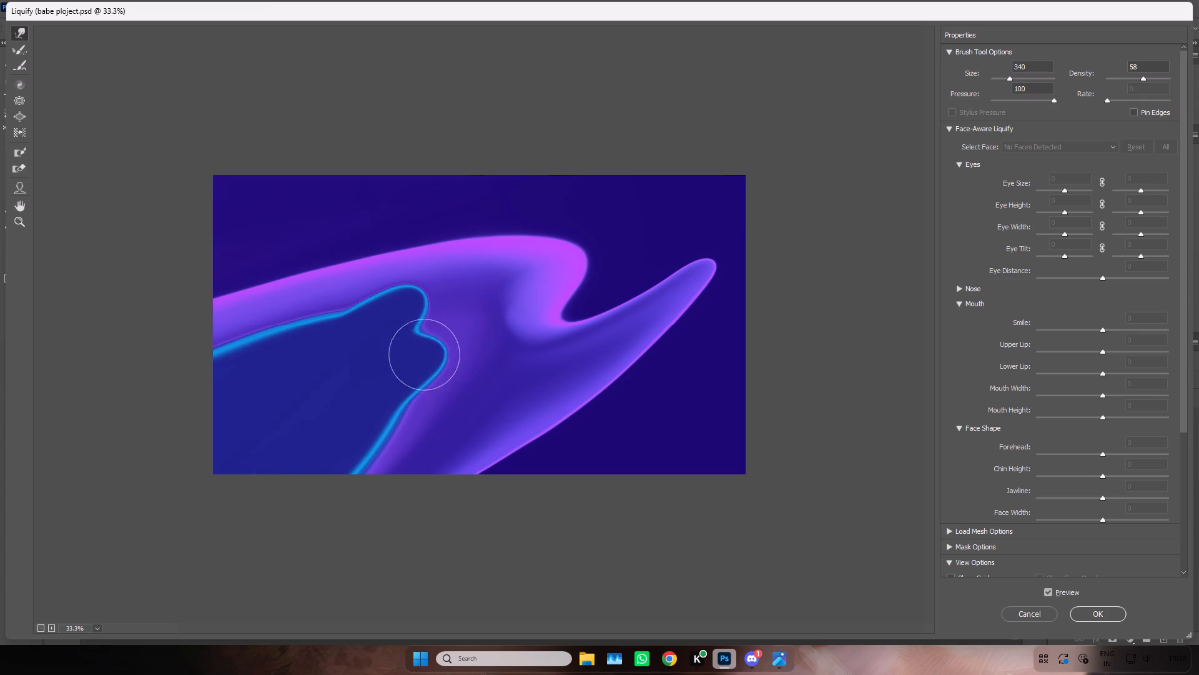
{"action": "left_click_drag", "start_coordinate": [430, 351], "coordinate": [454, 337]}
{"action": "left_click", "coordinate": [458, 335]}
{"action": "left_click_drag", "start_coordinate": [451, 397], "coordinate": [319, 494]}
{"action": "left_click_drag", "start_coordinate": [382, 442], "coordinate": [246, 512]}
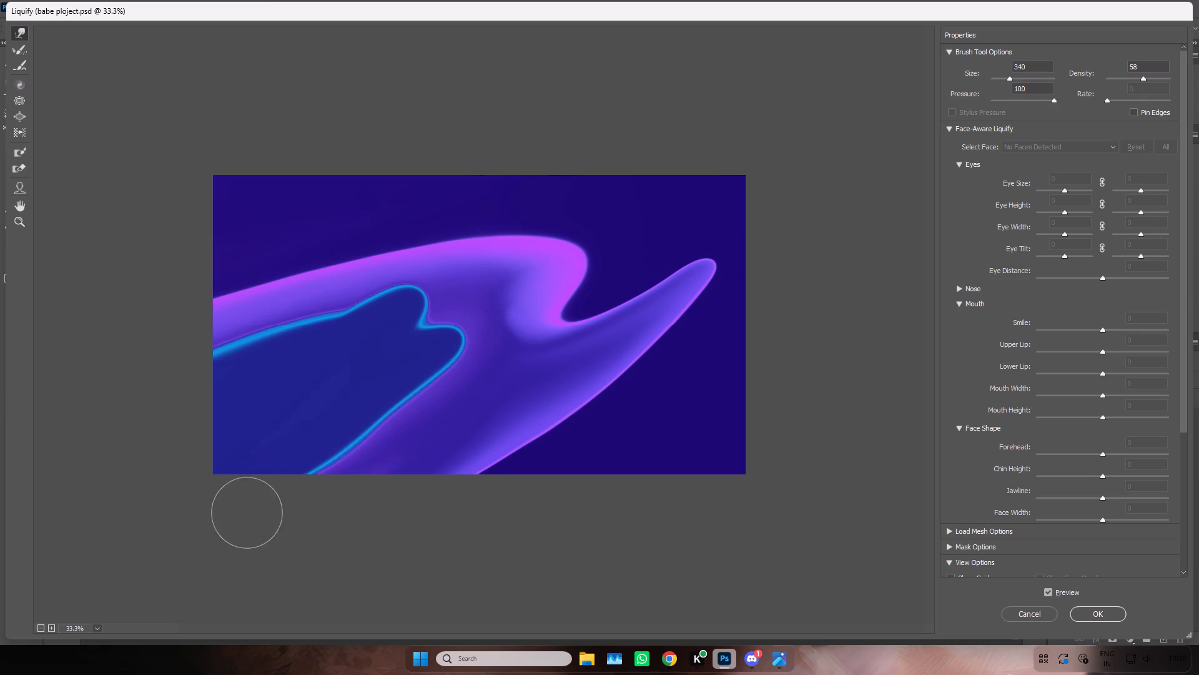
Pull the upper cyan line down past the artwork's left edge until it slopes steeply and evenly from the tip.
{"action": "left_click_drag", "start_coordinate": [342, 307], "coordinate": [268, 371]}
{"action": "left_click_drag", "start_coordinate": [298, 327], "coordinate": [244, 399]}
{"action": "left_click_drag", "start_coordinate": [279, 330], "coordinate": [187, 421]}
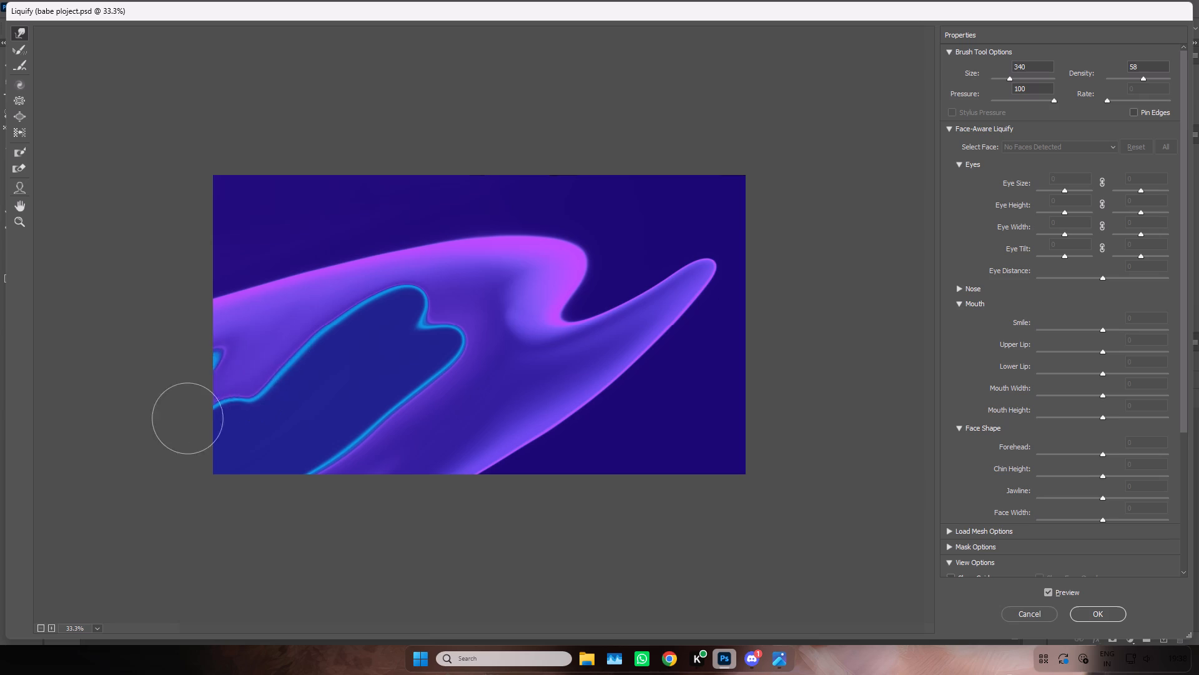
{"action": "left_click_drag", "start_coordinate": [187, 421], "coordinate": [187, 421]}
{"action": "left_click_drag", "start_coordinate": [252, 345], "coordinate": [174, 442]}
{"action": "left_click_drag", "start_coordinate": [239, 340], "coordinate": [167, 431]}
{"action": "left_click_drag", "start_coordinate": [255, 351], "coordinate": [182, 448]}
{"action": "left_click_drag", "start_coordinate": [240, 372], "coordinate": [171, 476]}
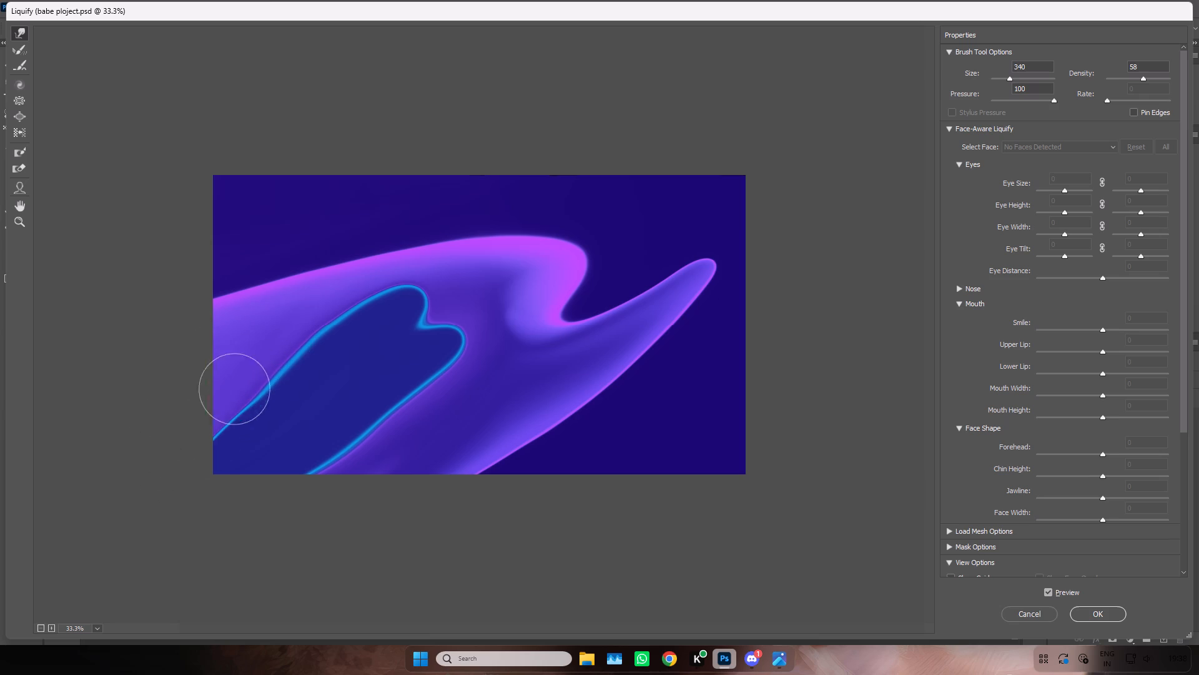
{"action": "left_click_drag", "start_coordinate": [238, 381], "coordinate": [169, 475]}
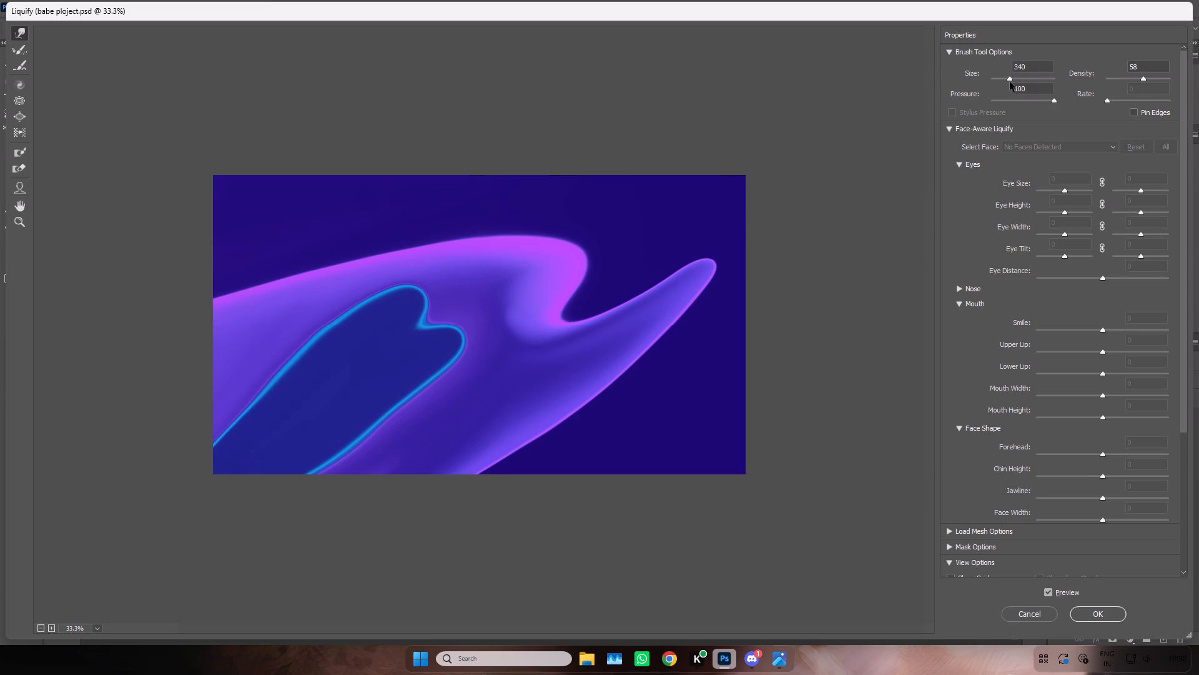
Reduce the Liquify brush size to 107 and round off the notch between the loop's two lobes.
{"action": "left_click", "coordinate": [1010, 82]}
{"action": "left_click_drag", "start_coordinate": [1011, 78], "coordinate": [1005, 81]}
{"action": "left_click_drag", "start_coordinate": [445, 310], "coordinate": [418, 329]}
Set the Liquify brush size to 418.
{"action": "left_click_drag", "start_coordinate": [1006, 77], "coordinate": [1013, 77]}
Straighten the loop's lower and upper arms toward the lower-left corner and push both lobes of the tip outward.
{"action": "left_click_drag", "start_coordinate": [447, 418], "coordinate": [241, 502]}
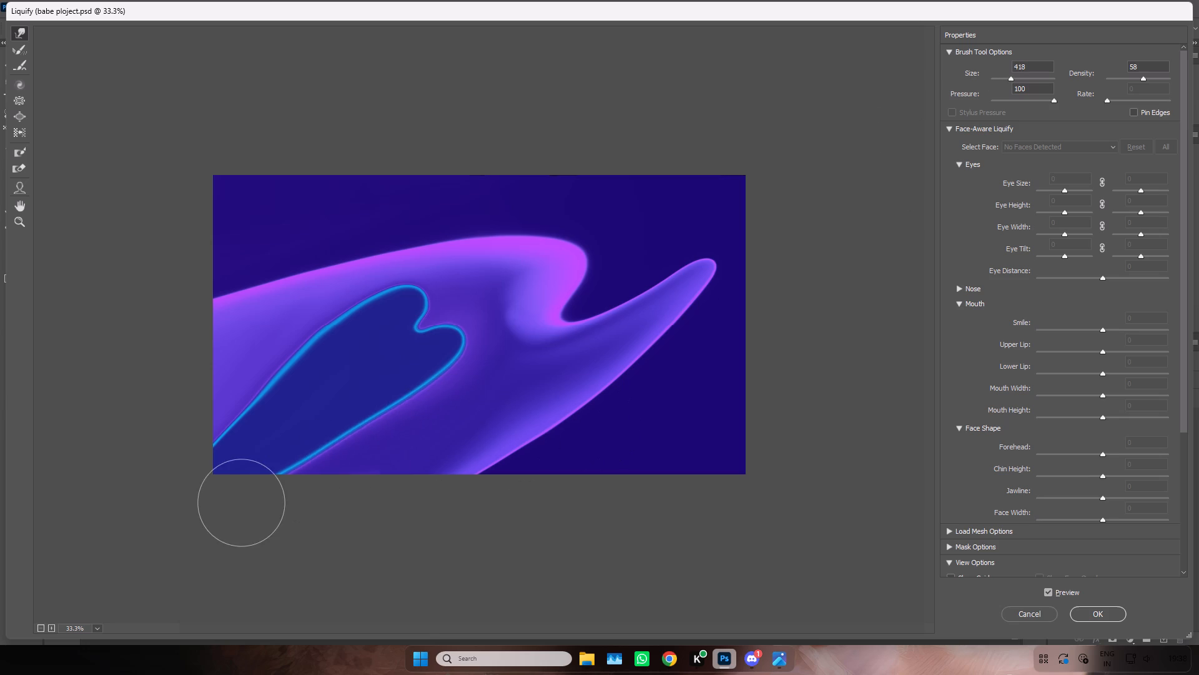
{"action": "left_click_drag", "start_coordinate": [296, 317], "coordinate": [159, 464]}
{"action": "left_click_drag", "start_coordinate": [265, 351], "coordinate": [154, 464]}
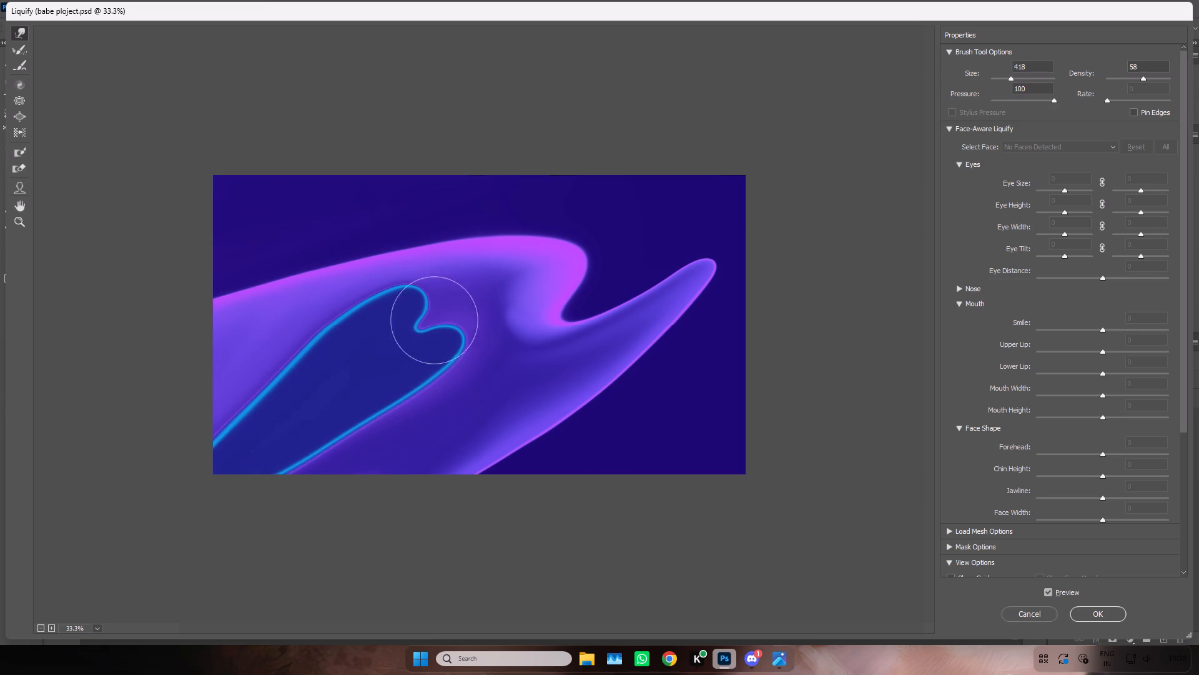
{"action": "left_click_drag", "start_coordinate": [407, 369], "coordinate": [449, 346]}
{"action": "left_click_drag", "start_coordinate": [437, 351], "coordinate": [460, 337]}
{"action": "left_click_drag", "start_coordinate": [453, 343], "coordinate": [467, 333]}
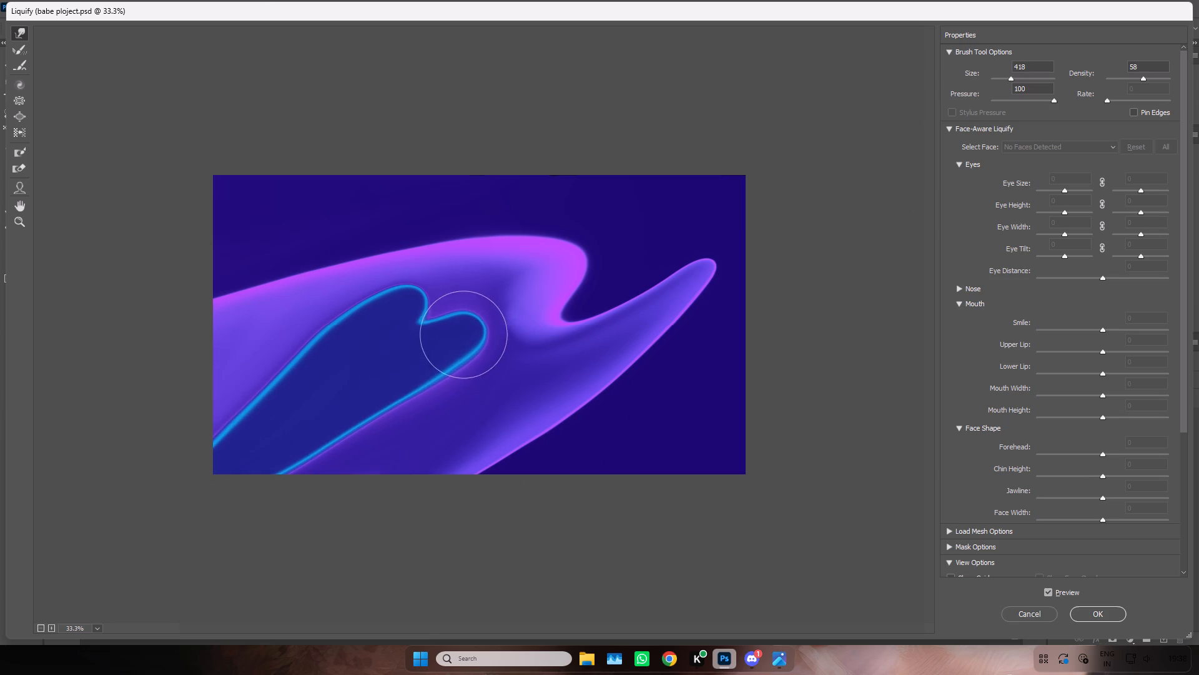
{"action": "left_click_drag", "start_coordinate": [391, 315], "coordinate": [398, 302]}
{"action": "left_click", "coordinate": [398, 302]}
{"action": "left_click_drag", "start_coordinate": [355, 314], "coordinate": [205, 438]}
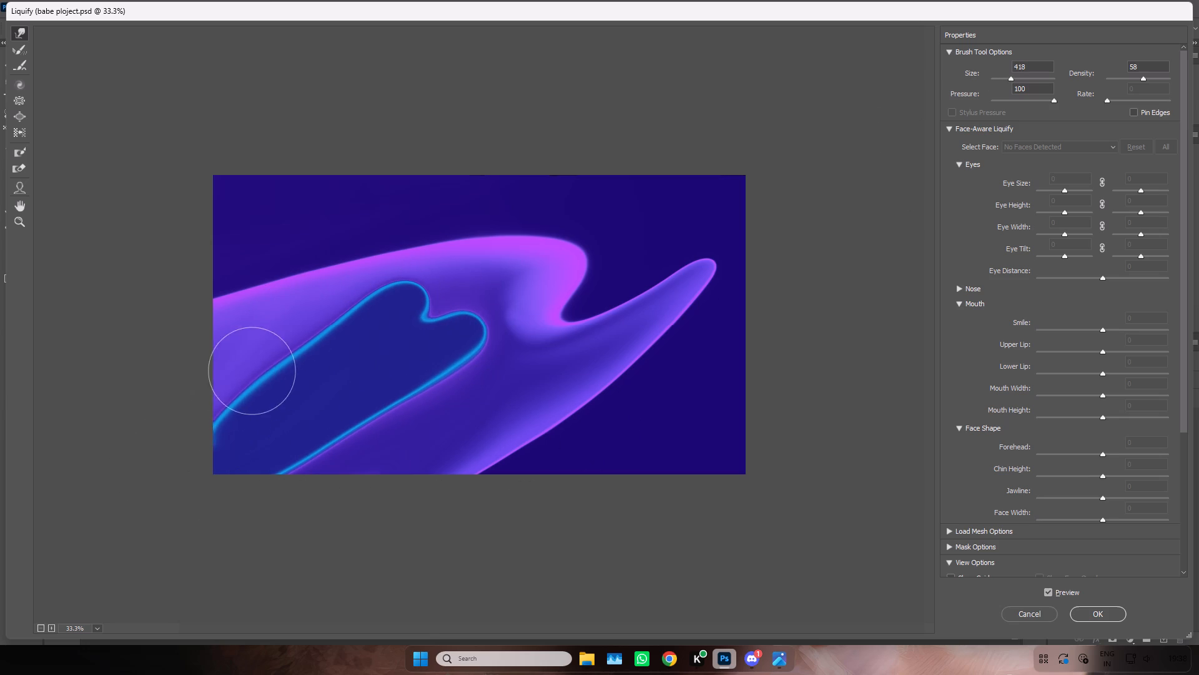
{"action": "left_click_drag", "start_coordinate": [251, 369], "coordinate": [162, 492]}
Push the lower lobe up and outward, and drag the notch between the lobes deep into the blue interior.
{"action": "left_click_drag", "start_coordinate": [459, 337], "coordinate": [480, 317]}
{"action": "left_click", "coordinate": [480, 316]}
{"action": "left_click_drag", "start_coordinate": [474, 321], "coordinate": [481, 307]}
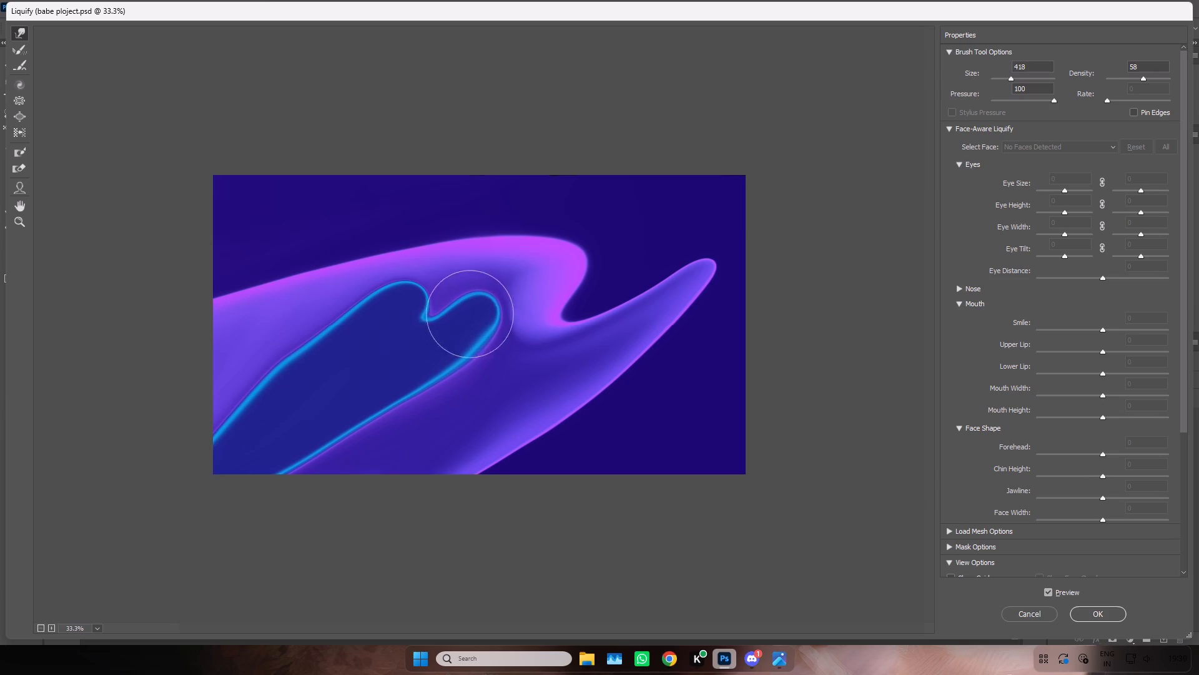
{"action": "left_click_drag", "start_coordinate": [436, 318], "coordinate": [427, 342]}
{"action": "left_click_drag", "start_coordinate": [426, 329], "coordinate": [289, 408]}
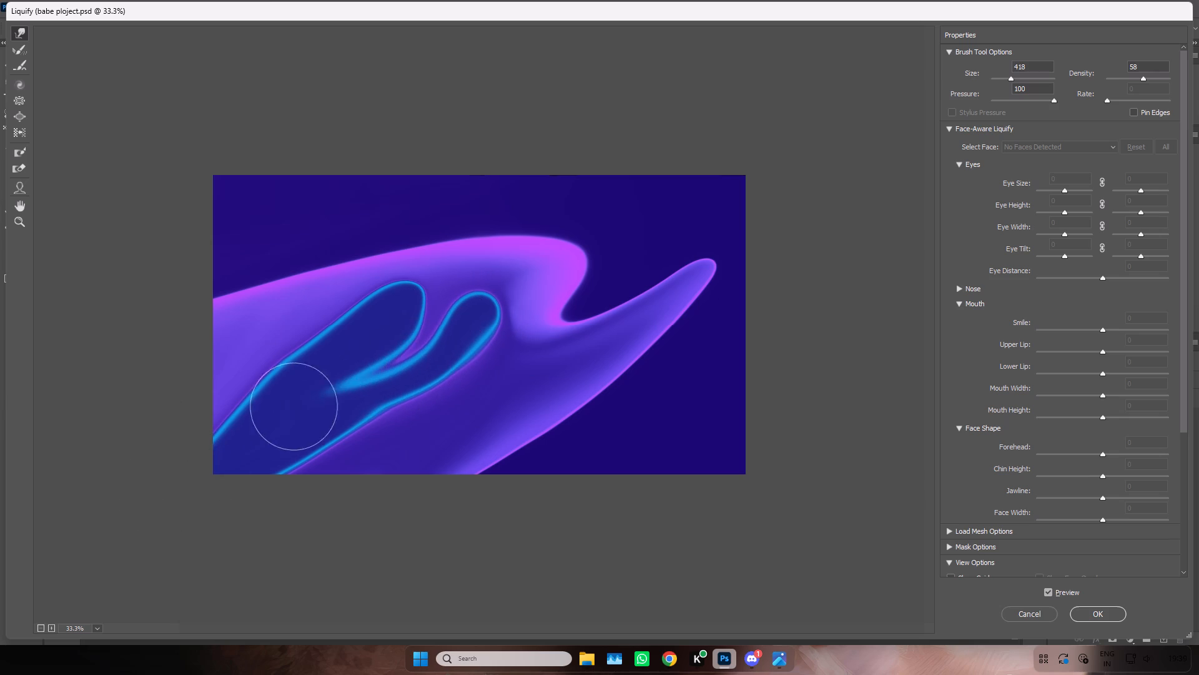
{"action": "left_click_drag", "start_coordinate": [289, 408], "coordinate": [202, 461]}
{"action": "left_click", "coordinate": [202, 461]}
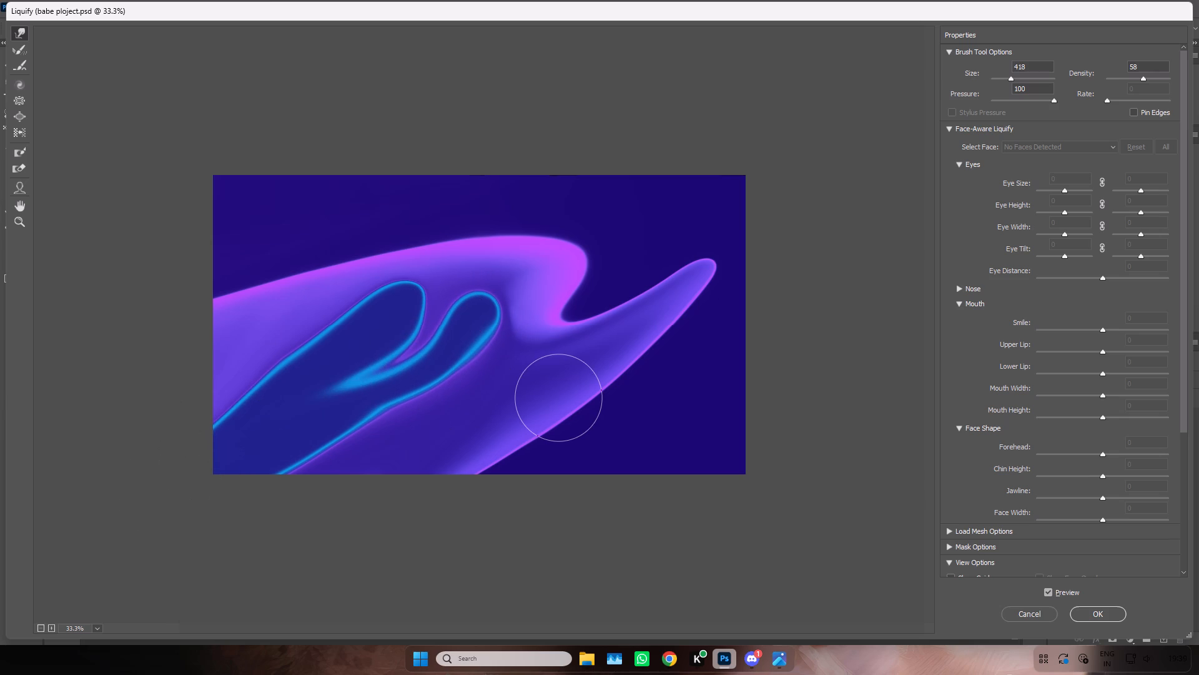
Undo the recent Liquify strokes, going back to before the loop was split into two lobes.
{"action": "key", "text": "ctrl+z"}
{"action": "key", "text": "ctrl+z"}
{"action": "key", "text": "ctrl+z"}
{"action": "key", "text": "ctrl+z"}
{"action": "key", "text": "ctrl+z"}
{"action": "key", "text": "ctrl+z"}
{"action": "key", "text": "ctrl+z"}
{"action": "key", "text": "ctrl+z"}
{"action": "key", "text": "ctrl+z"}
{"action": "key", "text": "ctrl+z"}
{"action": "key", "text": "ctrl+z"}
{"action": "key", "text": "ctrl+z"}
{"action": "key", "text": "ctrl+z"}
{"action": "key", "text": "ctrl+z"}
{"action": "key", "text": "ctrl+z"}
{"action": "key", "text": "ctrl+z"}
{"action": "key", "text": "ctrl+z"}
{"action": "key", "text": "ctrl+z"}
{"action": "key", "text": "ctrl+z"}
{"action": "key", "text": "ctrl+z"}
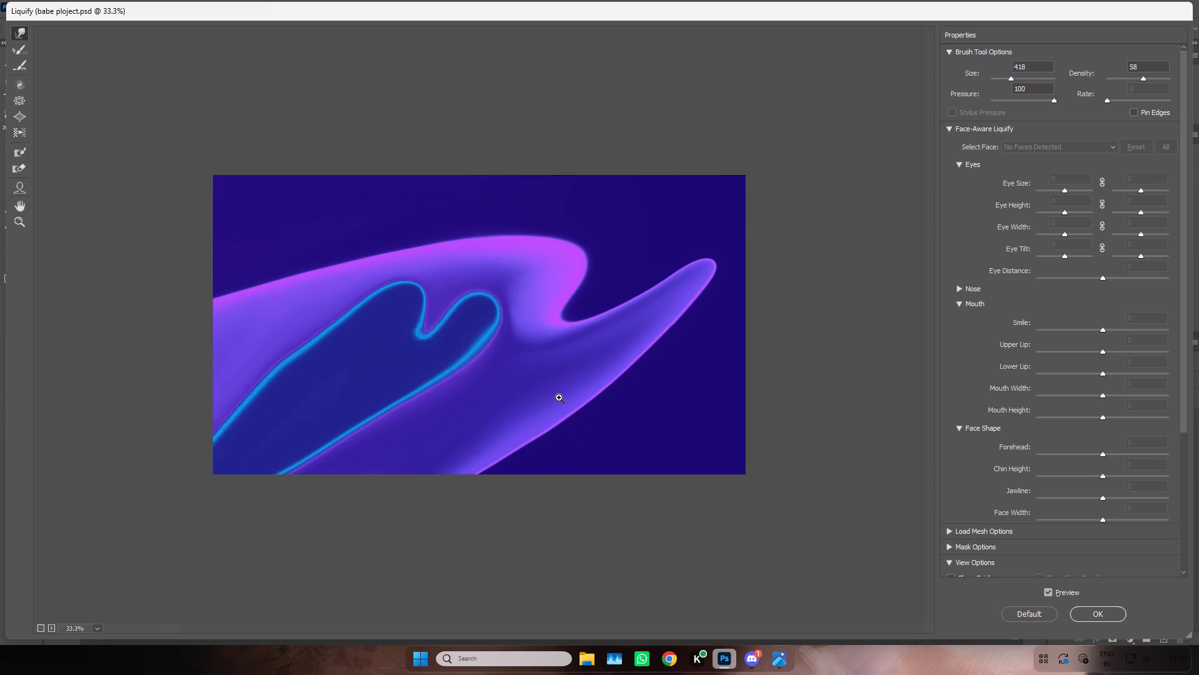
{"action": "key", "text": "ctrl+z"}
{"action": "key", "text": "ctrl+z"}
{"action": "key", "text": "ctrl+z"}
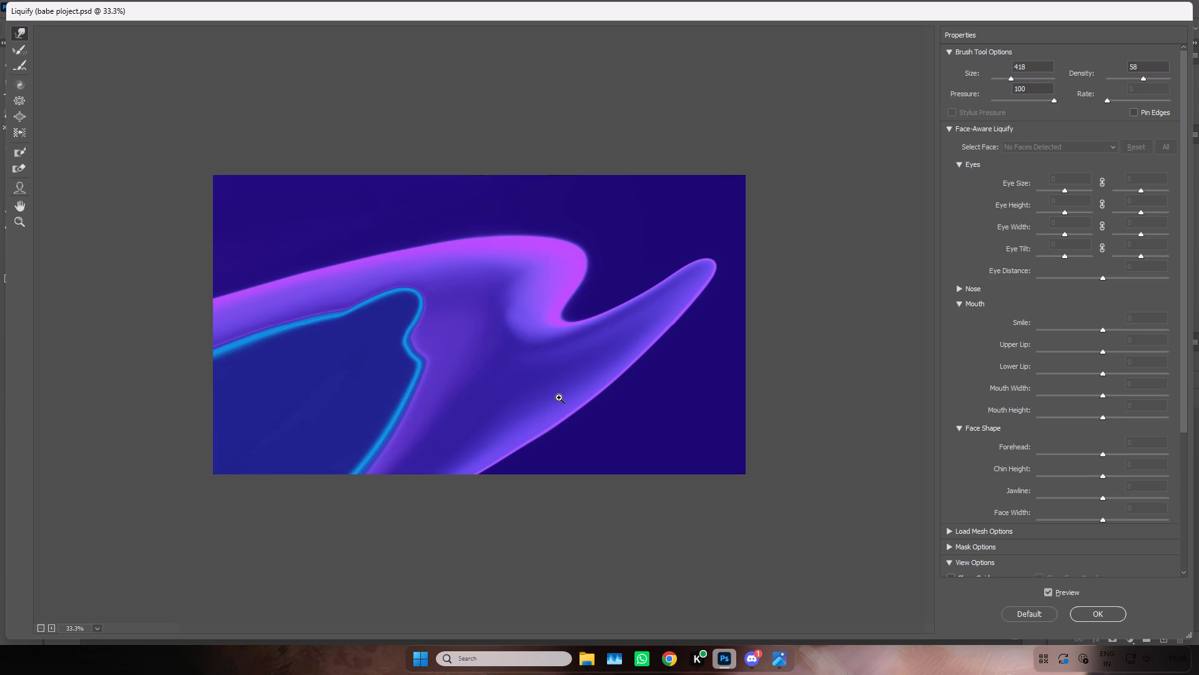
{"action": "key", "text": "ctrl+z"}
Push the dented loop tip outward and up into a single smooth curve running into the lower arm.
{"action": "left_click_drag", "start_coordinate": [372, 353], "coordinate": [428, 309]}
{"action": "left_click_drag", "start_coordinate": [405, 326], "coordinate": [433, 313]}
{"action": "left_click_drag", "start_coordinate": [418, 321], "coordinate": [402, 382]}
{"action": "left_click_drag", "start_coordinate": [415, 350], "coordinate": [351, 458]}
{"action": "left_click_drag", "start_coordinate": [375, 414], "coordinate": [294, 508]}
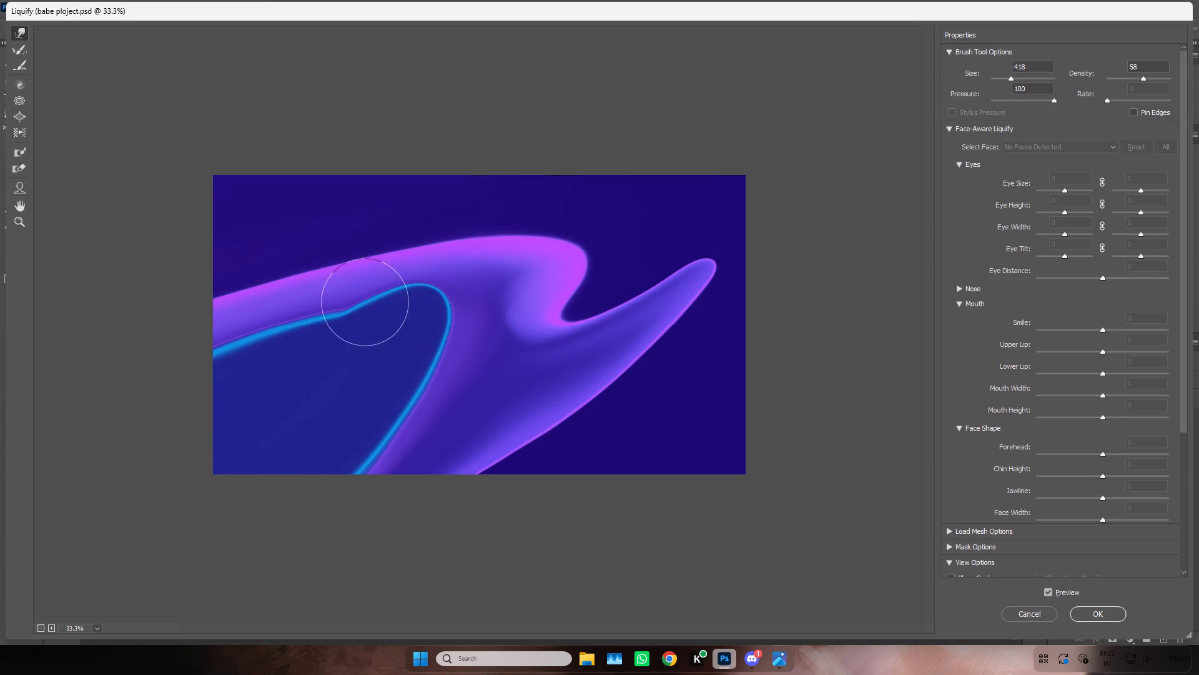
Smooth the upper cyan arm toward the left edge and pull the lower arm inward at the bottom edge.
{"action": "left_click_drag", "start_coordinate": [361, 300], "coordinate": [209, 379]}
{"action": "left_click_drag", "start_coordinate": [273, 319], "coordinate": [134, 412]}
{"action": "left_click_drag", "start_coordinate": [229, 346], "coordinate": [155, 401]}
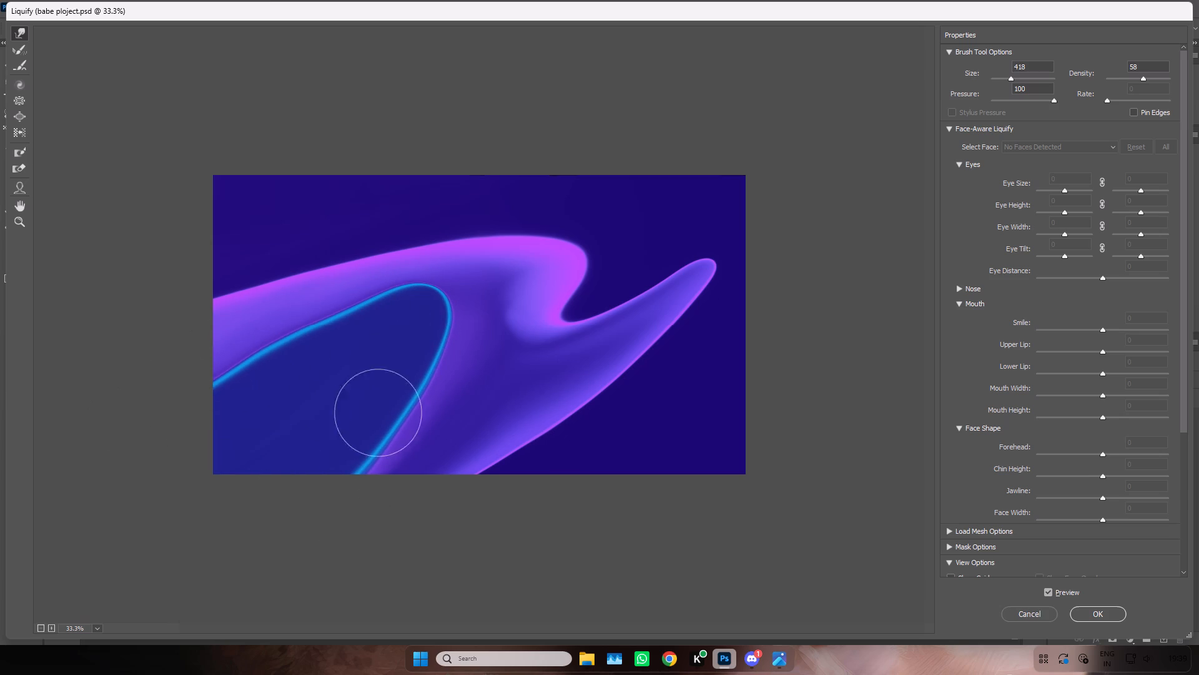
{"action": "left_click_drag", "start_coordinate": [433, 425], "coordinate": [292, 521]}
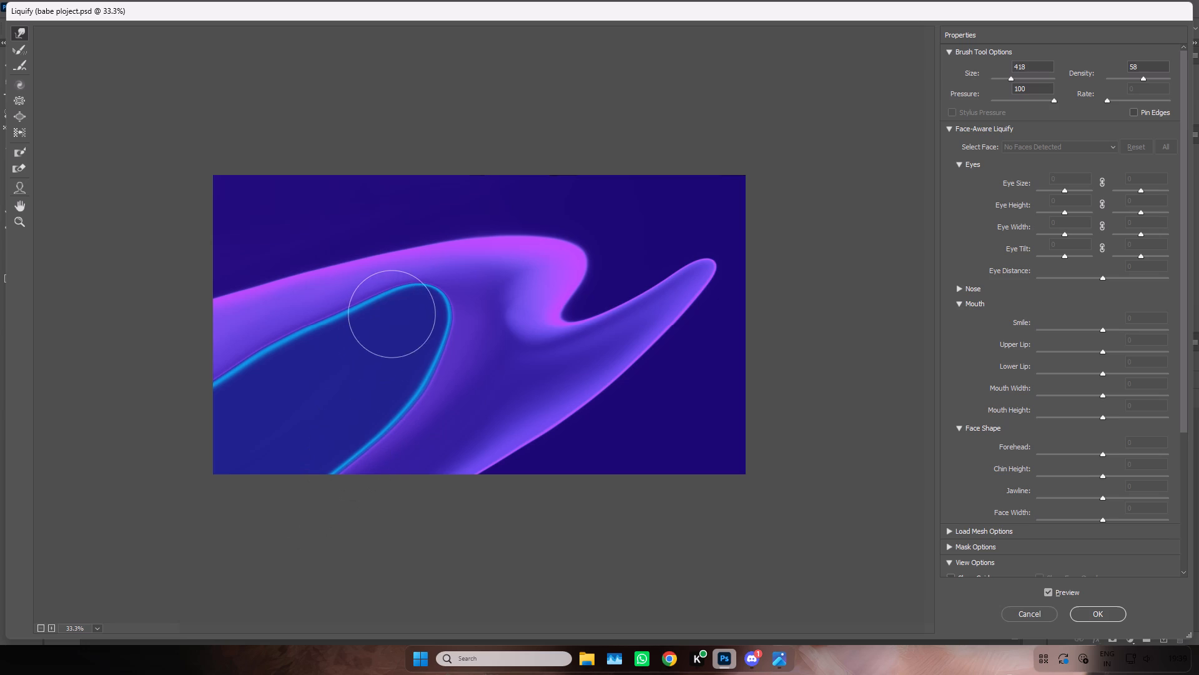
{"action": "left_click_drag", "start_coordinate": [353, 334], "coordinate": [63, 442]}
{"action": "left_click_drag", "start_coordinate": [308, 311], "coordinate": [9, 416]}
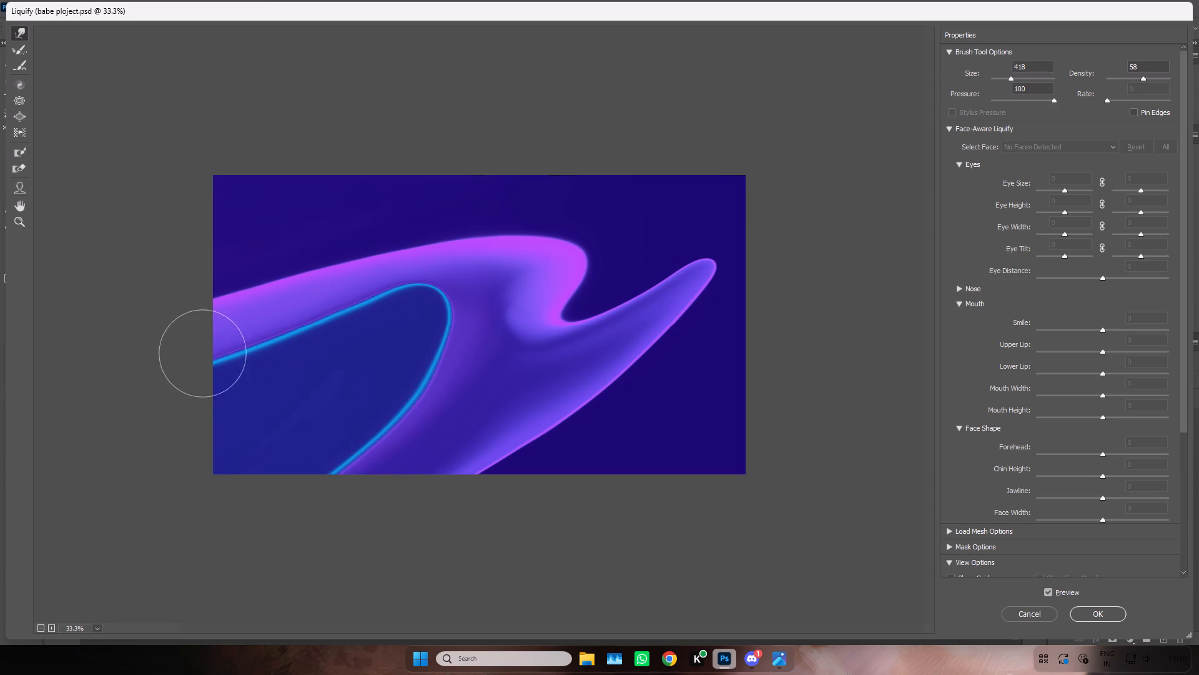
Push the top of the loop's tip down, and work it back outward from inside into a broader rounded tip.
{"action": "left_click_drag", "start_coordinate": [420, 296], "coordinate": [422, 335]}
{"action": "left_click_drag", "start_coordinate": [421, 313], "coordinate": [418, 335]}
{"action": "left_click_drag", "start_coordinate": [389, 312], "coordinate": [395, 338]}
{"action": "left_click_drag", "start_coordinate": [376, 308], "coordinate": [380, 340]}
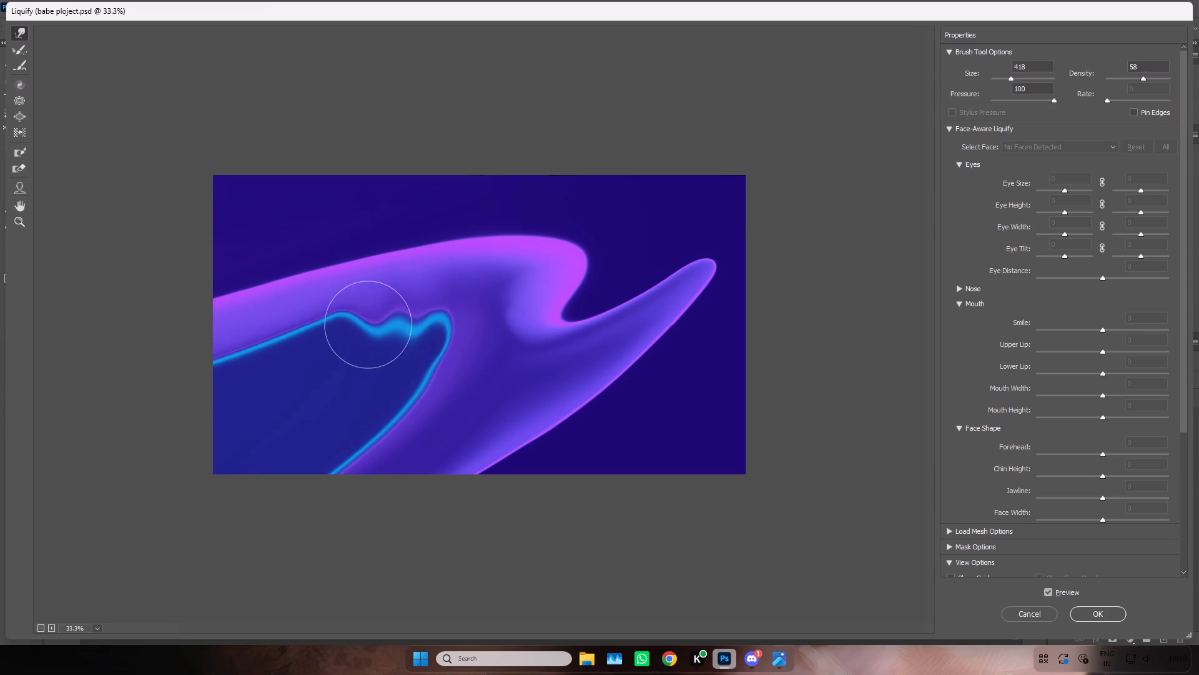
{"action": "left_click_drag", "start_coordinate": [372, 367], "coordinate": [395, 321]}
{"action": "left_click_drag", "start_coordinate": [388, 340], "coordinate": [400, 320]}
{"action": "left_click_drag", "start_coordinate": [407, 338], "coordinate": [420, 320]}
{"action": "left_click_drag", "start_coordinate": [402, 337], "coordinate": [427, 327]}
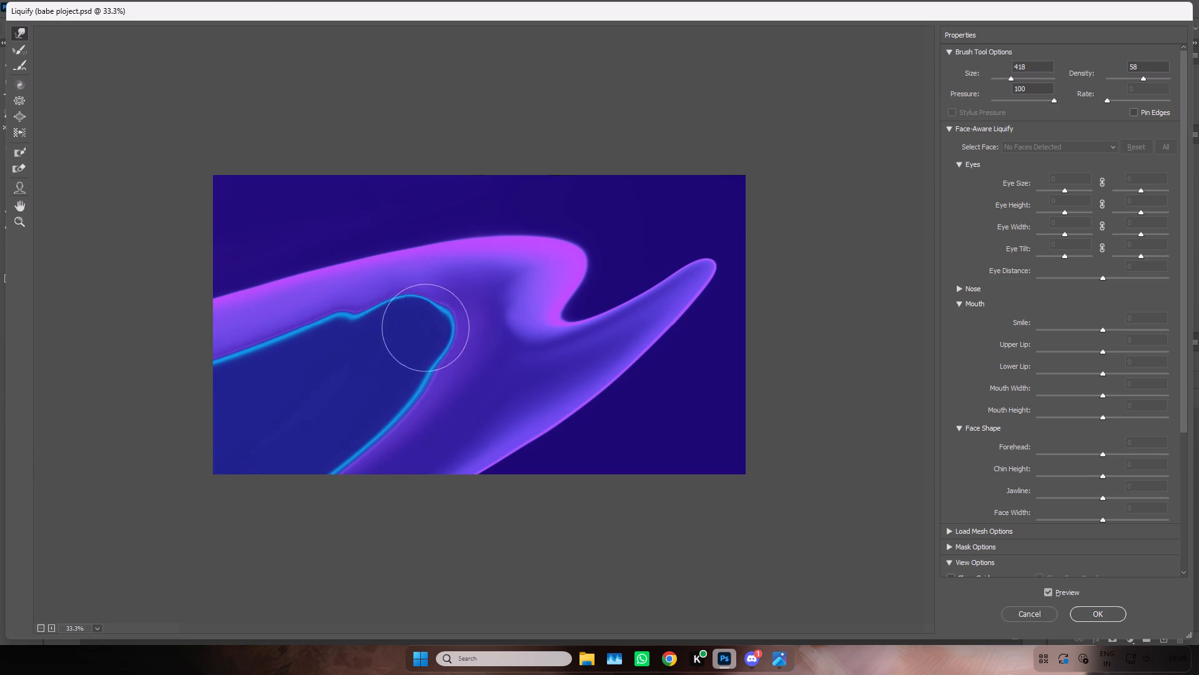
{"action": "left_click_drag", "start_coordinate": [427, 327], "coordinate": [428, 327]}
{"action": "left_click_drag", "start_coordinate": [415, 332], "coordinate": [428, 329]}
{"action": "left_click_drag", "start_coordinate": [417, 331], "coordinate": [429, 325]}
{"action": "left_click_drag", "start_coordinate": [411, 341], "coordinate": [419, 357]}
{"action": "left_click_drag", "start_coordinate": [405, 346], "coordinate": [419, 358]}
Drag the bump on the upper cyan arm out past the left edge, smoothing the arm into an even slope.
{"action": "left_click_drag", "start_coordinate": [366, 311], "coordinate": [276, 369]}
{"action": "left_click_drag", "start_coordinate": [307, 337], "coordinate": [185, 394]}
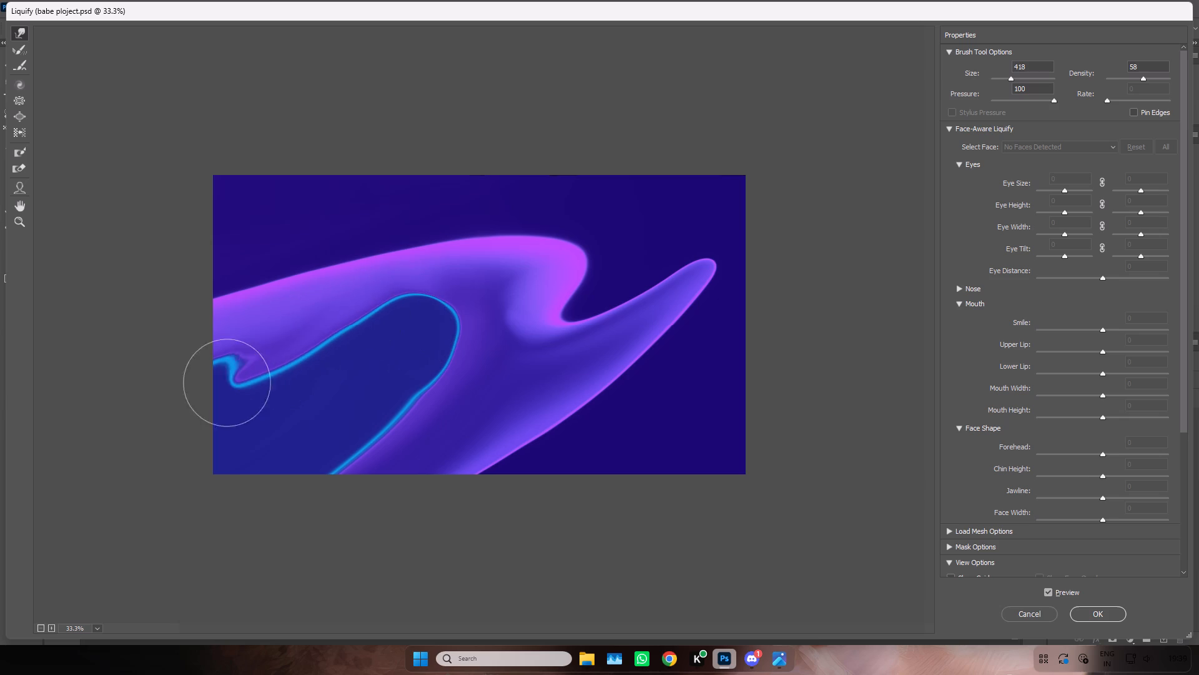
{"action": "left_click_drag", "start_coordinate": [185, 394], "coordinate": [184, 394]}
{"action": "left_click_drag", "start_coordinate": [244, 359], "coordinate": [113, 412]}
{"action": "left_click_drag", "start_coordinate": [162, 381], "coordinate": [67, 424]}
{"action": "left_click_drag", "start_coordinate": [345, 341], "coordinate": [94, 446]}
{"action": "left_click_drag", "start_coordinate": [354, 336], "coordinate": [300, 343]}
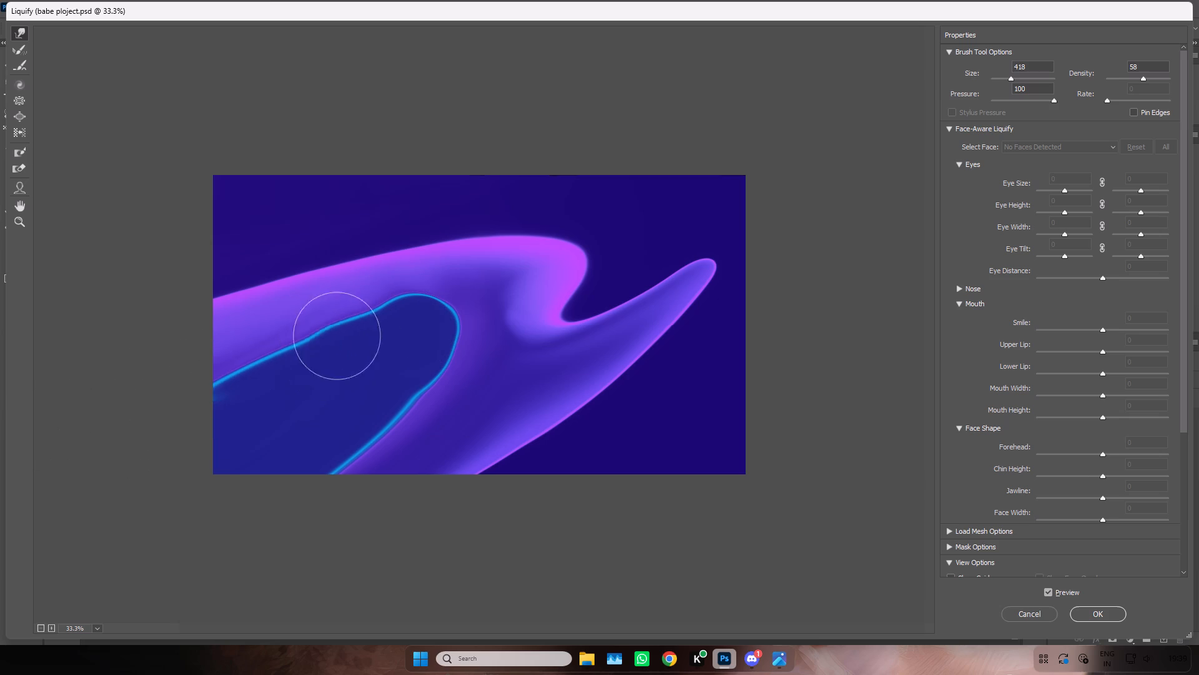
{"action": "left_click_drag", "start_coordinate": [300, 343], "coordinate": [92, 430]}
{"action": "left_click_drag", "start_coordinate": [398, 327], "coordinate": [10, 456]}
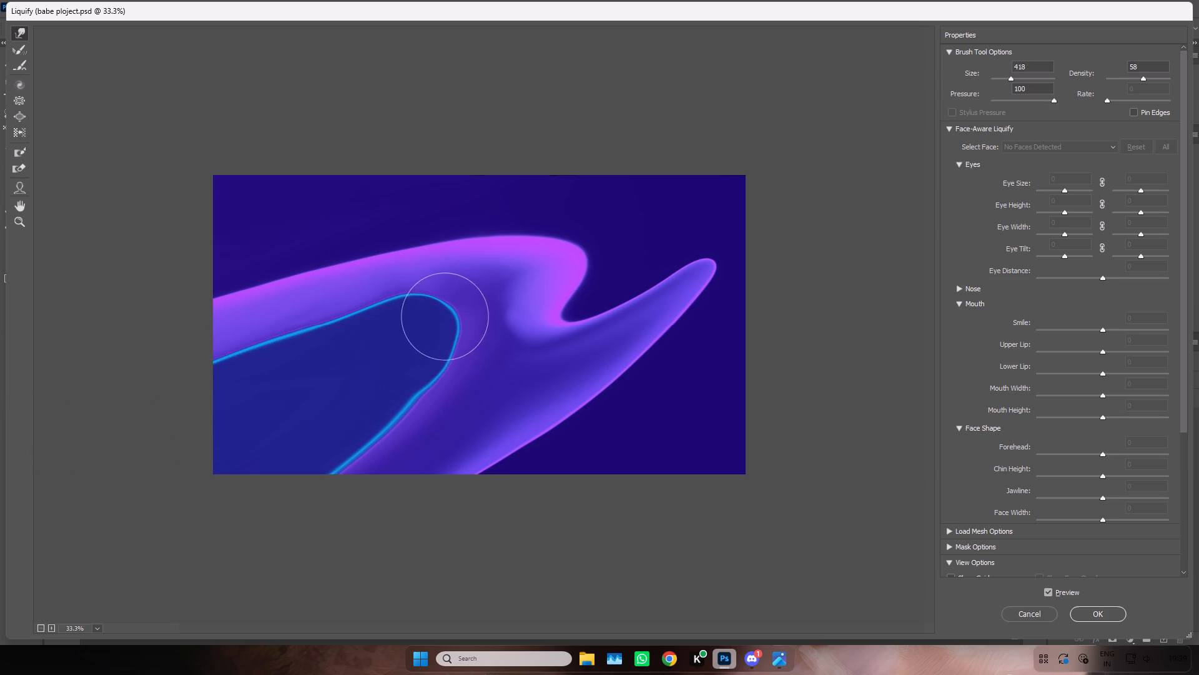
Smooth the lower cyan arm into a continuous thicker curve and smear stray cyan off the bottom edge.
{"action": "left_click_drag", "start_coordinate": [462, 346], "coordinate": [343, 529]}
{"action": "left_click_drag", "start_coordinate": [401, 441], "coordinate": [210, 519]}
{"action": "left_click_drag", "start_coordinate": [390, 412], "coordinate": [294, 504]}
{"action": "left_click_drag", "start_coordinate": [380, 429], "coordinate": [297, 490]}
{"action": "left_click_drag", "start_coordinate": [412, 411], "coordinate": [313, 489]}
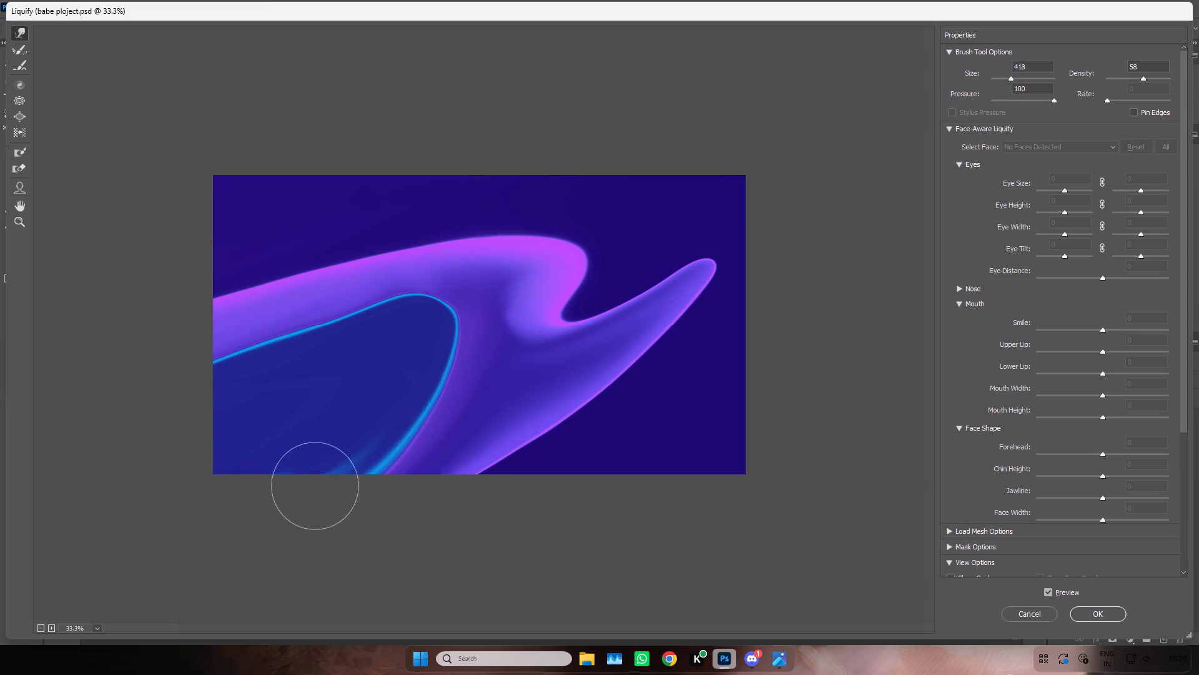
{"action": "left_click_drag", "start_coordinate": [392, 424], "coordinate": [302, 501]}
{"action": "left_click_drag", "start_coordinate": [398, 427], "coordinate": [300, 495]}
{"action": "left_click_drag", "start_coordinate": [358, 441], "coordinate": [249, 514]}
{"action": "left_click_drag", "start_coordinate": [318, 444], "coordinate": [220, 519]}
{"action": "left_click_drag", "start_coordinate": [220, 519], "coordinate": [250, 497]}
{"action": "left_click_drag", "start_coordinate": [406, 426], "coordinate": [287, 499]}
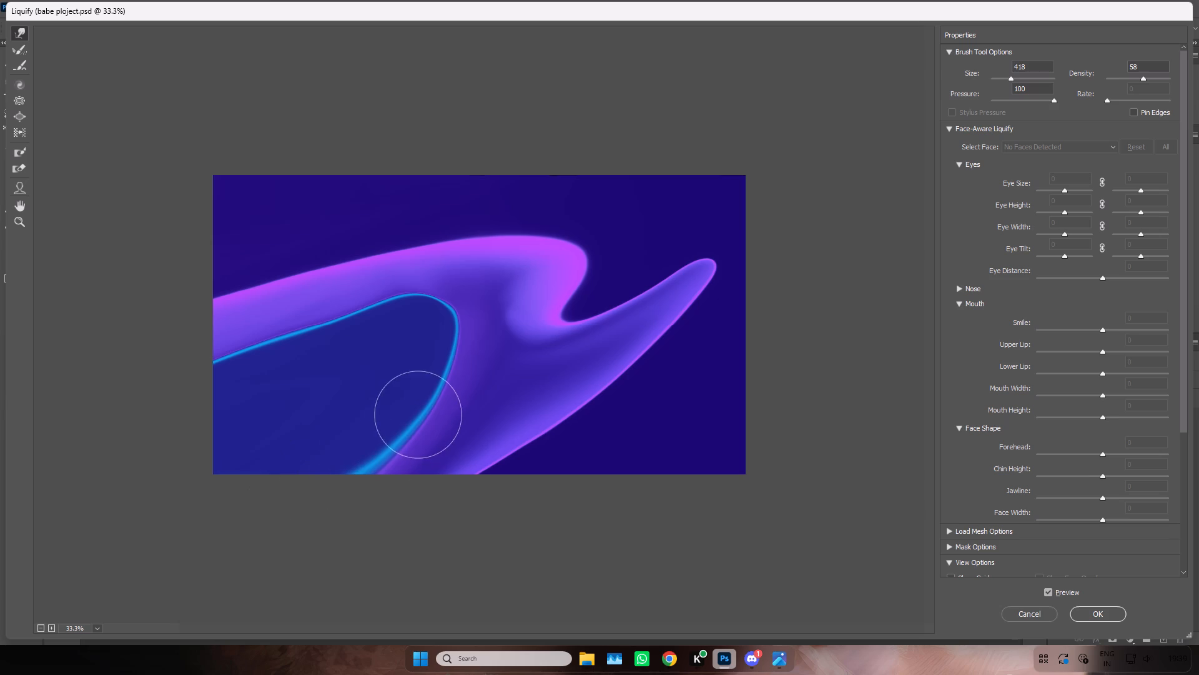
{"action": "left_click_drag", "start_coordinate": [414, 418], "coordinate": [291, 495]}
{"action": "left_click_drag", "start_coordinate": [347, 433], "coordinate": [272, 472]}
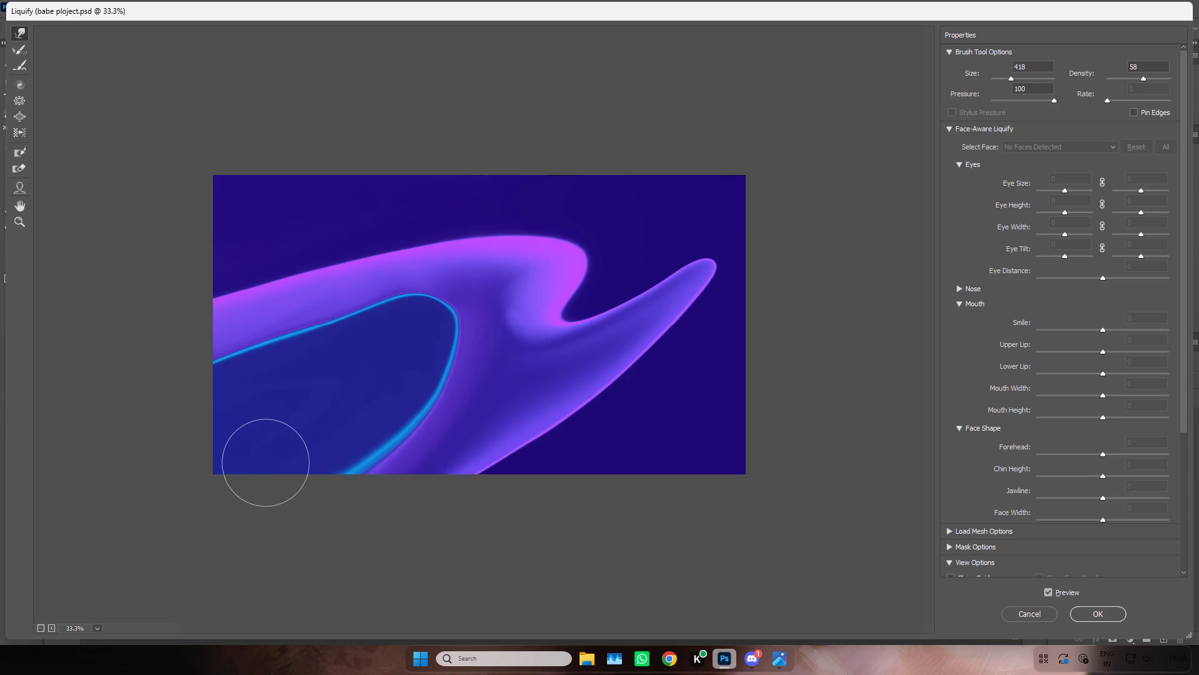
Zoom to 50% and thicken the cyan line along the loop's right side with short inward strokes.
{"action": "key", "text": "ctrl+equal"}
{"action": "left_click_drag", "start_coordinate": [373, 377], "coordinate": [373, 378]}
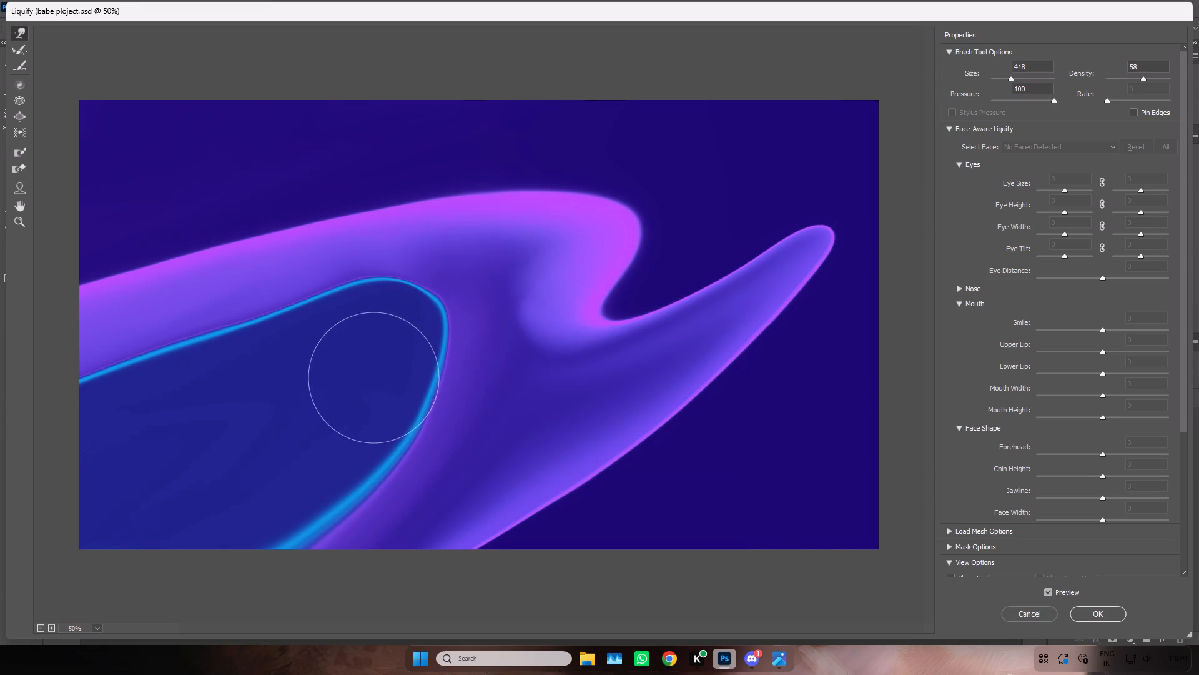
{"action": "left_click_drag", "start_coordinate": [373, 378], "coordinate": [366, 386]}
{"action": "left_click_drag", "start_coordinate": [368, 385], "coordinate": [331, 413]}
{"action": "left_click_drag", "start_coordinate": [362, 415], "coordinate": [337, 419]}
{"action": "left_click_drag", "start_coordinate": [366, 407], "coordinate": [356, 418]}
{"action": "left_click_drag", "start_coordinate": [376, 394], "coordinate": [363, 401]}
{"action": "left_click_drag", "start_coordinate": [383, 381], "coordinate": [369, 381]}
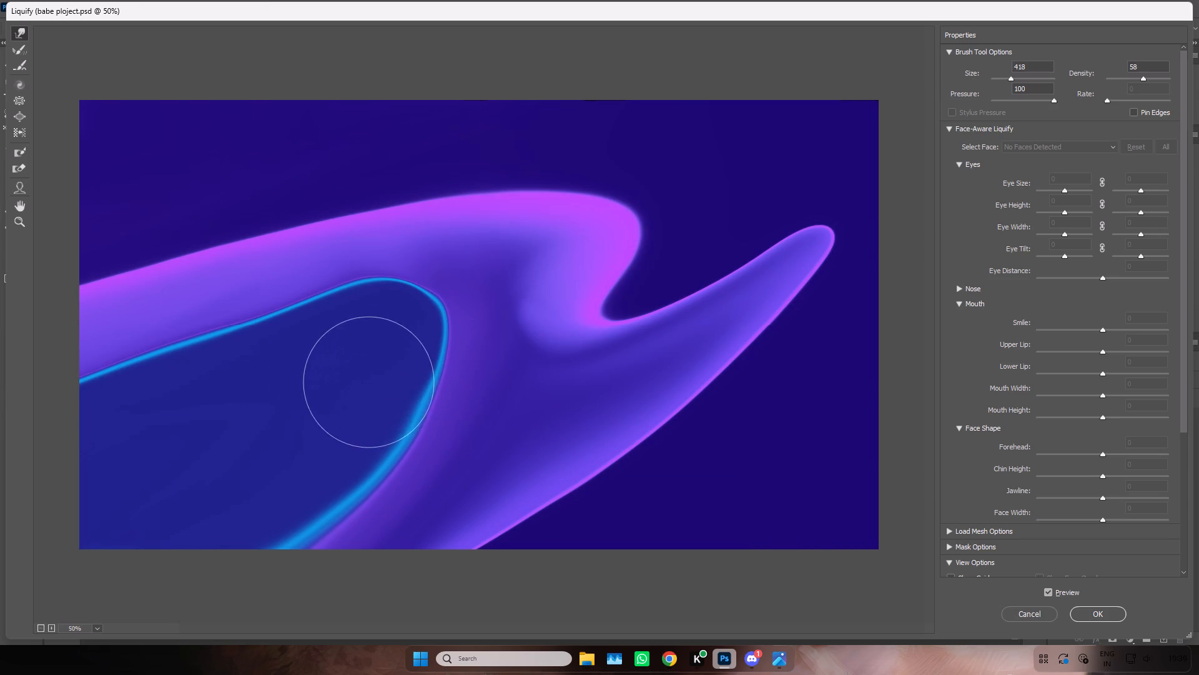
{"action": "left_click_drag", "start_coordinate": [369, 381], "coordinate": [368, 382]}
{"action": "left_click", "coordinate": [381, 370]}
Thicken the cyan line over the top of the loop's tip with short downward strokes.
{"action": "left_click_drag", "start_coordinate": [391, 355], "coordinate": [391, 363]}
{"action": "left_click_drag", "start_coordinate": [387, 334], "coordinate": [382, 344]}
{"action": "left_click_drag", "start_coordinate": [387, 331], "coordinate": [387, 341]}
{"action": "left_click_drag", "start_coordinate": [387, 325], "coordinate": [385, 341]}
{"action": "left_click_drag", "start_coordinate": [383, 326], "coordinate": [382, 344]}
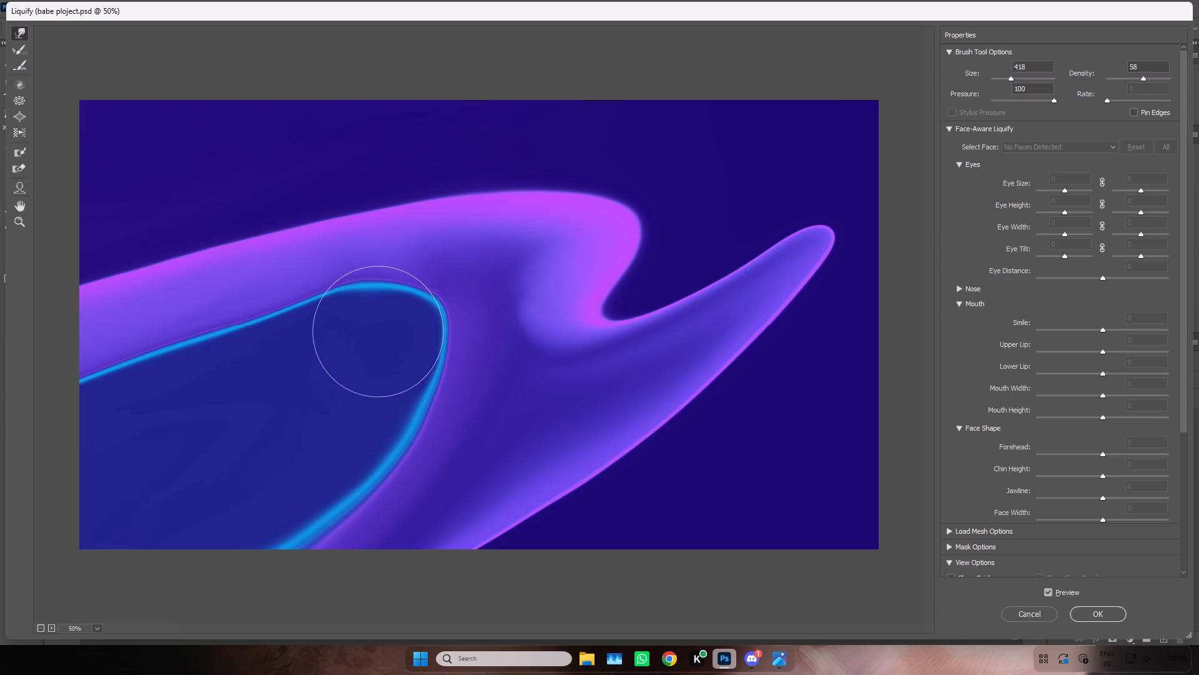
{"action": "left_click_drag", "start_coordinate": [377, 330], "coordinate": [365, 346]}
{"action": "left_click_drag", "start_coordinate": [345, 336], "coordinate": [340, 351]}
{"action": "left_click_drag", "start_coordinate": [337, 349], "coordinate": [336, 358]}
{"action": "left_click_drag", "start_coordinate": [325, 349], "coordinate": [325, 360]}
Thicken the upper cyan arm with short inward strokes along its length toward the artwork's left edge.
{"action": "key", "text": "space"}
{"action": "key", "text": "space"}
{"action": "key", "text": "space"}
{"action": "key", "text": "space"}
{"action": "key", "text": "space"}
{"action": "key", "text": "space"}
{"action": "key", "text": "space"}
{"action": "key", "text": "space"}
{"action": "key", "text": "space"}
{"action": "key", "text": "space"}
{"action": "key", "text": "space"}
{"action": "key", "text": "space"}
{"action": "key", "text": "space"}
{"action": "key", "text": "space"}
{"action": "key", "text": "space"}
{"action": "left_click_drag", "start_coordinate": [323, 404], "coordinate": [401, 355]}
{"action": "left_click_drag", "start_coordinate": [275, 334], "coordinate": [283, 344]}
{"action": "left_click_drag", "start_coordinate": [267, 336], "coordinate": [238, 363]}
{"action": "left_click_drag", "start_coordinate": [212, 353], "coordinate": [189, 370]}
{"action": "left_click_drag", "start_coordinate": [148, 367], "coordinate": [128, 387]}
{"action": "left_click_drag", "start_coordinate": [117, 384], "coordinate": [109, 396]}
{"action": "left_click_drag", "start_coordinate": [106, 394], "coordinate": [129, 395]}
Sweep the upper cyan arm down past the left edge, curving it smoothly and widening its outer end.
{"action": "left_click_drag", "start_coordinate": [290, 312], "coordinate": [38, 399]}
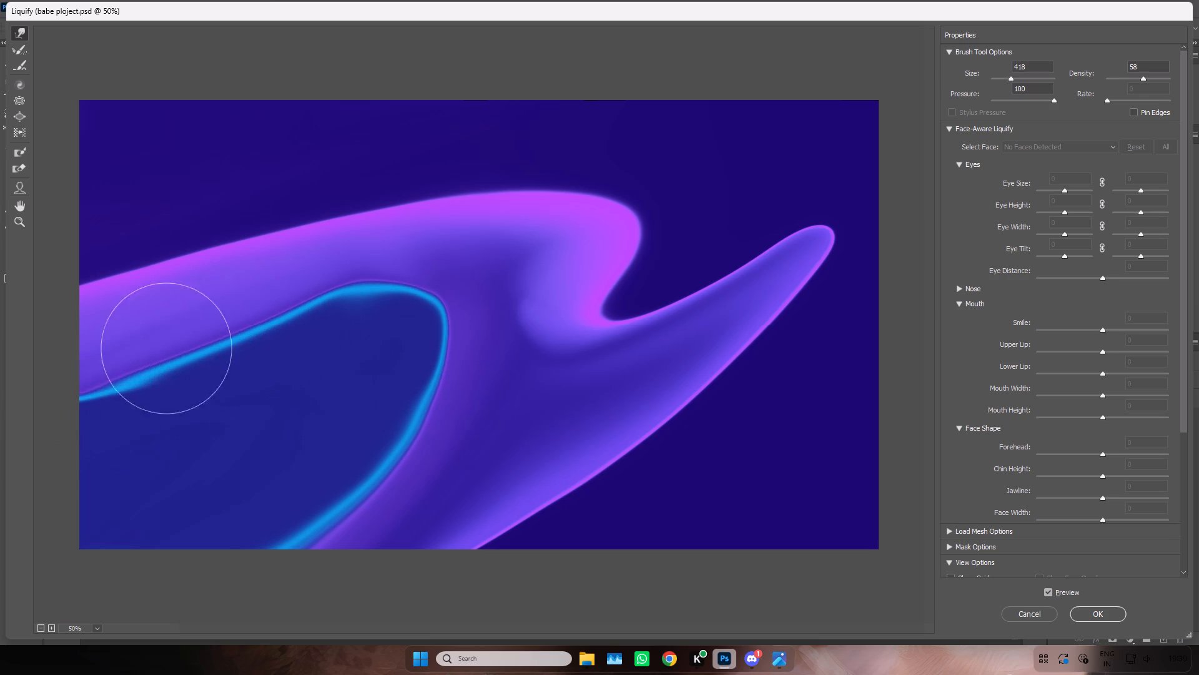
{"action": "left_click_drag", "start_coordinate": [193, 333], "coordinate": [39, 426]}
{"action": "left_click_drag", "start_coordinate": [105, 357], "coordinate": [0, 405]}
{"action": "left_click_drag", "start_coordinate": [283, 304], "coordinate": [0, 434]}
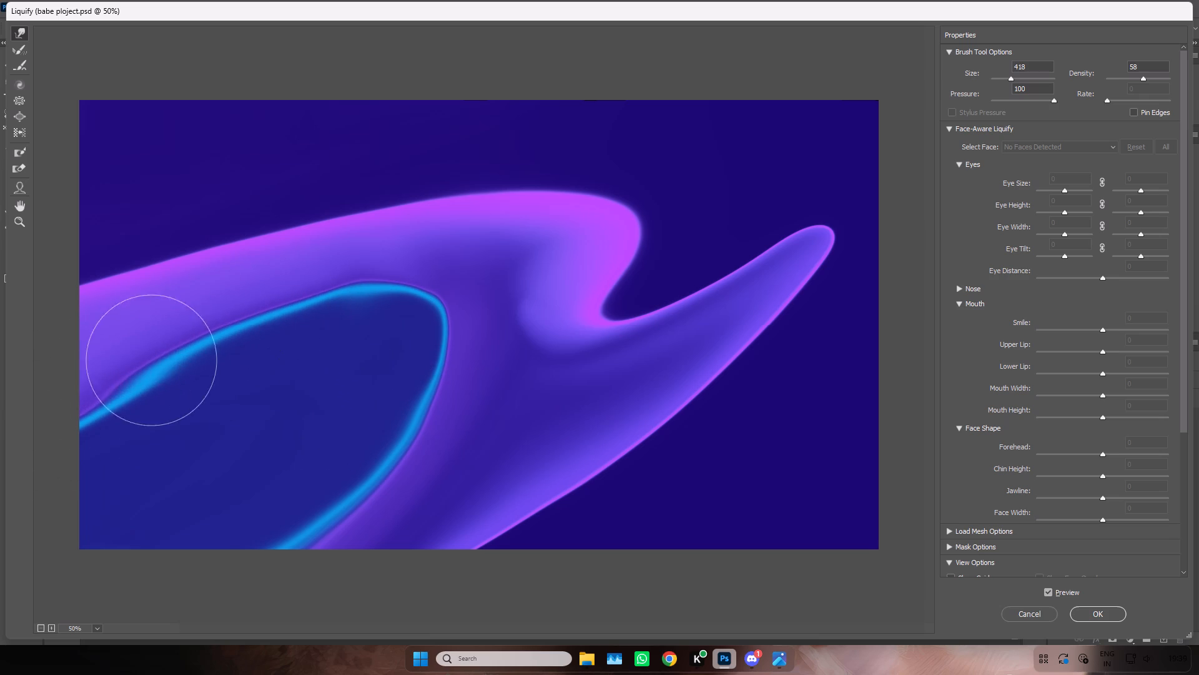
{"action": "left_click_drag", "start_coordinate": [160, 347], "coordinate": [13, 424]}
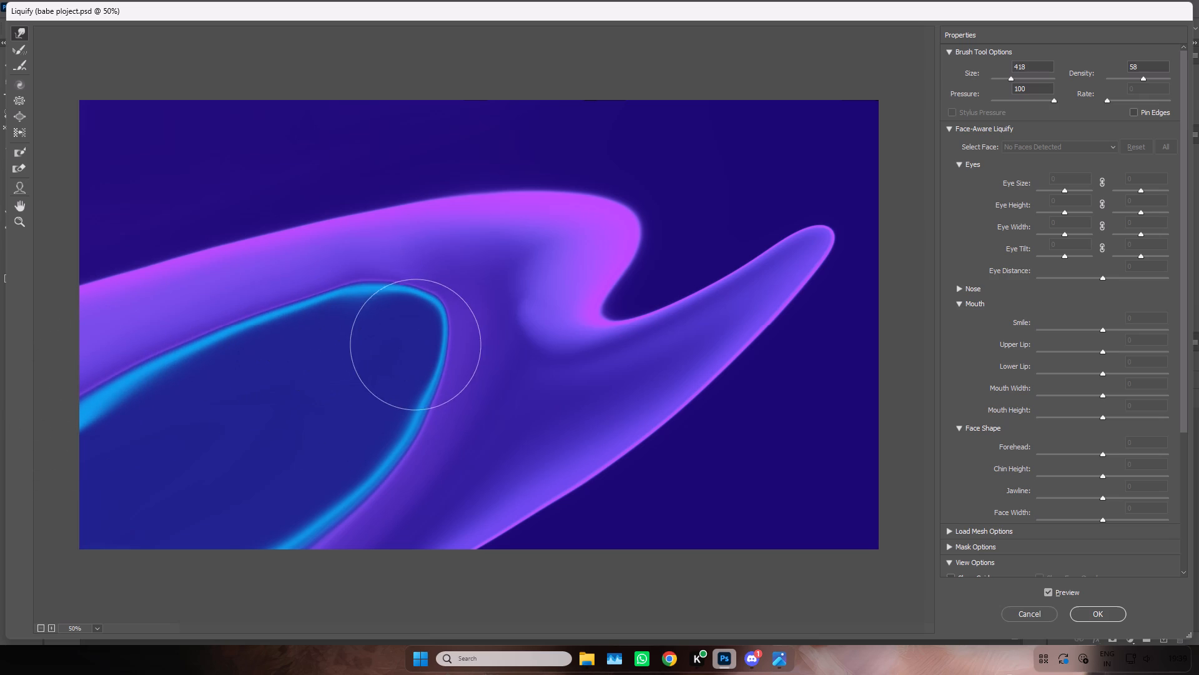
Reshape the cyan loop's tip with short inward strokes, pulling it slightly into the dark blue interior.
{"action": "left_click_drag", "start_coordinate": [386, 342], "coordinate": [376, 345]}
{"action": "left_click_drag", "start_coordinate": [400, 339], "coordinate": [385, 344]}
{"action": "left_click_drag", "start_coordinate": [398, 339], "coordinate": [391, 346]}
{"action": "left_click_drag", "start_coordinate": [397, 337], "coordinate": [388, 341]}
{"action": "left_click_drag", "start_coordinate": [394, 339], "coordinate": [388, 340]}
{"action": "left_click_drag", "start_coordinate": [376, 347], "coordinate": [397, 328]}
{"action": "left_click", "coordinate": [391, 335]}
{"action": "left_click_drag", "start_coordinate": [394, 346], "coordinate": [373, 366]}
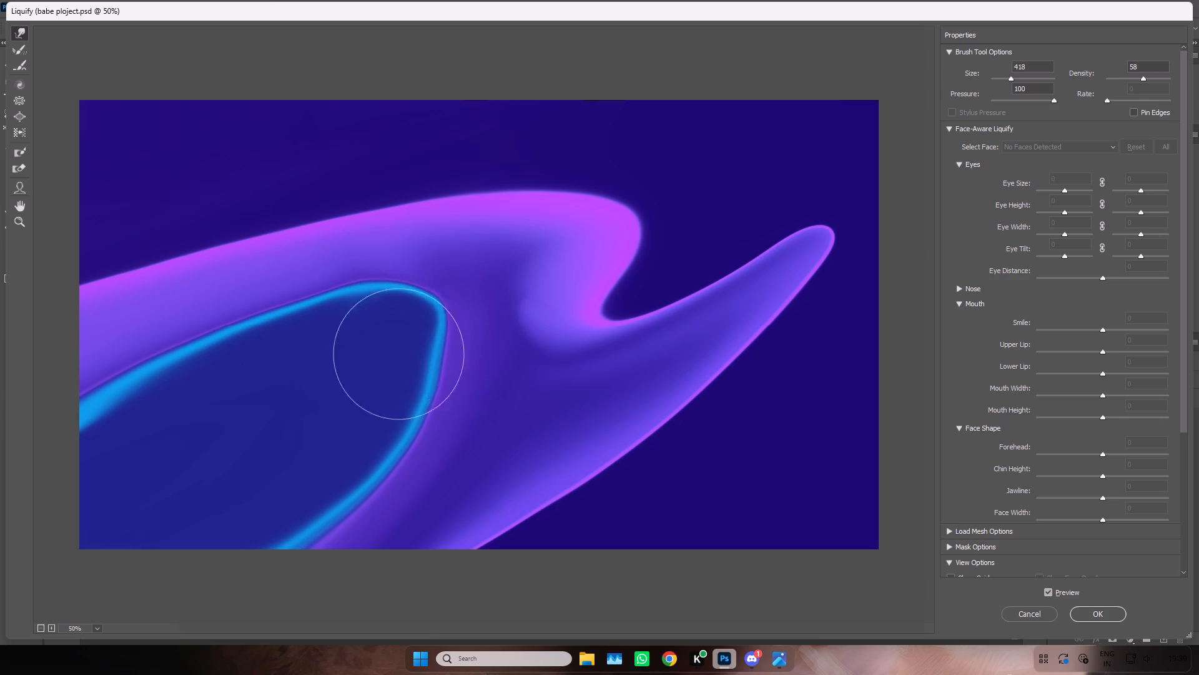
Smooth the cyan line with long downward sweeps along the loop's right side to the artwork's bottom edge.
{"action": "left_click_drag", "start_coordinate": [414, 347], "coordinate": [398, 396]}
{"action": "left_click_drag", "start_coordinate": [397, 400], "coordinate": [373, 457]}
{"action": "left_click_drag", "start_coordinate": [391, 442], "coordinate": [315, 525]}
{"action": "left_click", "coordinate": [313, 527]}
{"action": "left_click_drag", "start_coordinate": [390, 482], "coordinate": [265, 568]}
{"action": "key", "text": "ctrl+minus"}
{"action": "key", "text": "ctrl+minus"}
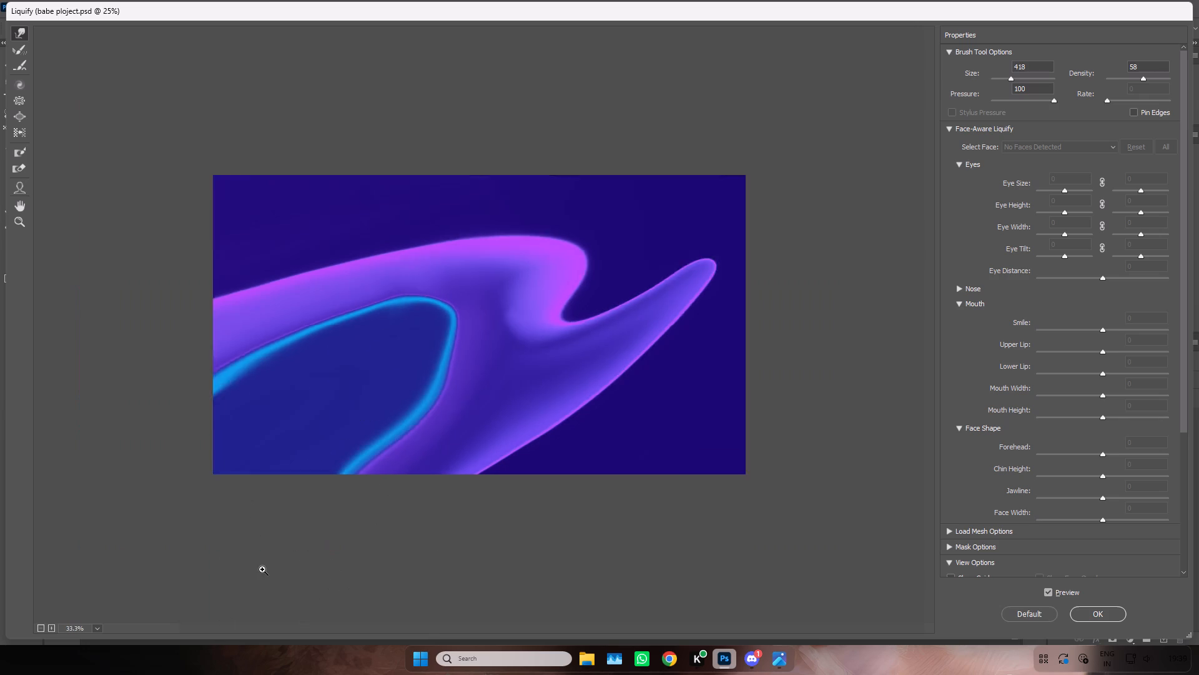
{"action": "left_click_drag", "start_coordinate": [473, 367], "coordinate": [472, 369]}
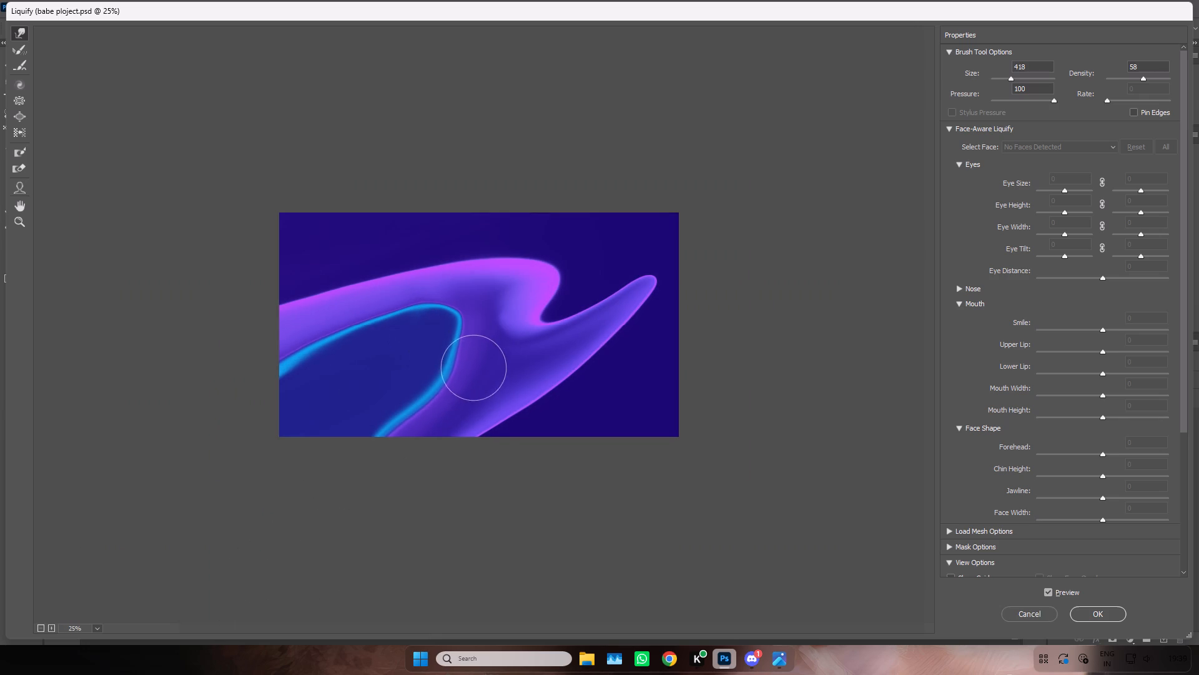
{"action": "left_click_drag", "start_coordinate": [472, 369], "coordinate": [343, 477]}
Sweep the upper cyan arm from near the loop's tip down past the artwork's left edge to straighten it.
{"action": "left_click_drag", "start_coordinate": [408, 299], "coordinate": [376, 312]}
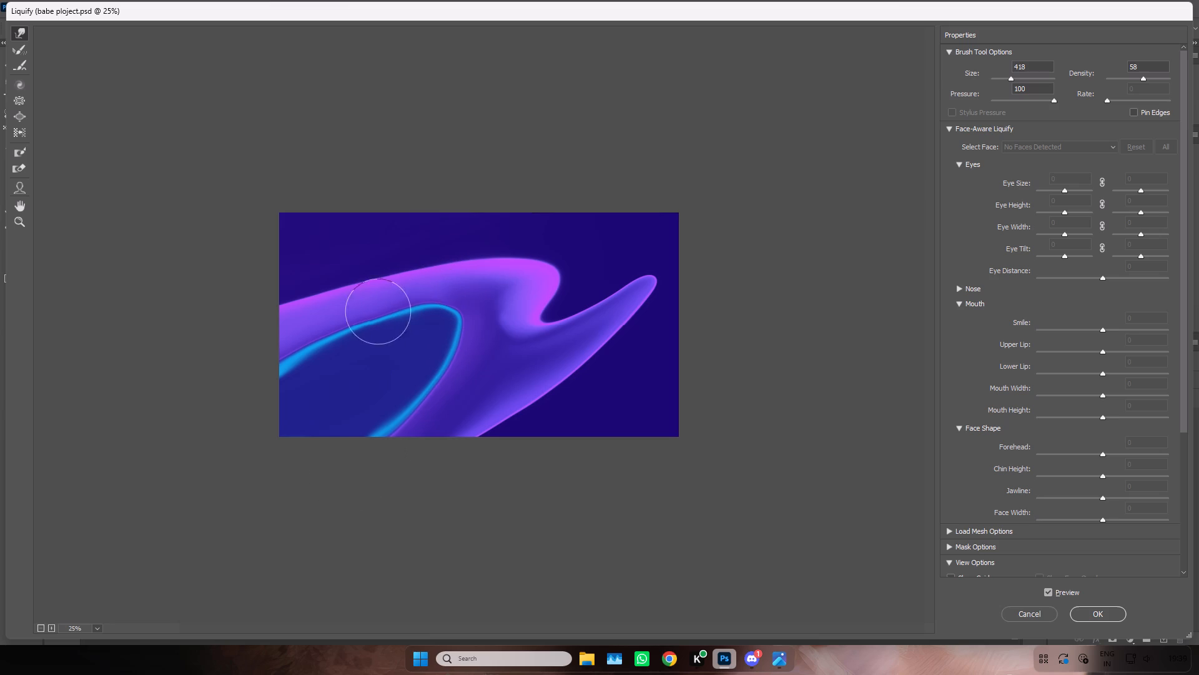
{"action": "left_click_drag", "start_coordinate": [376, 312], "coordinate": [247, 394]}
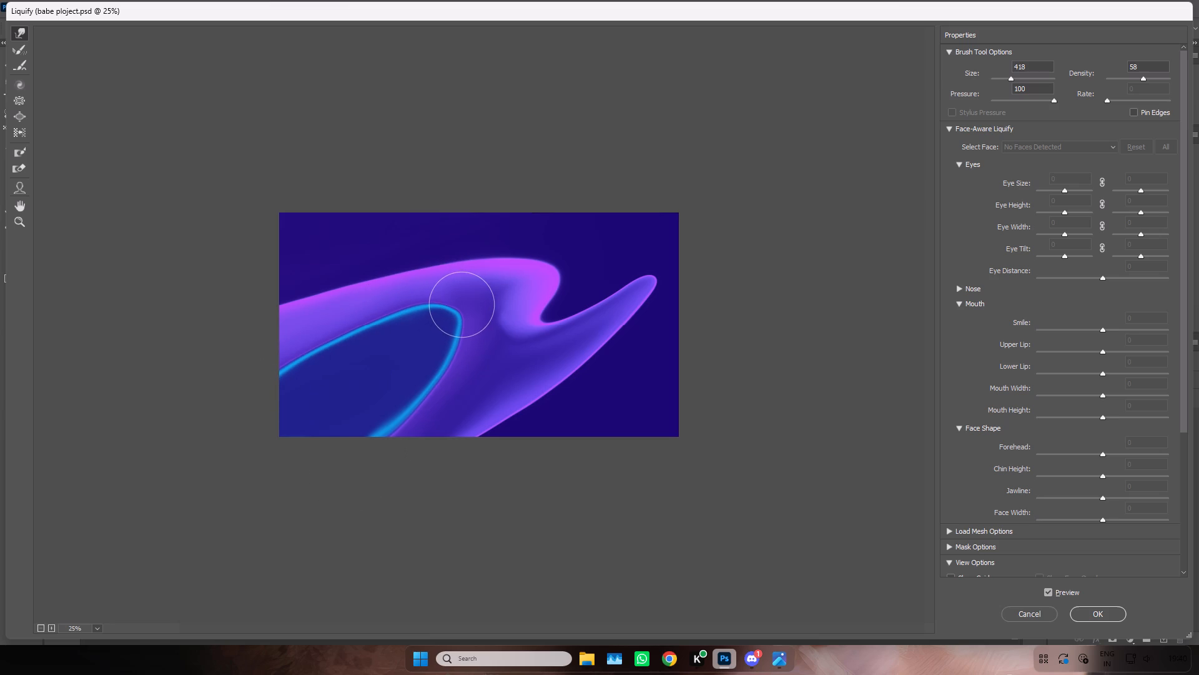
Refine the rounded curve of the cyan loop's tip with small touches of the warp brush.
{"action": "left_click", "coordinate": [461, 306]}
{"action": "left_click", "coordinate": [463, 305]}
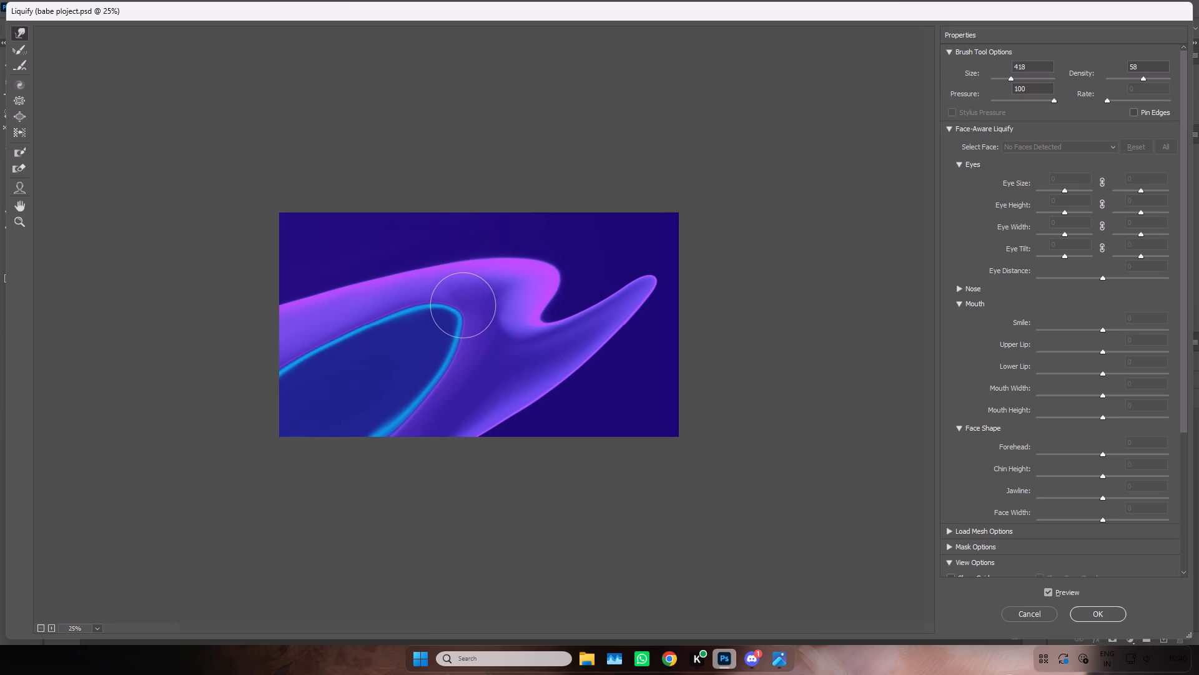
{"action": "left_click", "coordinate": [454, 302]}
{"action": "left_click", "coordinate": [454, 299]}
{"action": "triple_click", "coordinate": [444, 299]}
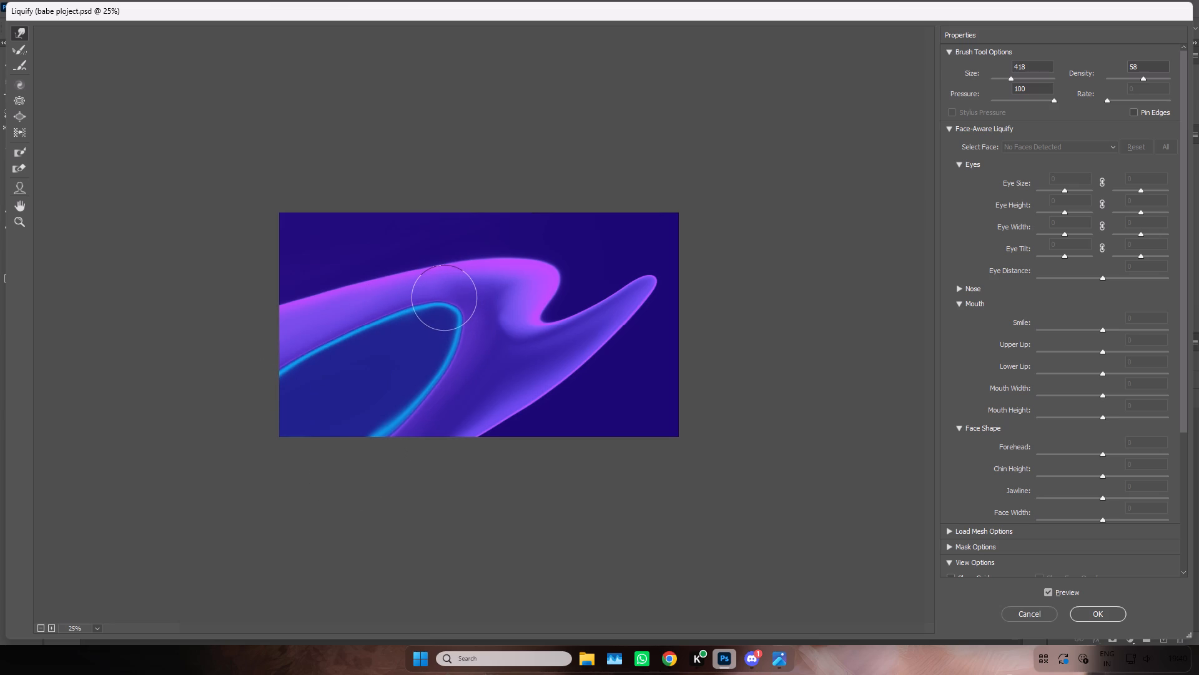
{"action": "double_click", "coordinate": [444, 296]}
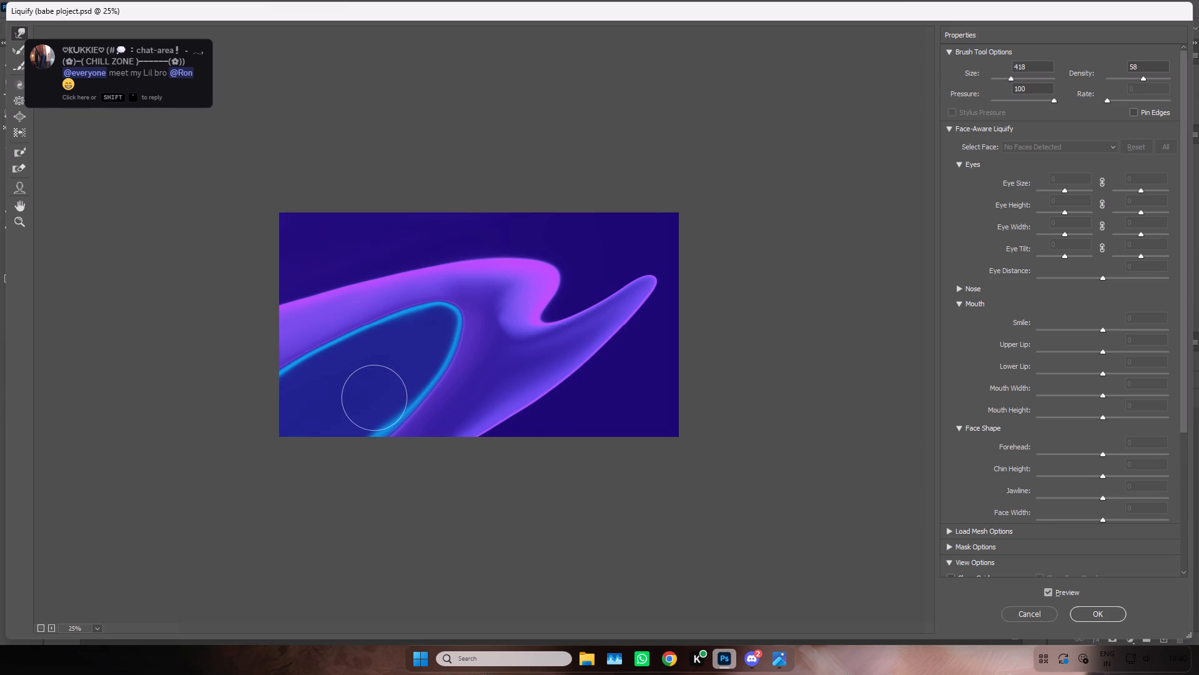
Set the brush size to 107 and thicken the upper cyan arm with overlapping strokes along it toward the left edge.
{"action": "key", "text": "ctrl+equal"}
{"action": "key", "text": "ctrl+equal"}
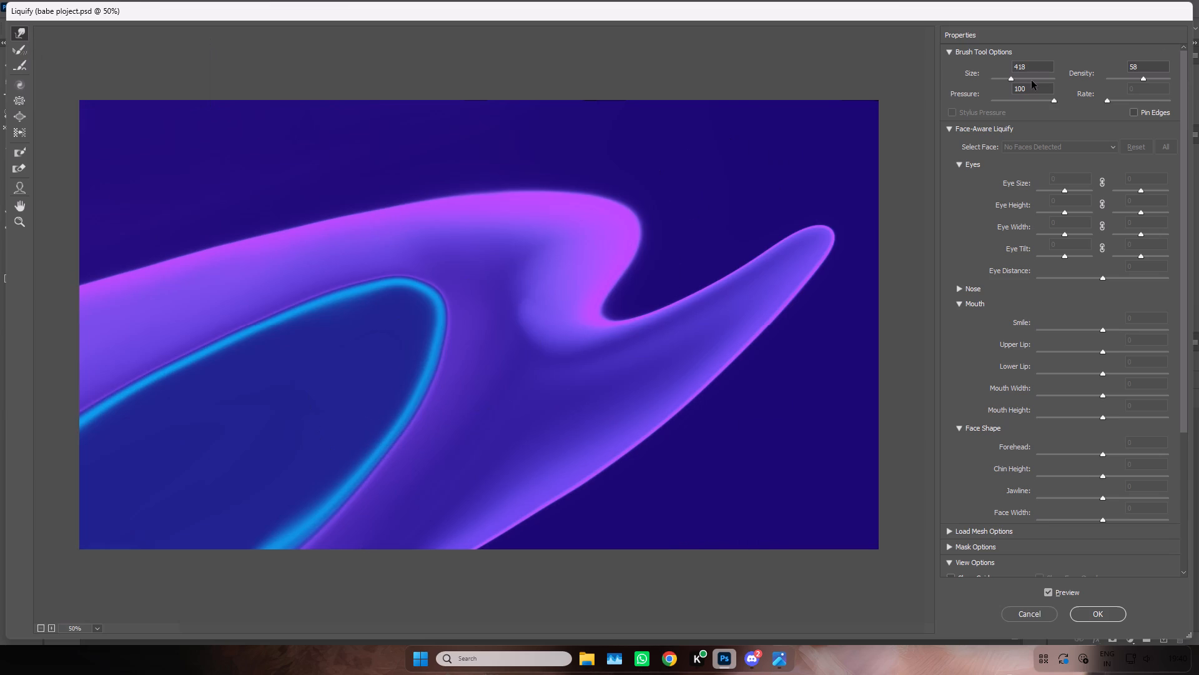
{"action": "left_click", "coordinate": [998, 79]}
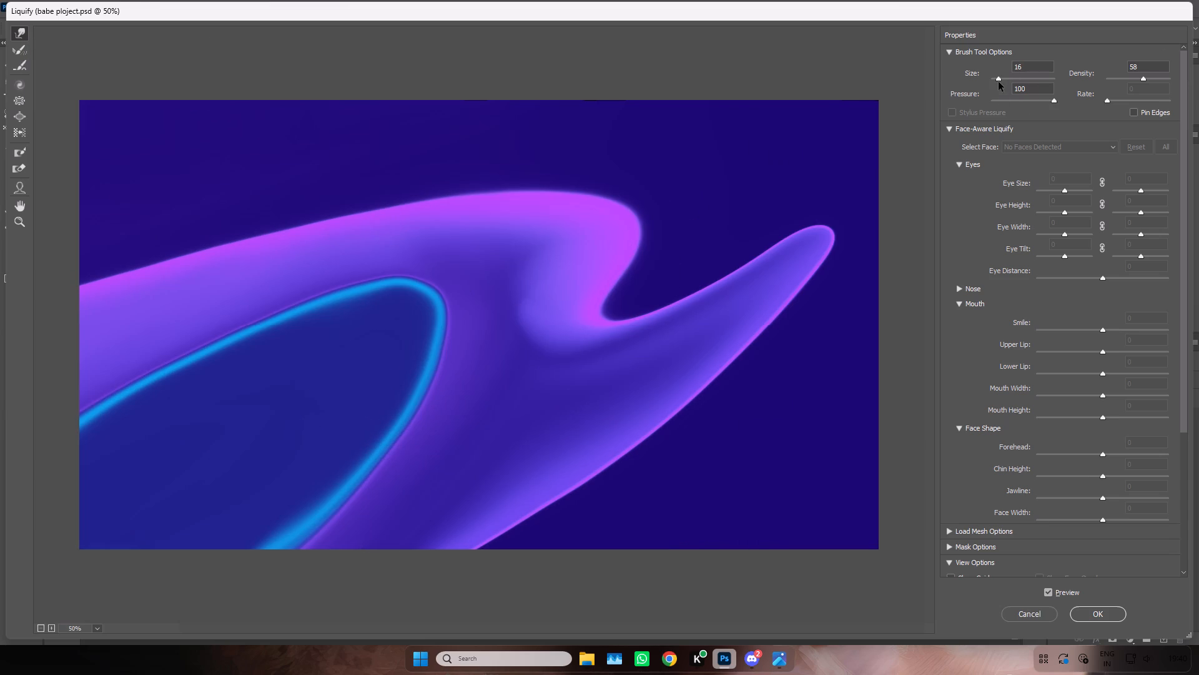
{"action": "left_click", "coordinate": [1000, 81]}
{"action": "left_click_drag", "start_coordinate": [999, 77], "coordinate": [1004, 79]}
{"action": "left_click_drag", "start_coordinate": [338, 299], "coordinate": [295, 319]}
{"action": "left_click_drag", "start_coordinate": [317, 310], "coordinate": [225, 350]}
{"action": "left_click_drag", "start_coordinate": [259, 334], "coordinate": [175, 374]}
{"action": "left_click_drag", "start_coordinate": [280, 327], "coordinate": [169, 380]}
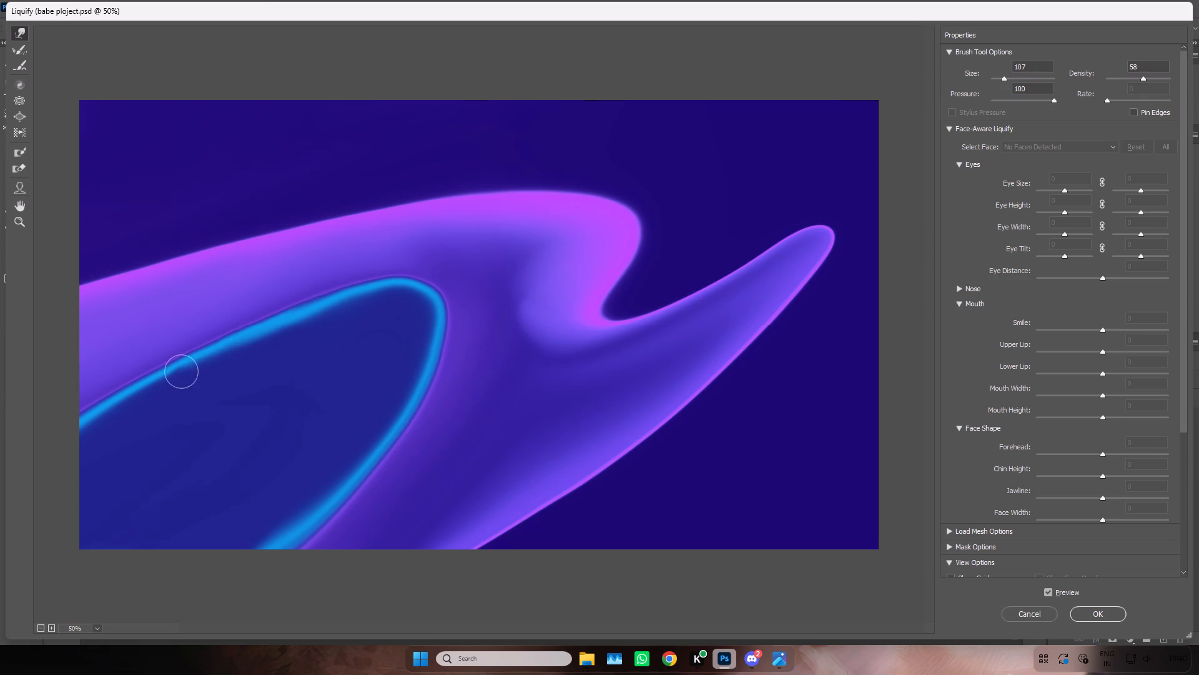
{"action": "left_click_drag", "start_coordinate": [169, 380], "coordinate": [168, 381]}
{"action": "left_click_drag", "start_coordinate": [247, 333], "coordinate": [141, 388]}
{"action": "left_click_drag", "start_coordinate": [182, 362], "coordinate": [95, 411]}
{"action": "left_click_drag", "start_coordinate": [148, 384], "coordinate": [35, 459]}
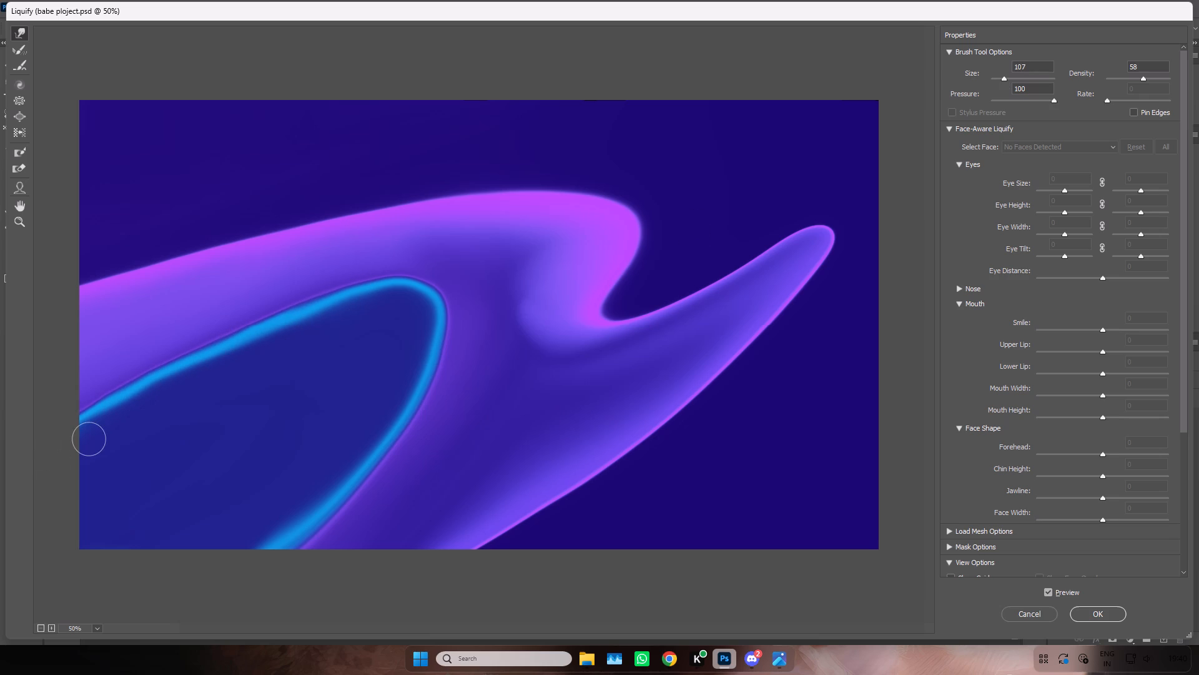
Smooth the outer end of the upper cyan arm with short strokes running past the artwork's left edge.
{"action": "key", "text": "ctrl+minus"}
{"action": "left_click_drag", "start_coordinate": [252, 370], "coordinate": [209, 386]}
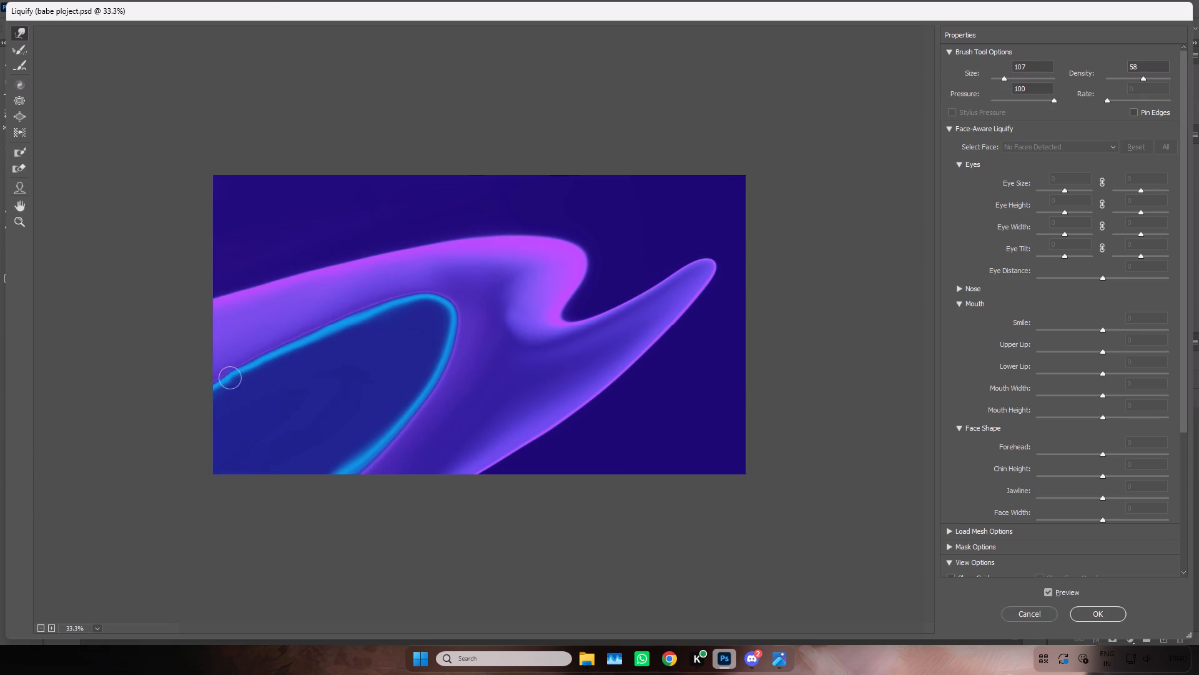
{"action": "left_click_drag", "start_coordinate": [209, 386], "coordinate": [202, 391]}
{"action": "left_click_drag", "start_coordinate": [229, 377], "coordinate": [200, 407]}
{"action": "left_click_drag", "start_coordinate": [235, 371], "coordinate": [195, 398]}
{"action": "left_click_drag", "start_coordinate": [224, 382], "coordinate": [179, 403]}
{"action": "left_click_drag", "start_coordinate": [218, 385], "coordinate": [210, 389]}
{"action": "left_click_drag", "start_coordinate": [210, 389], "coordinate": [183, 414]}
{"action": "left_click_drag", "start_coordinate": [225, 394], "coordinate": [176, 429]}
Smear cyan streaks from the upper arm into the dark blue interior with long diagonal strokes toward the lower left.
{"action": "left_click_drag", "start_coordinate": [380, 315], "coordinate": [266, 374]}
{"action": "left_click_drag", "start_coordinate": [338, 335], "coordinate": [225, 387]}
{"action": "left_click_drag", "start_coordinate": [348, 341], "coordinate": [219, 402]}
{"action": "left_click_drag", "start_coordinate": [313, 341], "coordinate": [241, 389]}
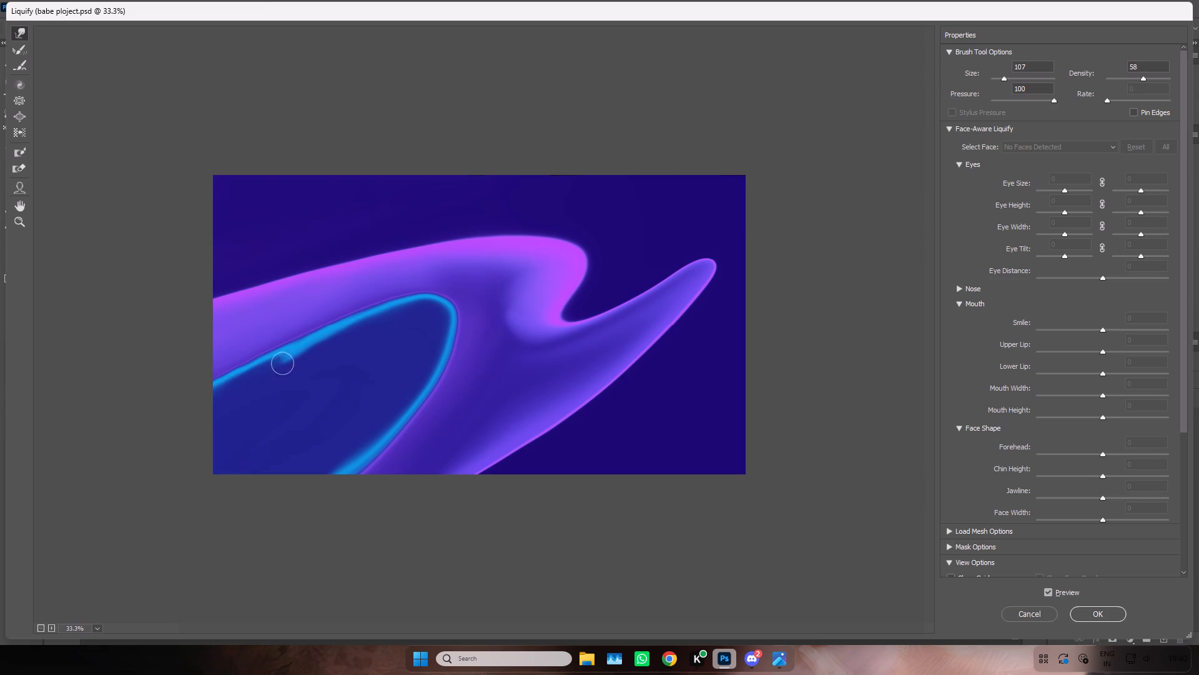
{"action": "left_click_drag", "start_coordinate": [241, 389], "coordinate": [215, 405]}
{"action": "left_click_drag", "start_coordinate": [377, 315], "coordinate": [254, 387]}
{"action": "left_click_drag", "start_coordinate": [402, 309], "coordinate": [328, 374]}
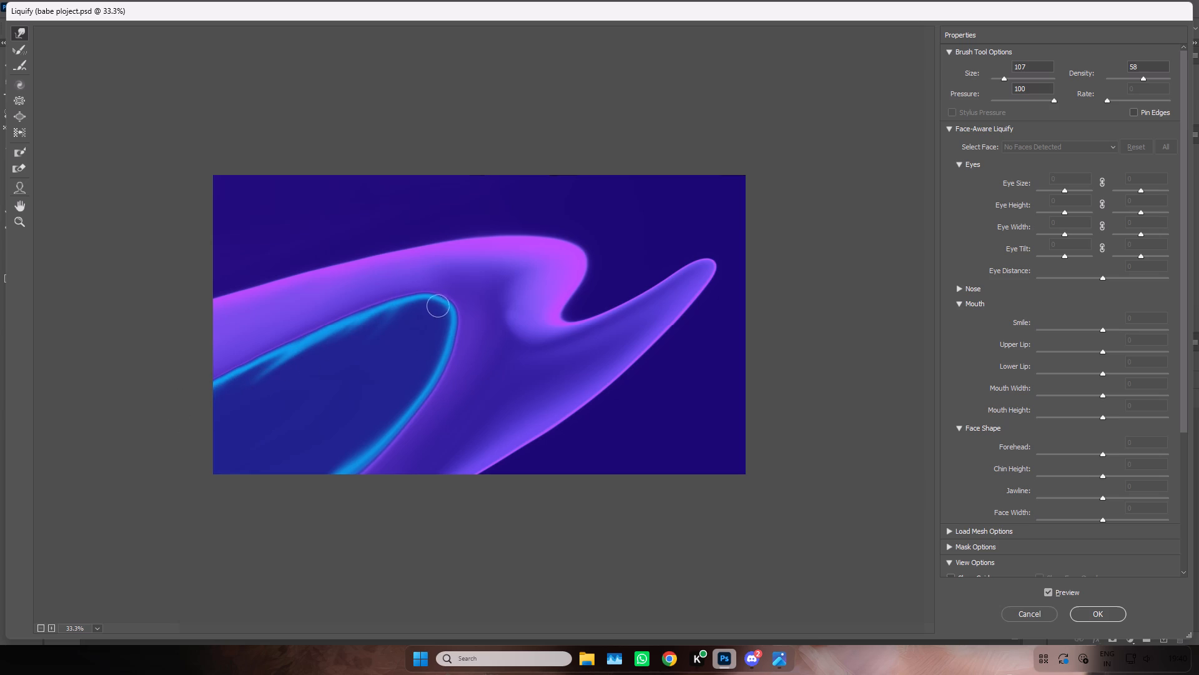
Drag cyan streaks inward from the loop's tip and down its right side to the artwork's bottom edge.
{"action": "left_click_drag", "start_coordinate": [439, 305], "coordinate": [395, 368]}
{"action": "left_click_drag", "start_coordinate": [423, 304], "coordinate": [383, 374]}
{"action": "left_click_drag", "start_coordinate": [409, 311], "coordinate": [383, 382]}
{"action": "left_click_drag", "start_coordinate": [440, 316], "coordinate": [418, 360]}
{"action": "left_click_drag", "start_coordinate": [446, 332], "coordinate": [393, 397]}
{"action": "left_click_drag", "start_coordinate": [440, 351], "coordinate": [364, 440]}
{"action": "left_click_drag", "start_coordinate": [421, 386], "coordinate": [352, 456]}
{"action": "left_click_drag", "start_coordinate": [408, 400], "coordinate": [343, 466]}
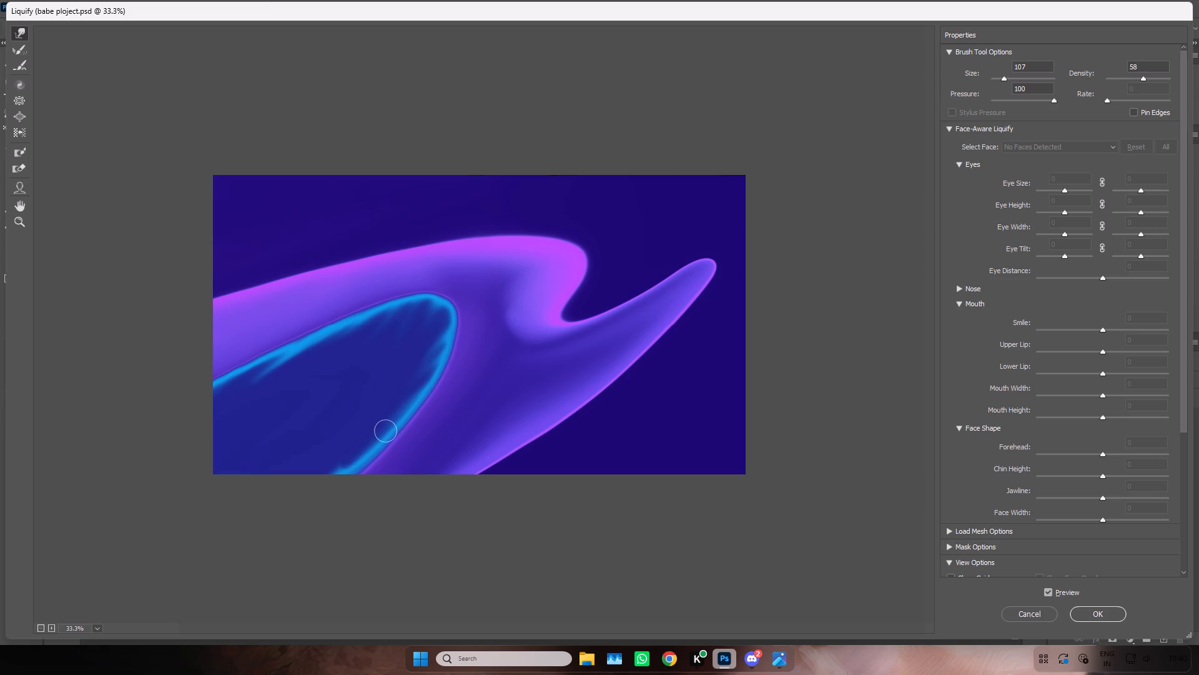
{"action": "left_click_drag", "start_coordinate": [387, 428], "coordinate": [307, 497]}
{"action": "left_click_drag", "start_coordinate": [372, 436], "coordinate": [282, 516]}
Blend the cyan streaks along the upper arm with overlapping strokes that follow the line from tip to left edge.
{"action": "left_click_drag", "start_coordinate": [295, 356], "coordinate": [202, 408]}
{"action": "left_click_drag", "start_coordinate": [273, 366], "coordinate": [189, 415]}
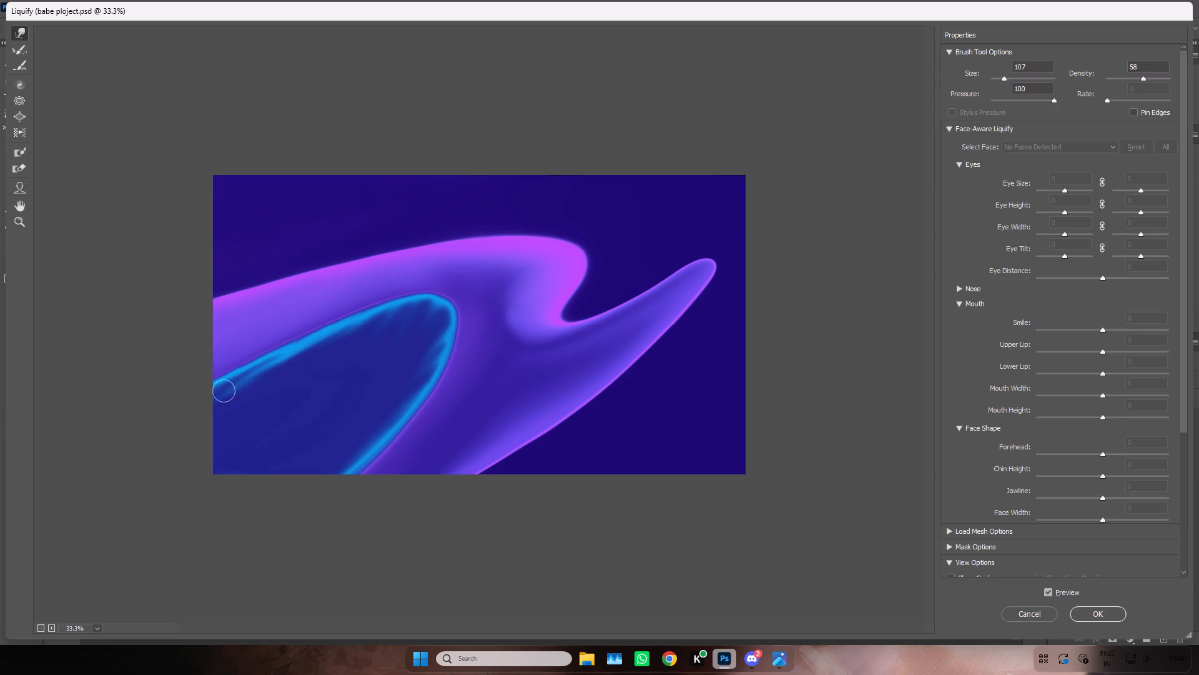
{"action": "left_click_drag", "start_coordinate": [340, 326], "coordinate": [268, 364]}
{"action": "left_click_drag", "start_coordinate": [367, 322], "coordinate": [302, 360]}
{"action": "left_click_drag", "start_coordinate": [302, 360], "coordinate": [321, 351]}
{"action": "left_click_drag", "start_coordinate": [411, 313], "coordinate": [340, 342]}
{"action": "left_click_drag", "start_coordinate": [402, 316], "coordinate": [323, 346]}
{"action": "left_click_drag", "start_coordinate": [407, 311], "coordinate": [313, 349]}
{"action": "left_click_drag", "start_coordinate": [313, 349], "coordinate": [320, 347]}
{"action": "left_click_drag", "start_coordinate": [417, 314], "coordinate": [402, 334]}
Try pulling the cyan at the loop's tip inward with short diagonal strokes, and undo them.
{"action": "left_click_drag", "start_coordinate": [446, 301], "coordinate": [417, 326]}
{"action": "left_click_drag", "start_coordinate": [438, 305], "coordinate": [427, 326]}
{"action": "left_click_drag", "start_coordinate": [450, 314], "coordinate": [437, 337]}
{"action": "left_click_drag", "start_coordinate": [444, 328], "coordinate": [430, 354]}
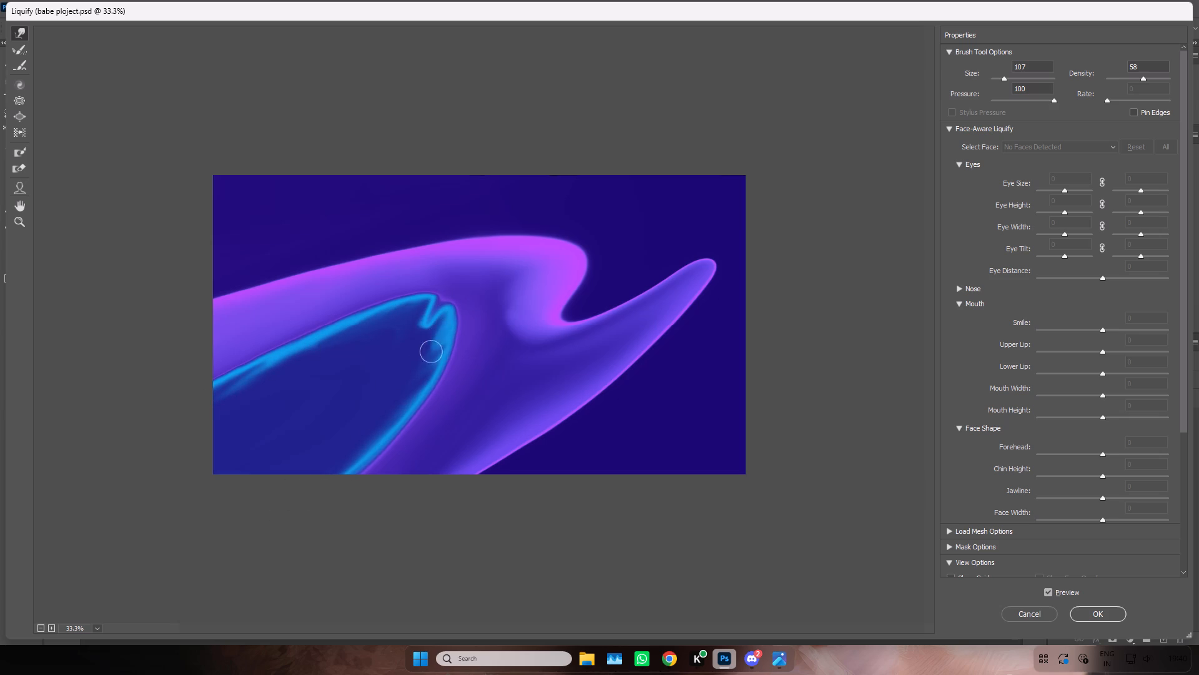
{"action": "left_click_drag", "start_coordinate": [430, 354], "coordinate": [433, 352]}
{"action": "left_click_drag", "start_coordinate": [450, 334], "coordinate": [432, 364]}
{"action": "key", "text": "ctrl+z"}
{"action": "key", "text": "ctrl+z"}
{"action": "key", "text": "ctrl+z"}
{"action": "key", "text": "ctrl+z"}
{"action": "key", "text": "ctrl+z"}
Pull short cyan streaks inward around the loop's tip and the upper part of its right side.
{"action": "left_click_drag", "start_coordinate": [442, 306], "coordinate": [424, 315]}
{"action": "left_click_drag", "start_coordinate": [433, 304], "coordinate": [392, 327]}
{"action": "left_click_drag", "start_coordinate": [416, 302], "coordinate": [405, 316]}
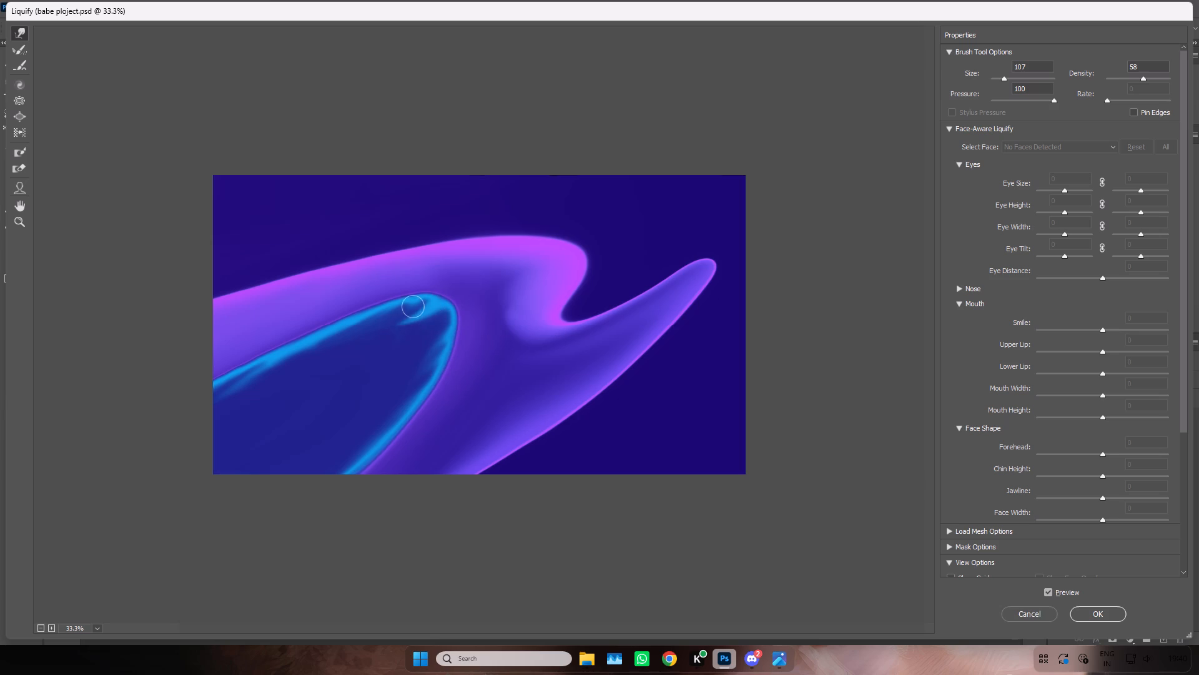
{"action": "left_click_drag", "start_coordinate": [405, 316], "coordinate": [398, 327]}
{"action": "left_click_drag", "start_coordinate": [415, 303], "coordinate": [412, 321]}
{"action": "left_click_drag", "start_coordinate": [427, 307], "coordinate": [420, 332]}
{"action": "left_click_drag", "start_coordinate": [445, 311], "coordinate": [419, 339]}
{"action": "left_click_drag", "start_coordinate": [444, 320], "coordinate": [425, 351]}
{"action": "left_click_drag", "start_coordinate": [445, 332], "coordinate": [416, 373]}
{"action": "left_click", "coordinate": [416, 373]}
Widen the upper cyan arm's inner edge with long sweeping strokes from the tip toward the artwork's left edge.
{"action": "left_click_drag", "start_coordinate": [418, 314], "coordinate": [355, 335]}
{"action": "left_click_drag", "start_coordinate": [391, 312], "coordinate": [358, 345]}
{"action": "left_click_drag", "start_coordinate": [402, 311], "coordinate": [340, 347]}
{"action": "left_click_drag", "start_coordinate": [412, 312], "coordinate": [284, 359]}
{"action": "left_click_drag", "start_coordinate": [365, 322], "coordinate": [275, 373]}
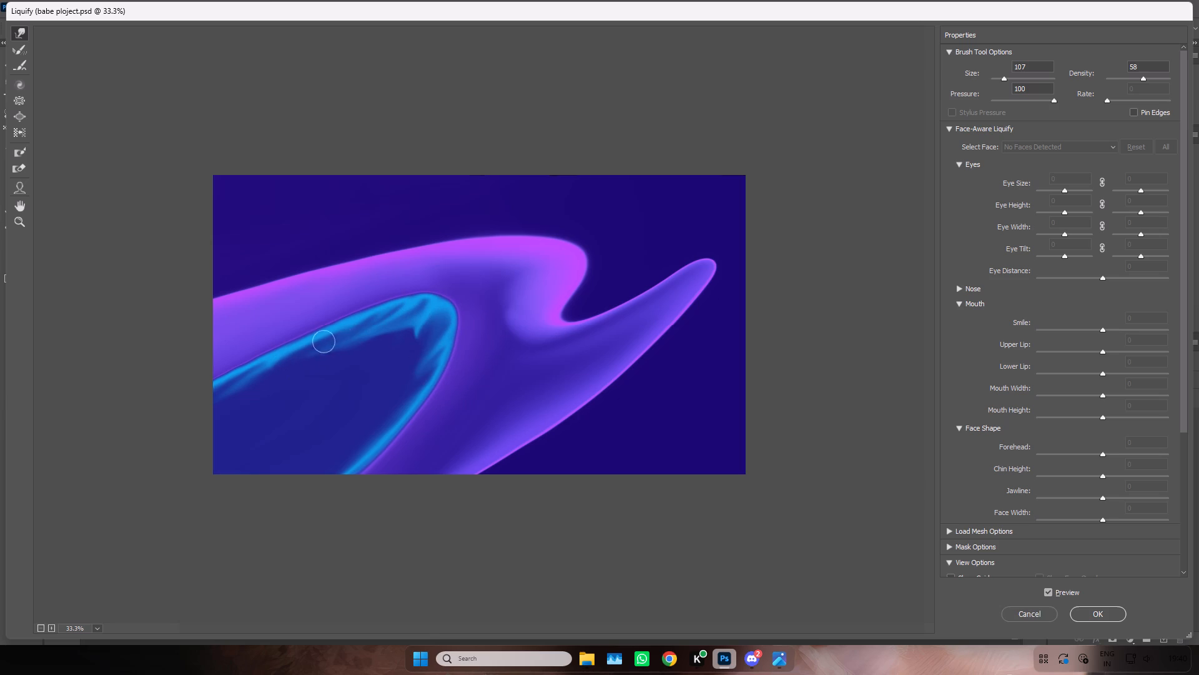
{"action": "left_click_drag", "start_coordinate": [340, 329], "coordinate": [239, 384]}
{"action": "left_click_drag", "start_coordinate": [323, 341], "coordinate": [214, 390]}
{"action": "left_click_drag", "start_coordinate": [267, 364], "coordinate": [162, 419]}
{"action": "left_click_drag", "start_coordinate": [318, 344], "coordinate": [228, 380]}
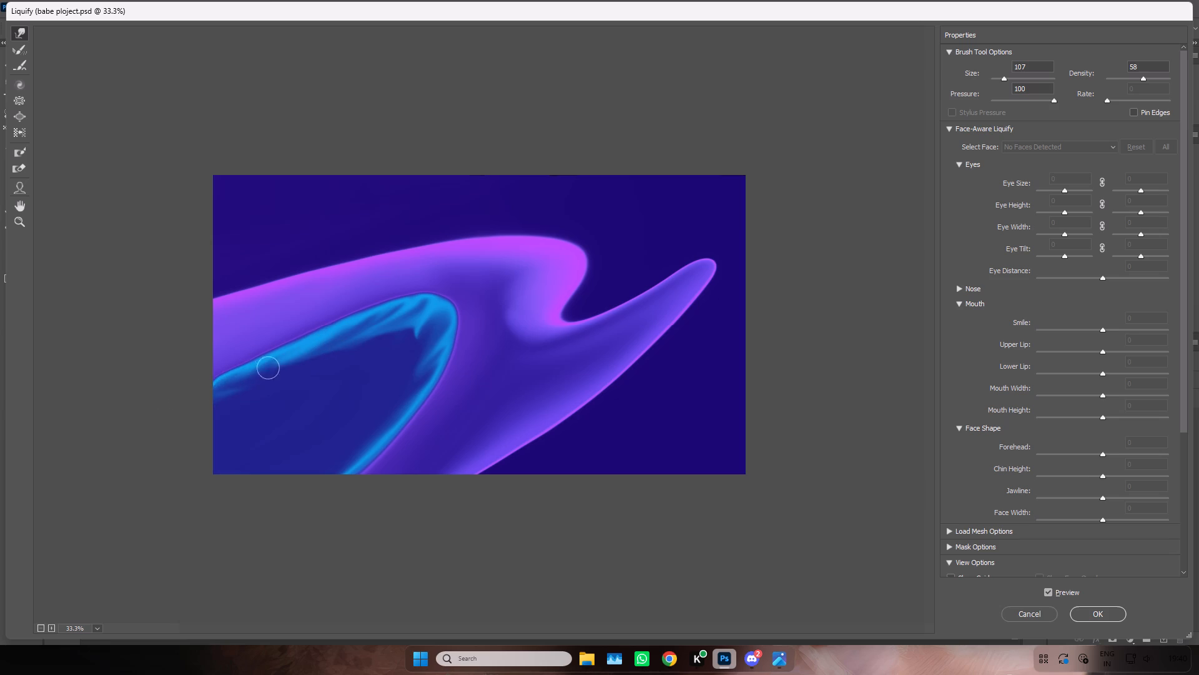
{"action": "left_click_drag", "start_coordinate": [228, 380], "coordinate": [162, 406]}
{"action": "left_click_drag", "start_coordinate": [301, 351], "coordinate": [162, 427]}
Widen the cyan band down the loop's right side with diagonal inward strokes to the artwork's bottom edge.
{"action": "left_click_drag", "start_coordinate": [425, 321], "coordinate": [367, 401]}
{"action": "left_click_drag", "start_coordinate": [428, 359], "coordinate": [409, 389]}
{"action": "left_click_drag", "start_coordinate": [428, 367], "coordinate": [385, 411]}
{"action": "left_click_drag", "start_coordinate": [411, 397], "coordinate": [363, 437]}
{"action": "left_click_drag", "start_coordinate": [387, 429], "coordinate": [357, 454]}
{"action": "left_click_drag", "start_coordinate": [362, 449], "coordinate": [334, 475]}
{"action": "left_click_drag", "start_coordinate": [340, 466], "coordinate": [325, 482]}
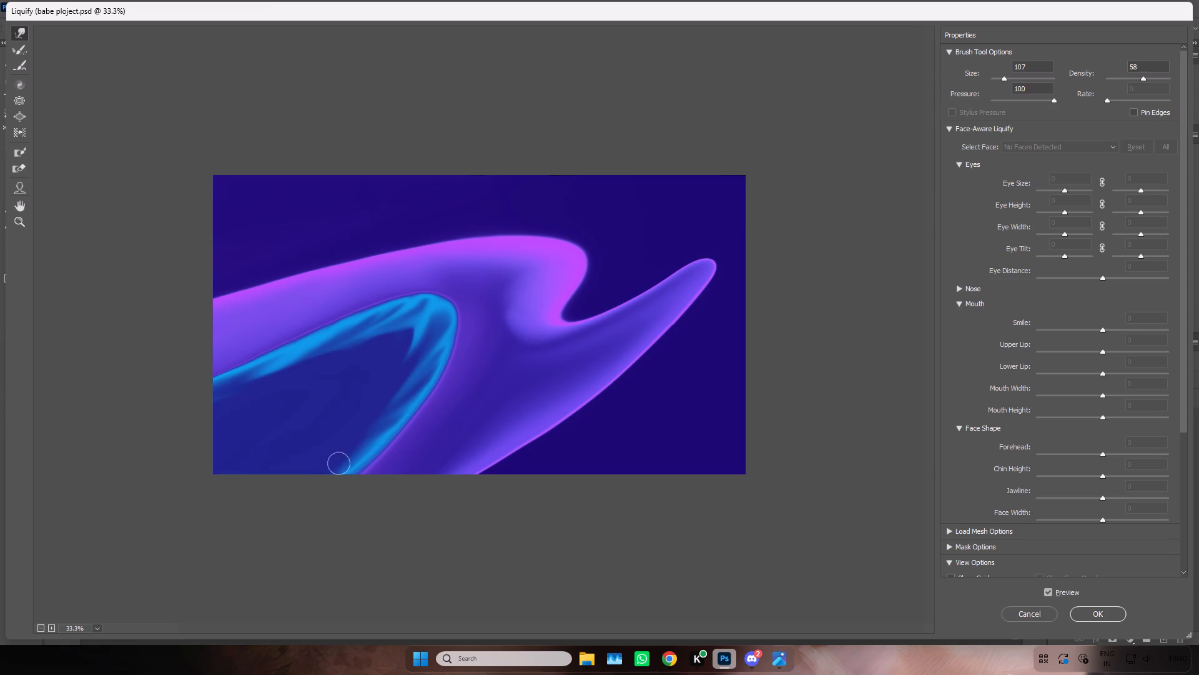
Pull ragged cyan streaks from the upper arm's inner edge into the interior, working from the tip to the left edge.
{"action": "left_click_drag", "start_coordinate": [422, 314], "coordinate": [395, 346]}
{"action": "left_click_drag", "start_coordinate": [407, 319], "coordinate": [360, 351]}
{"action": "left_click_drag", "start_coordinate": [376, 328], "coordinate": [326, 367]}
{"action": "left_click_drag", "start_coordinate": [342, 336], "coordinate": [284, 381]}
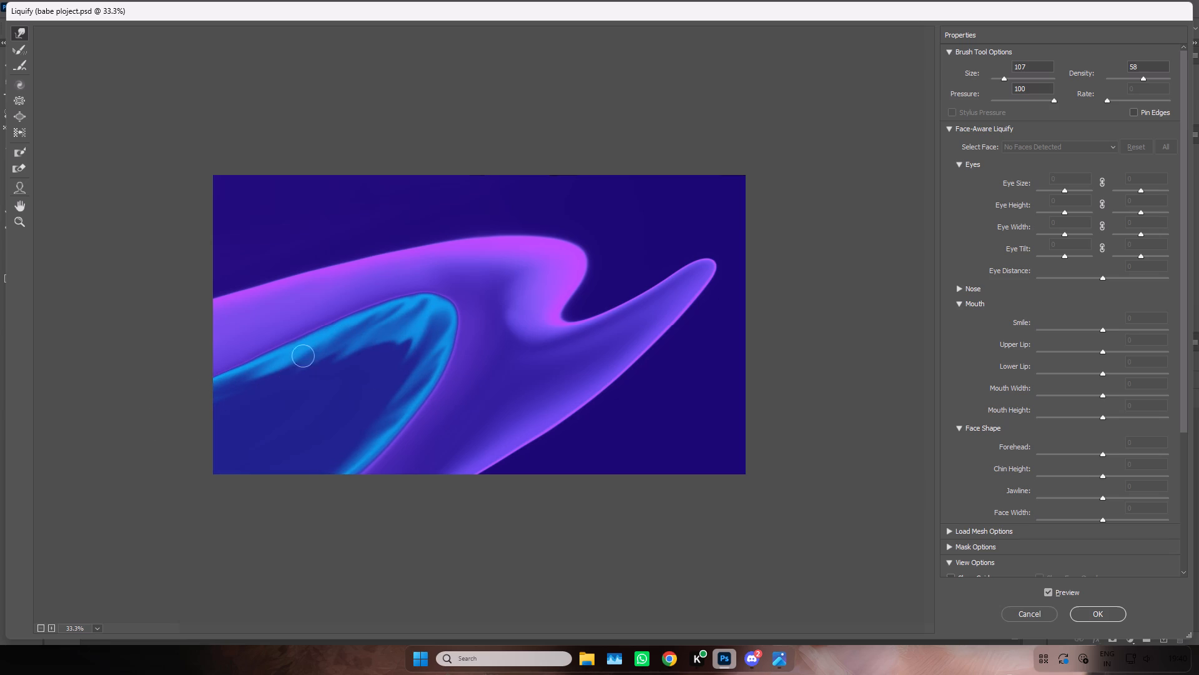
{"action": "left_click_drag", "start_coordinate": [303, 352], "coordinate": [257, 399]}
{"action": "left_click_drag", "start_coordinate": [272, 370], "coordinate": [255, 396]}
{"action": "left_click_drag", "start_coordinate": [259, 373], "coordinate": [204, 407]}
{"action": "left_click_drag", "start_coordinate": [225, 382], "coordinate": [207, 415]}
{"action": "left_click_drag", "start_coordinate": [228, 388], "coordinate": [194, 421]}
{"action": "left_click_drag", "start_coordinate": [192, 422], "coordinate": [155, 420]}
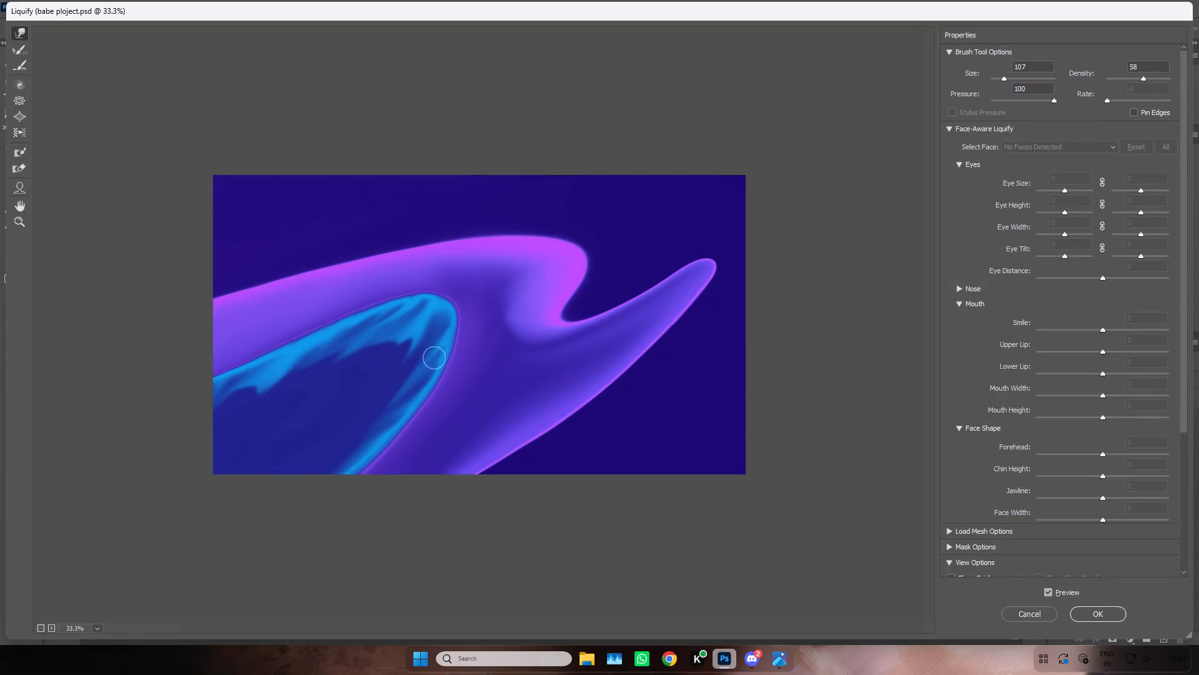
Pull more cyan streaks from the right side's inner edge diagonally into the loop's interior.
{"action": "left_click_drag", "start_coordinate": [435, 342], "coordinate": [397, 381]}
{"action": "left_click_drag", "start_coordinate": [406, 371], "coordinate": [360, 406]}
{"action": "left_click_drag", "start_coordinate": [385, 406], "coordinate": [340, 453]}
{"action": "left_click_drag", "start_coordinate": [370, 437], "coordinate": [322, 476]}
Extend the cyan streaks below the tip and at the outer end of the upper arm with short strokes.
{"action": "left_click_drag", "start_coordinate": [392, 333], "coordinate": [378, 356]}
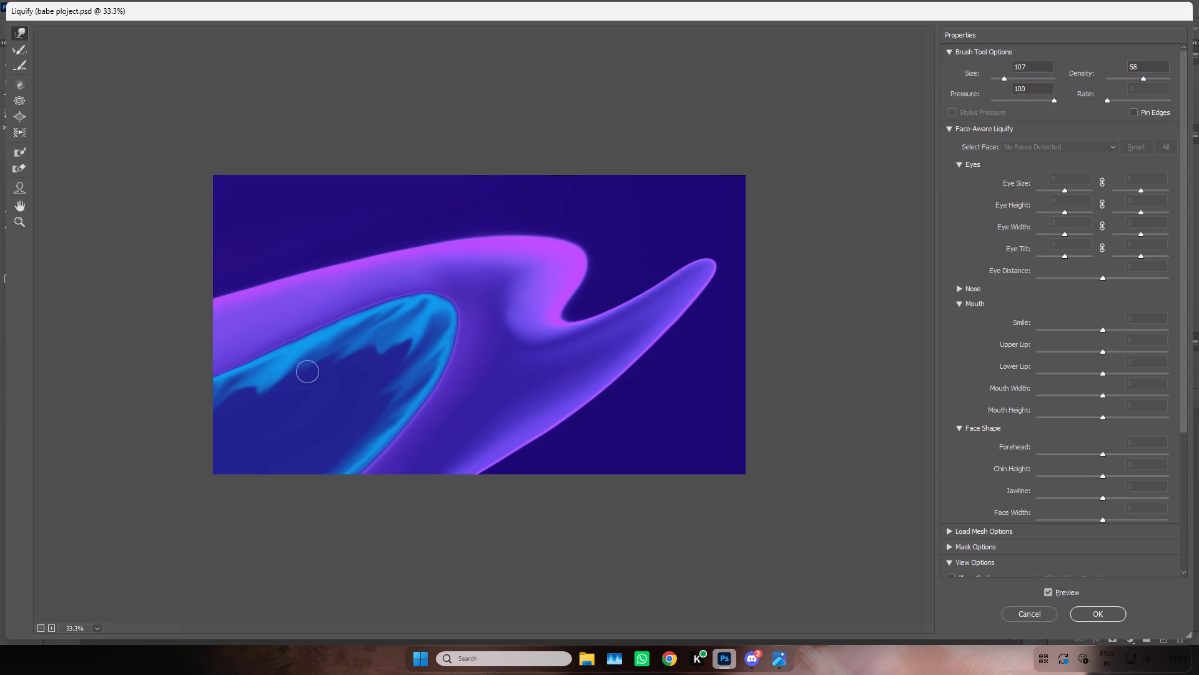
{"action": "left_click_drag", "start_coordinate": [257, 379], "coordinate": [225, 401]}
{"action": "left_click_drag", "start_coordinate": [192, 397], "coordinate": [164, 412]}
{"action": "left_click_drag", "start_coordinate": [163, 413], "coordinate": [155, 420]}
Sweep the purple ribbon's upper edge slightly down past the artwork's left edge.
{"action": "left_click_drag", "start_coordinate": [251, 281], "coordinate": [157, 326]}
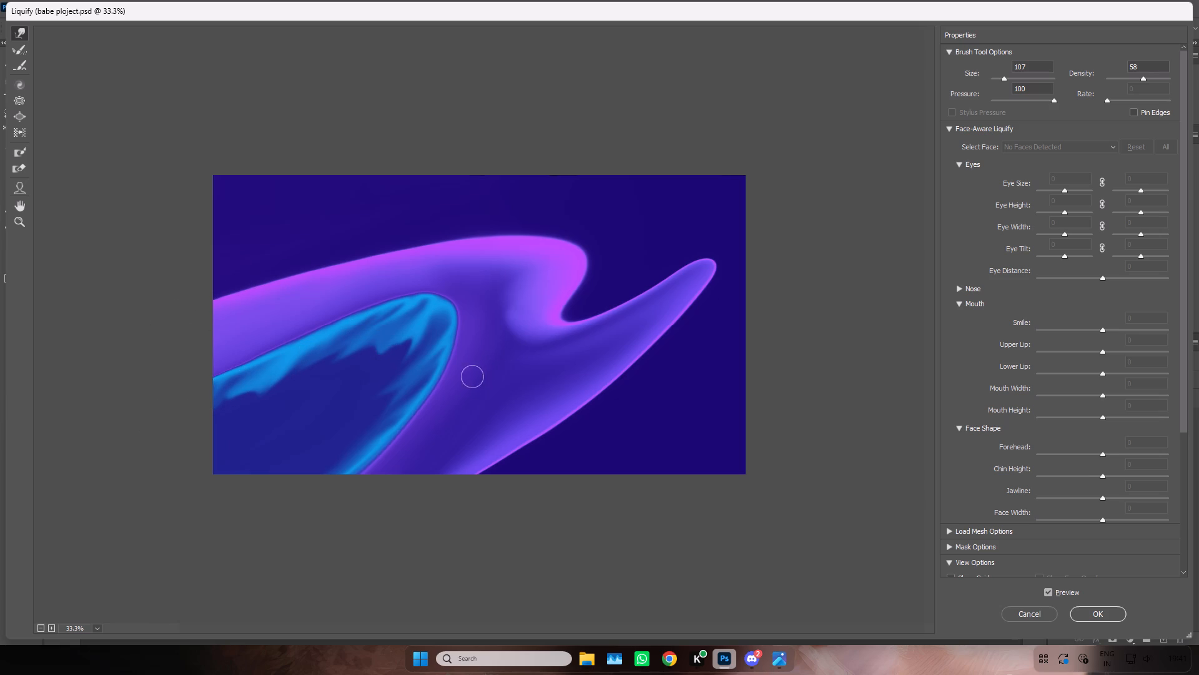
Pull cyan streaks inward along the lower part of the loop's right side and apply the Liquify changes.
{"action": "left_click_drag", "start_coordinate": [375, 422], "coordinate": [332, 461]}
{"action": "left_click_drag", "start_coordinate": [360, 443], "coordinate": [308, 479]}
{"action": "left_click_drag", "start_coordinate": [367, 435], "coordinate": [336, 451]}
{"action": "left_click", "coordinate": [331, 453]}
{"action": "left_click_drag", "start_coordinate": [373, 427], "coordinate": [345, 437]}
{"action": "left_click", "coordinate": [341, 439]}
{"action": "left_click_drag", "start_coordinate": [395, 406], "coordinate": [363, 439]}
{"action": "left_click", "coordinate": [1107, 616]}
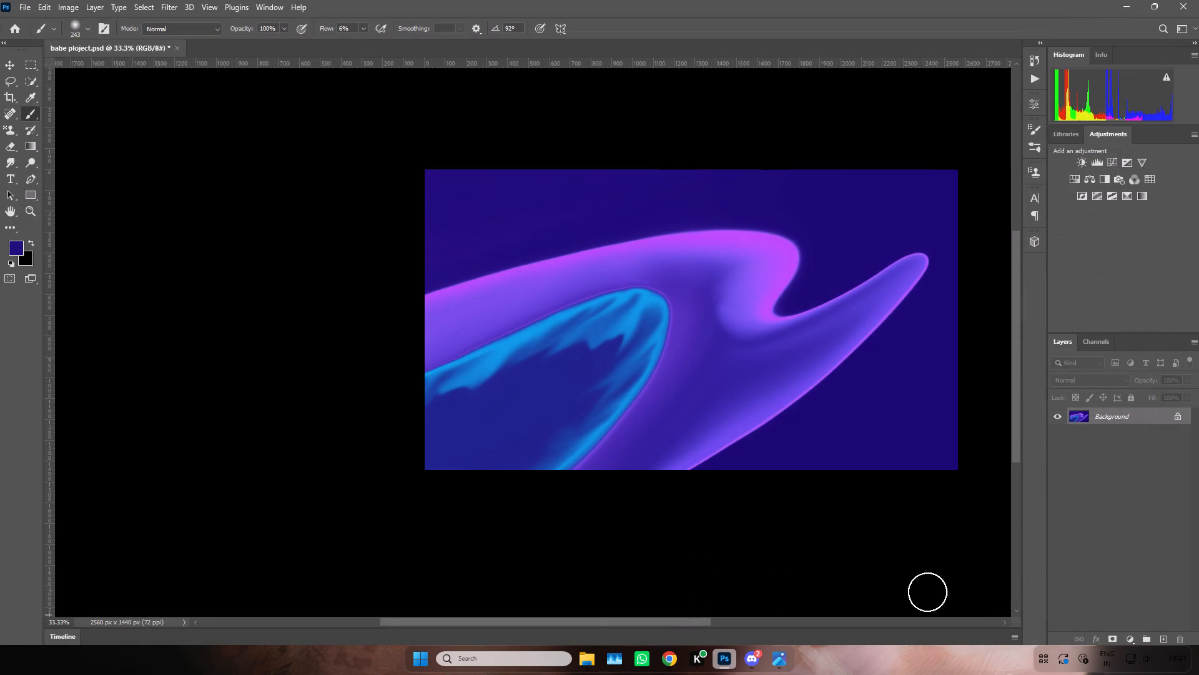
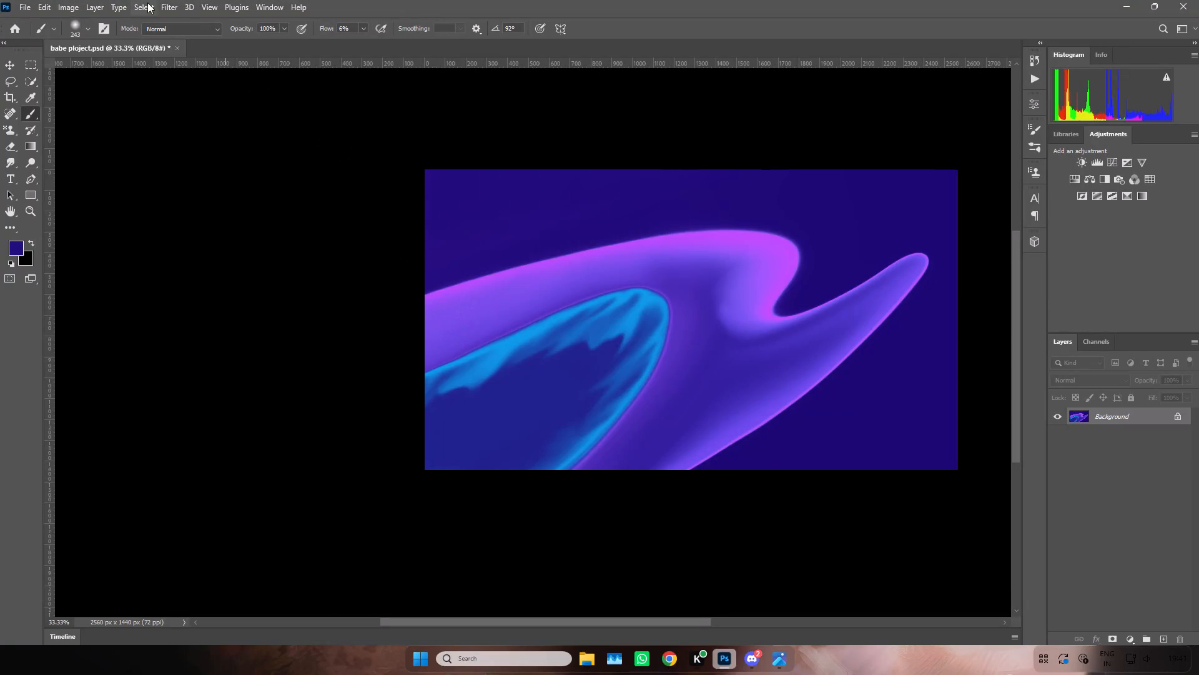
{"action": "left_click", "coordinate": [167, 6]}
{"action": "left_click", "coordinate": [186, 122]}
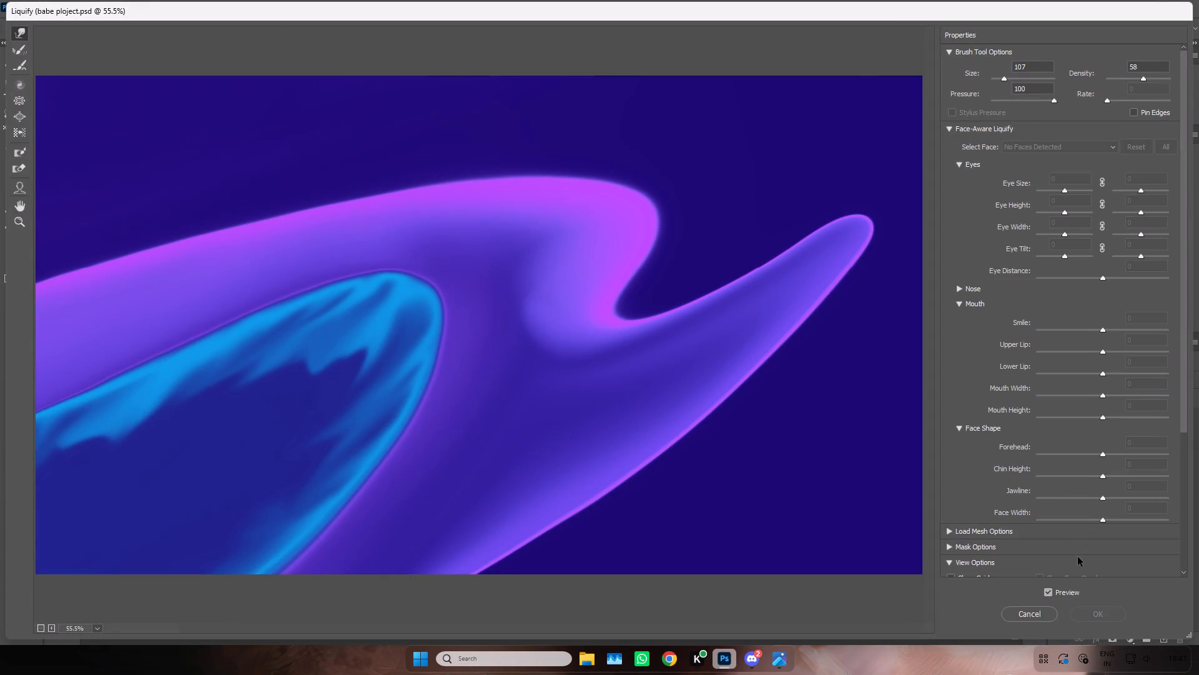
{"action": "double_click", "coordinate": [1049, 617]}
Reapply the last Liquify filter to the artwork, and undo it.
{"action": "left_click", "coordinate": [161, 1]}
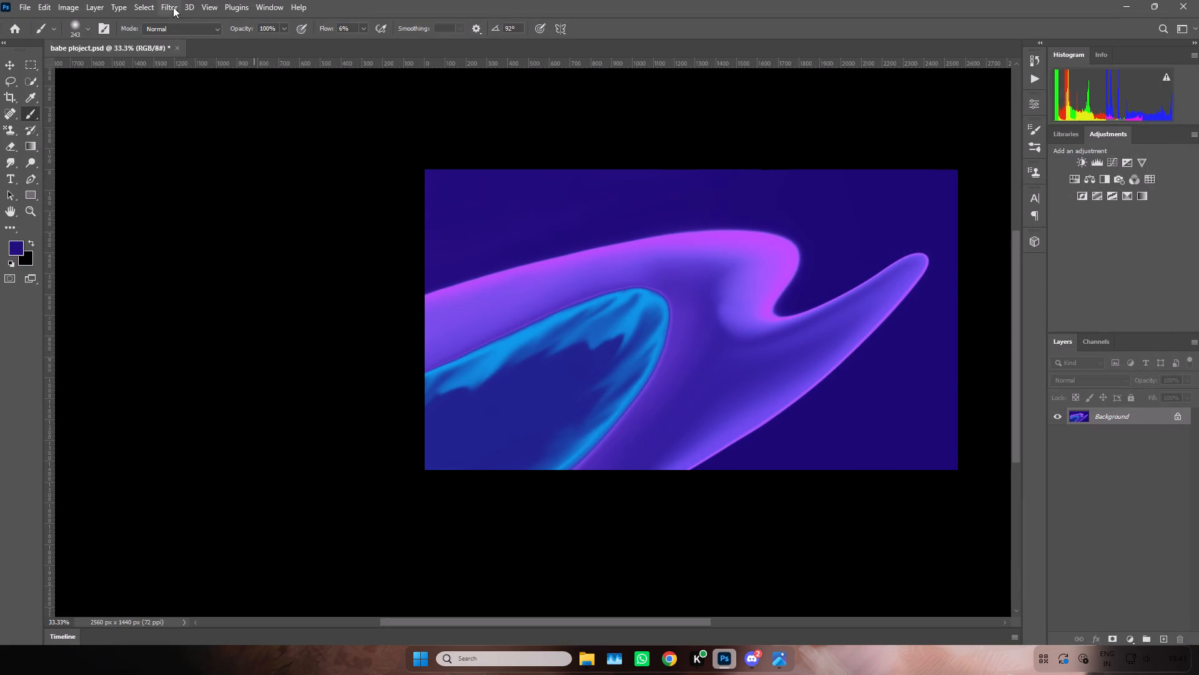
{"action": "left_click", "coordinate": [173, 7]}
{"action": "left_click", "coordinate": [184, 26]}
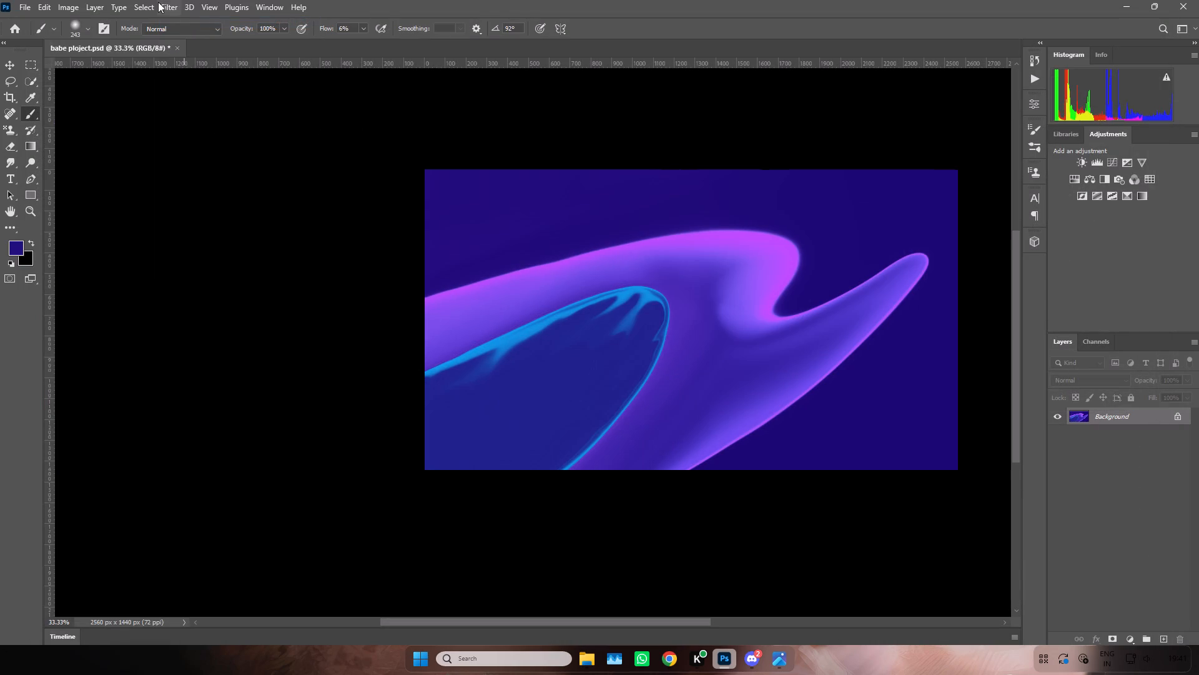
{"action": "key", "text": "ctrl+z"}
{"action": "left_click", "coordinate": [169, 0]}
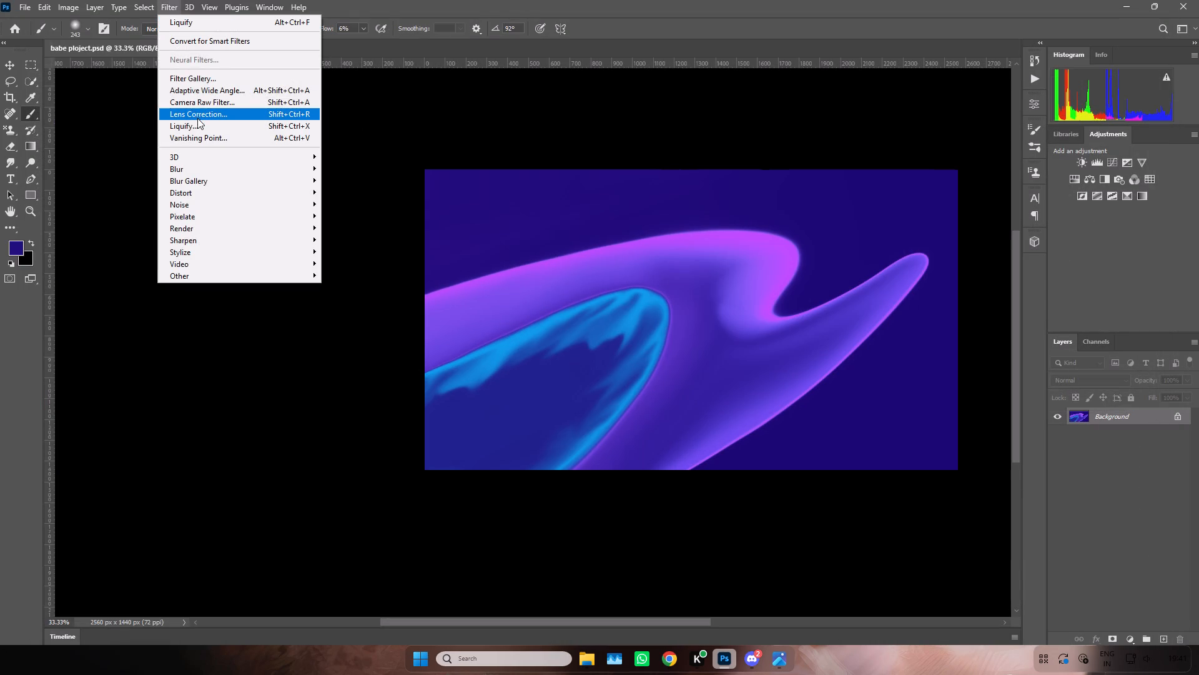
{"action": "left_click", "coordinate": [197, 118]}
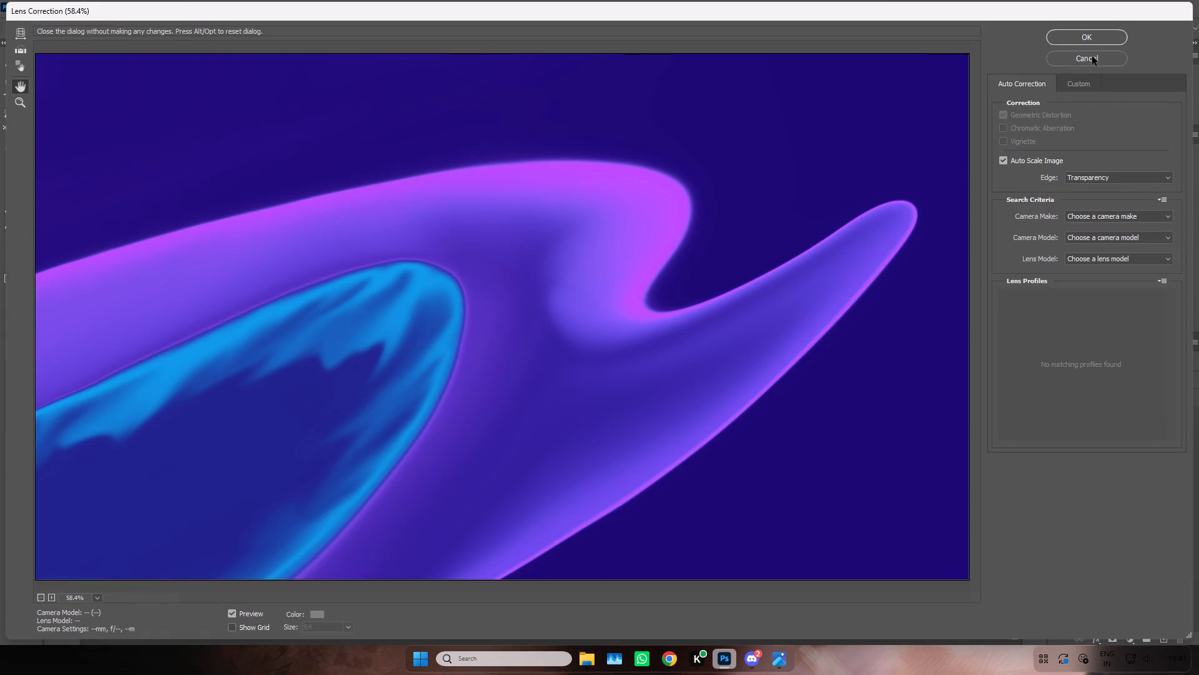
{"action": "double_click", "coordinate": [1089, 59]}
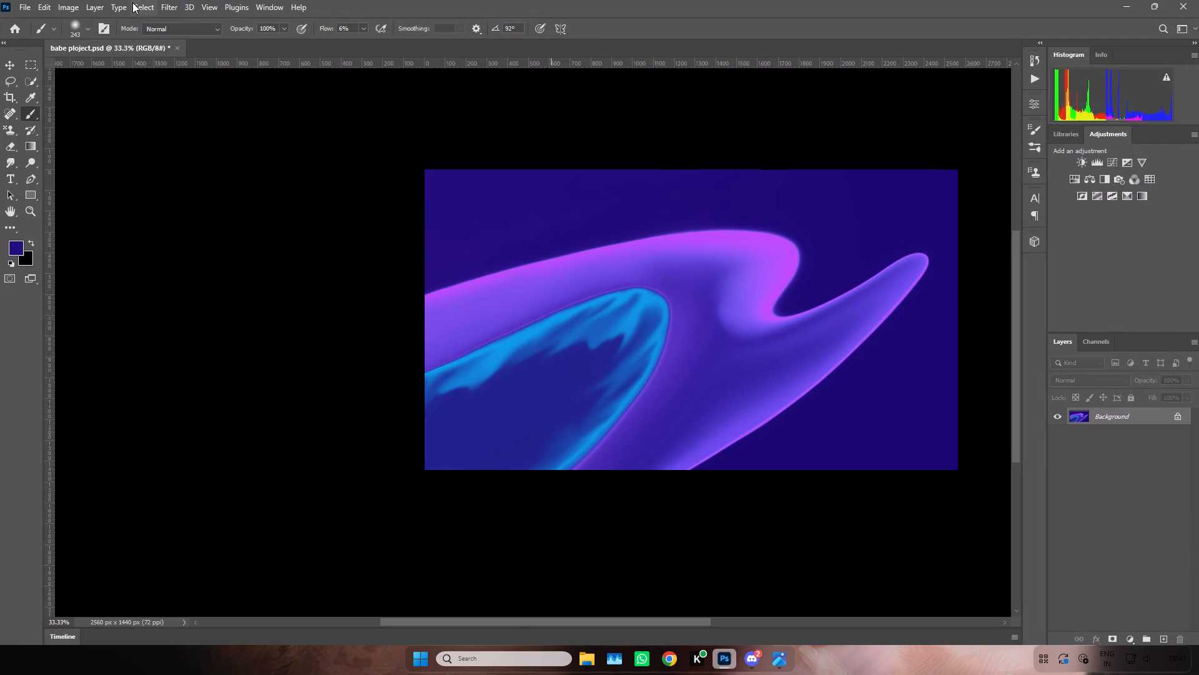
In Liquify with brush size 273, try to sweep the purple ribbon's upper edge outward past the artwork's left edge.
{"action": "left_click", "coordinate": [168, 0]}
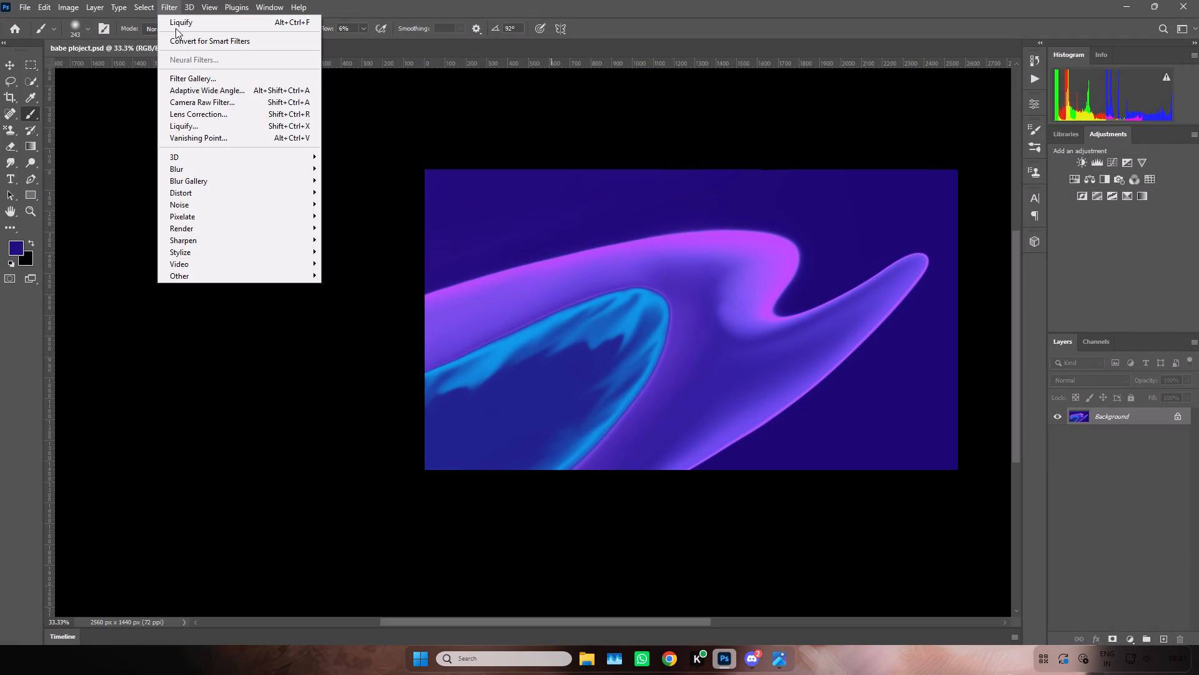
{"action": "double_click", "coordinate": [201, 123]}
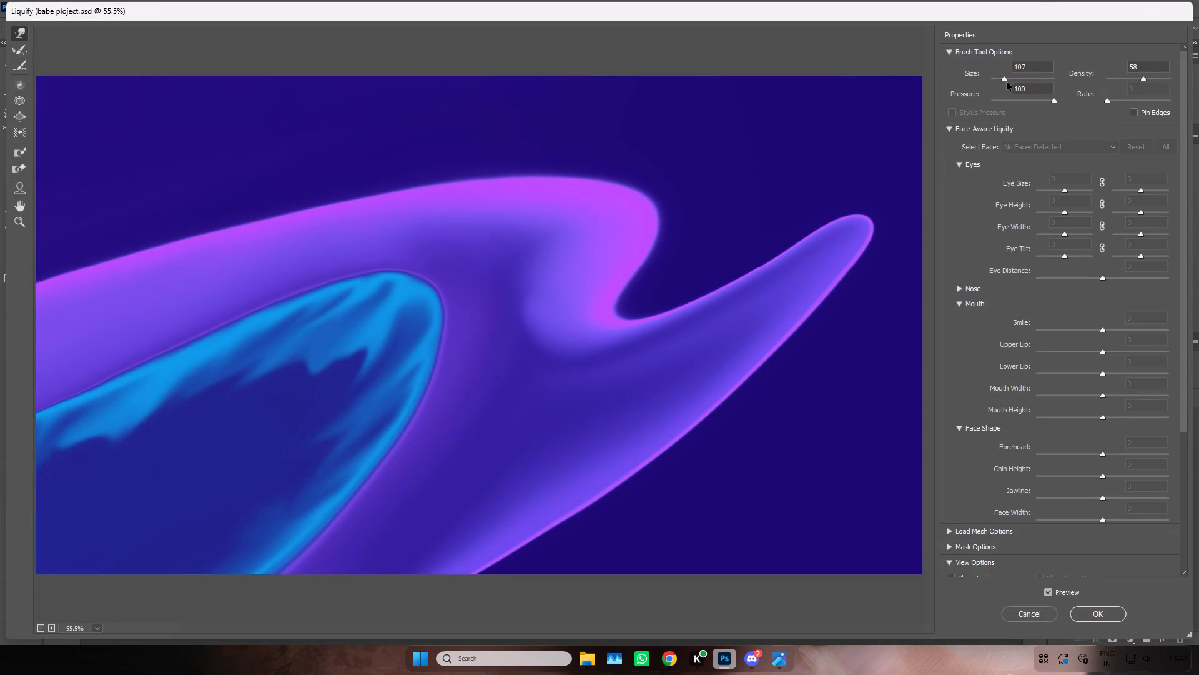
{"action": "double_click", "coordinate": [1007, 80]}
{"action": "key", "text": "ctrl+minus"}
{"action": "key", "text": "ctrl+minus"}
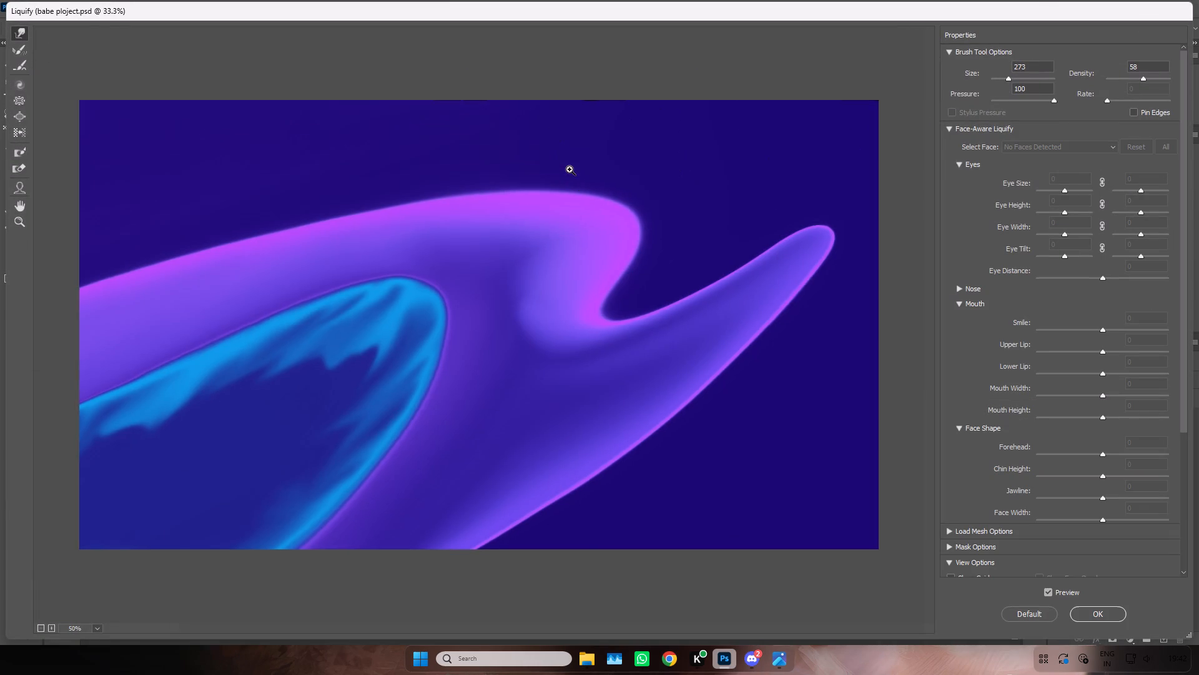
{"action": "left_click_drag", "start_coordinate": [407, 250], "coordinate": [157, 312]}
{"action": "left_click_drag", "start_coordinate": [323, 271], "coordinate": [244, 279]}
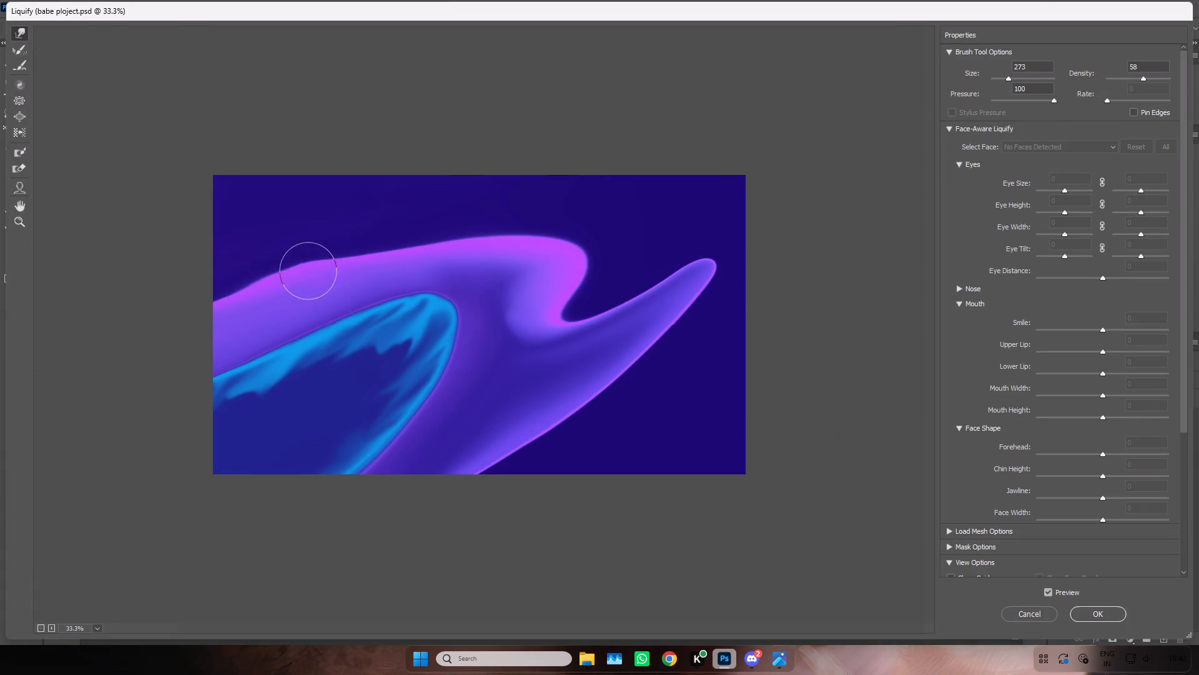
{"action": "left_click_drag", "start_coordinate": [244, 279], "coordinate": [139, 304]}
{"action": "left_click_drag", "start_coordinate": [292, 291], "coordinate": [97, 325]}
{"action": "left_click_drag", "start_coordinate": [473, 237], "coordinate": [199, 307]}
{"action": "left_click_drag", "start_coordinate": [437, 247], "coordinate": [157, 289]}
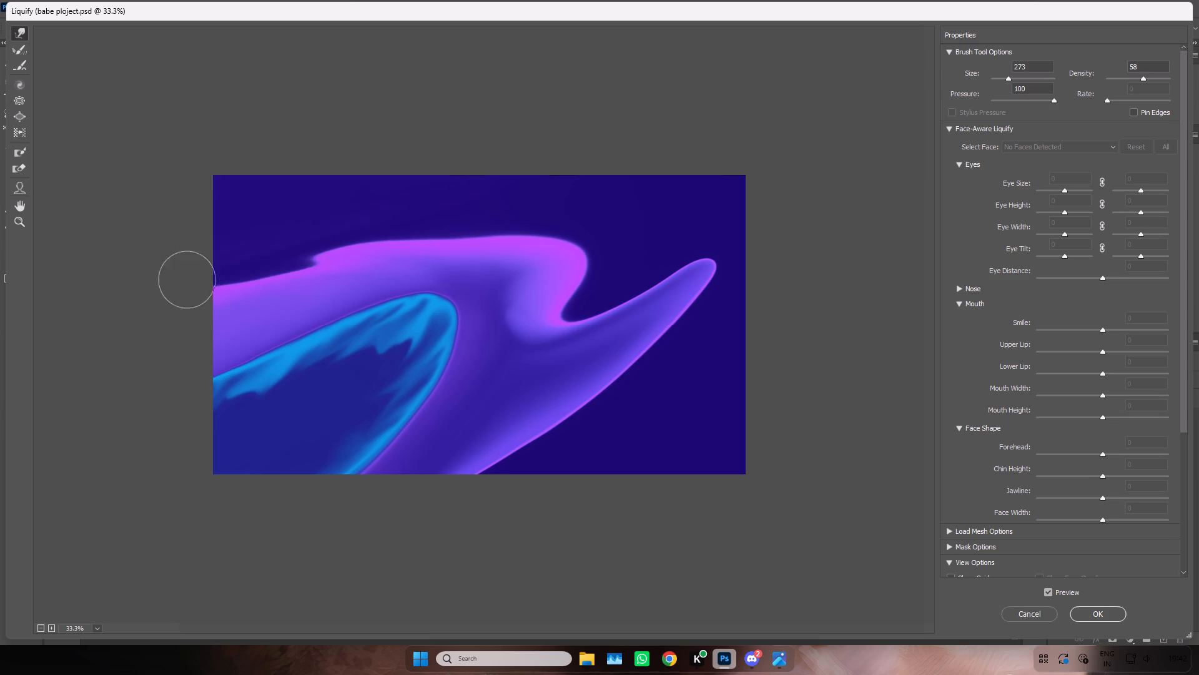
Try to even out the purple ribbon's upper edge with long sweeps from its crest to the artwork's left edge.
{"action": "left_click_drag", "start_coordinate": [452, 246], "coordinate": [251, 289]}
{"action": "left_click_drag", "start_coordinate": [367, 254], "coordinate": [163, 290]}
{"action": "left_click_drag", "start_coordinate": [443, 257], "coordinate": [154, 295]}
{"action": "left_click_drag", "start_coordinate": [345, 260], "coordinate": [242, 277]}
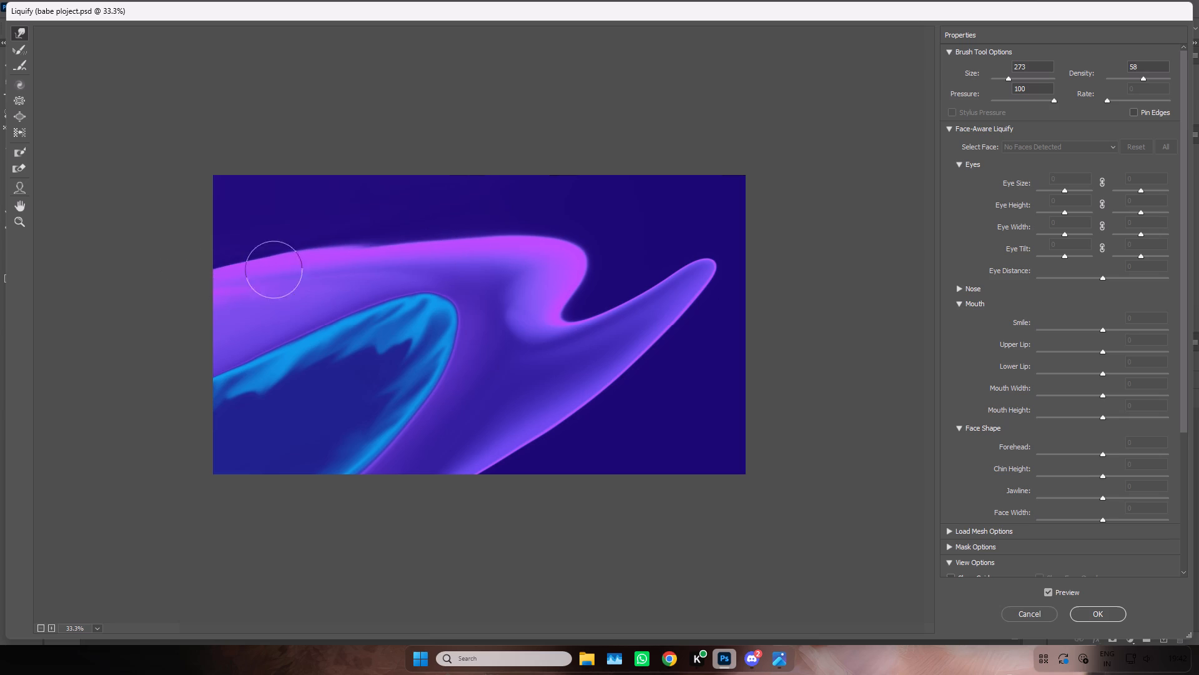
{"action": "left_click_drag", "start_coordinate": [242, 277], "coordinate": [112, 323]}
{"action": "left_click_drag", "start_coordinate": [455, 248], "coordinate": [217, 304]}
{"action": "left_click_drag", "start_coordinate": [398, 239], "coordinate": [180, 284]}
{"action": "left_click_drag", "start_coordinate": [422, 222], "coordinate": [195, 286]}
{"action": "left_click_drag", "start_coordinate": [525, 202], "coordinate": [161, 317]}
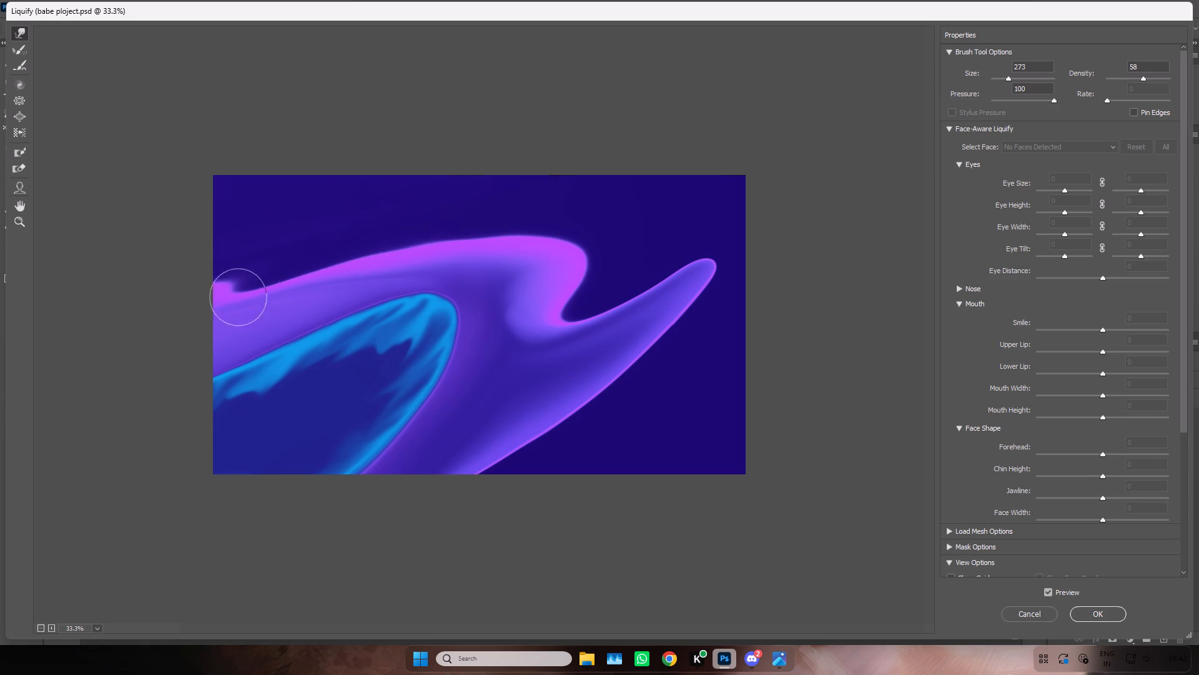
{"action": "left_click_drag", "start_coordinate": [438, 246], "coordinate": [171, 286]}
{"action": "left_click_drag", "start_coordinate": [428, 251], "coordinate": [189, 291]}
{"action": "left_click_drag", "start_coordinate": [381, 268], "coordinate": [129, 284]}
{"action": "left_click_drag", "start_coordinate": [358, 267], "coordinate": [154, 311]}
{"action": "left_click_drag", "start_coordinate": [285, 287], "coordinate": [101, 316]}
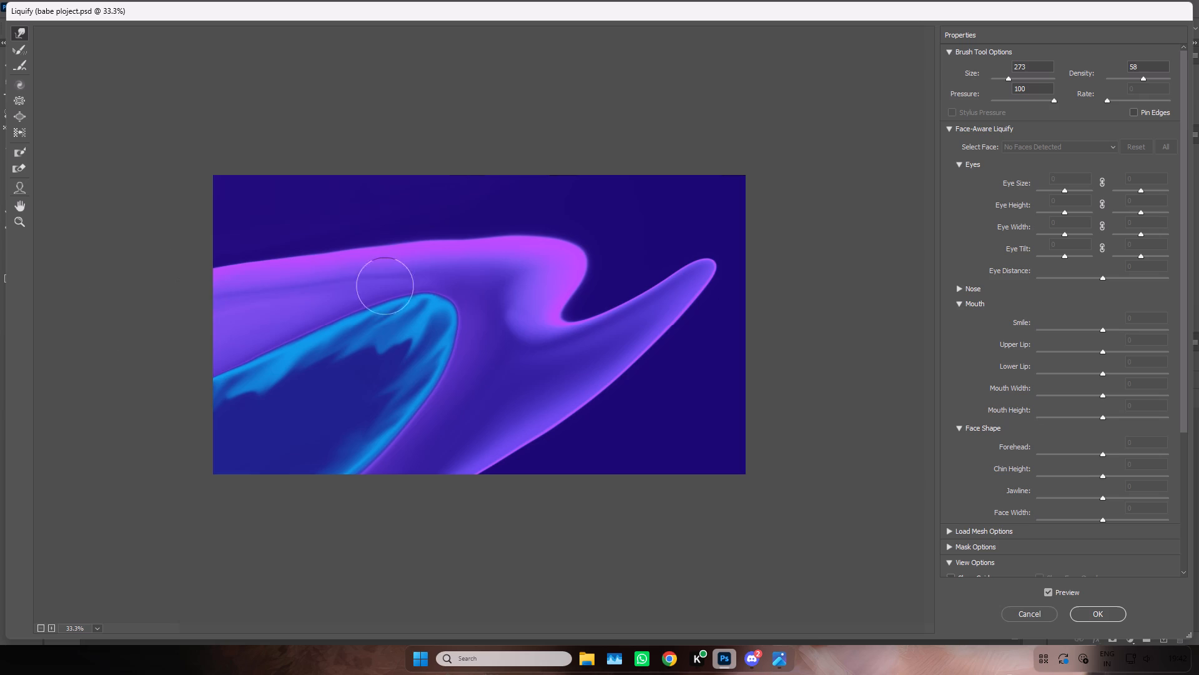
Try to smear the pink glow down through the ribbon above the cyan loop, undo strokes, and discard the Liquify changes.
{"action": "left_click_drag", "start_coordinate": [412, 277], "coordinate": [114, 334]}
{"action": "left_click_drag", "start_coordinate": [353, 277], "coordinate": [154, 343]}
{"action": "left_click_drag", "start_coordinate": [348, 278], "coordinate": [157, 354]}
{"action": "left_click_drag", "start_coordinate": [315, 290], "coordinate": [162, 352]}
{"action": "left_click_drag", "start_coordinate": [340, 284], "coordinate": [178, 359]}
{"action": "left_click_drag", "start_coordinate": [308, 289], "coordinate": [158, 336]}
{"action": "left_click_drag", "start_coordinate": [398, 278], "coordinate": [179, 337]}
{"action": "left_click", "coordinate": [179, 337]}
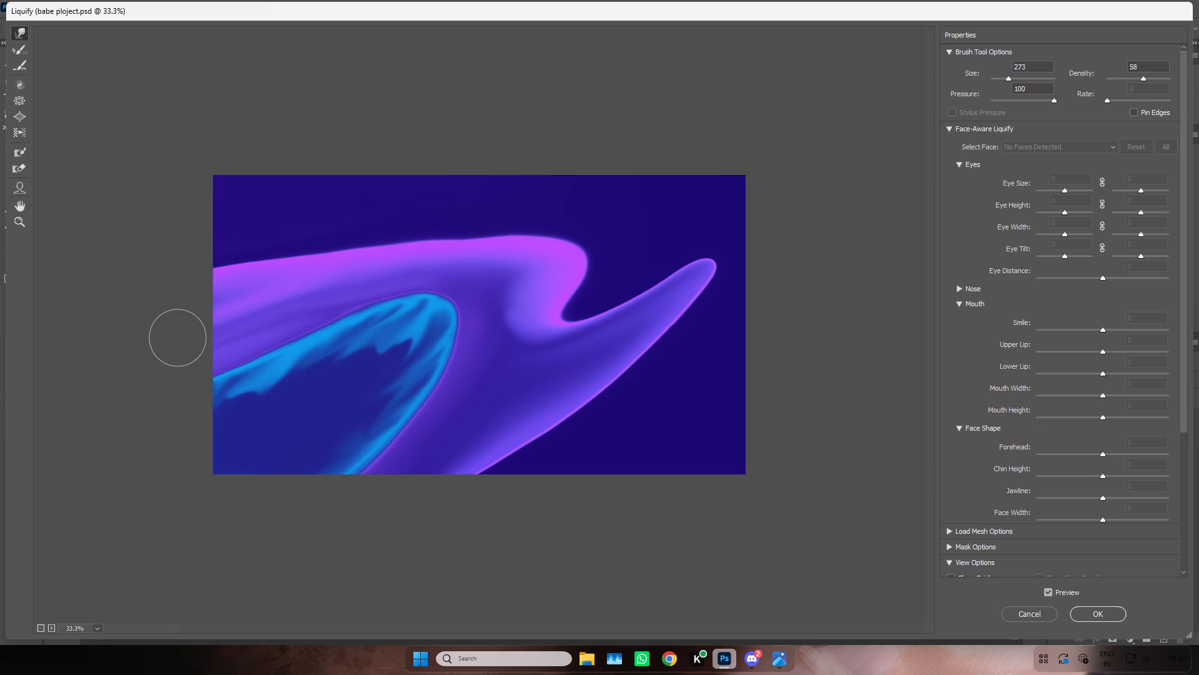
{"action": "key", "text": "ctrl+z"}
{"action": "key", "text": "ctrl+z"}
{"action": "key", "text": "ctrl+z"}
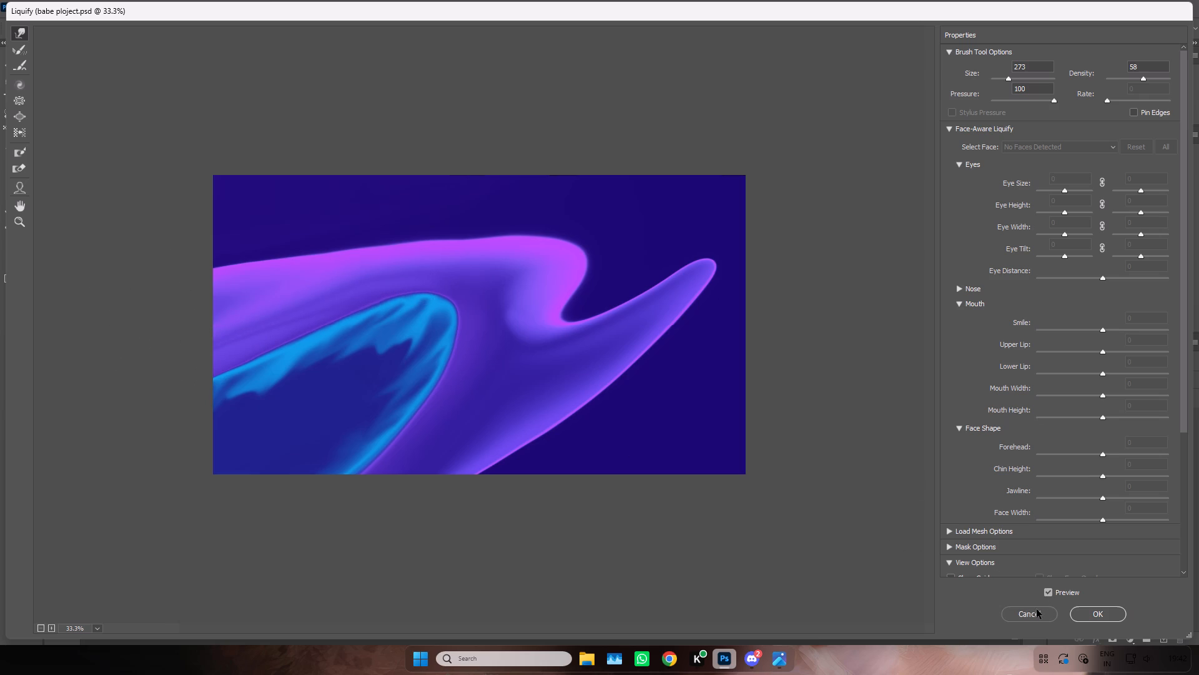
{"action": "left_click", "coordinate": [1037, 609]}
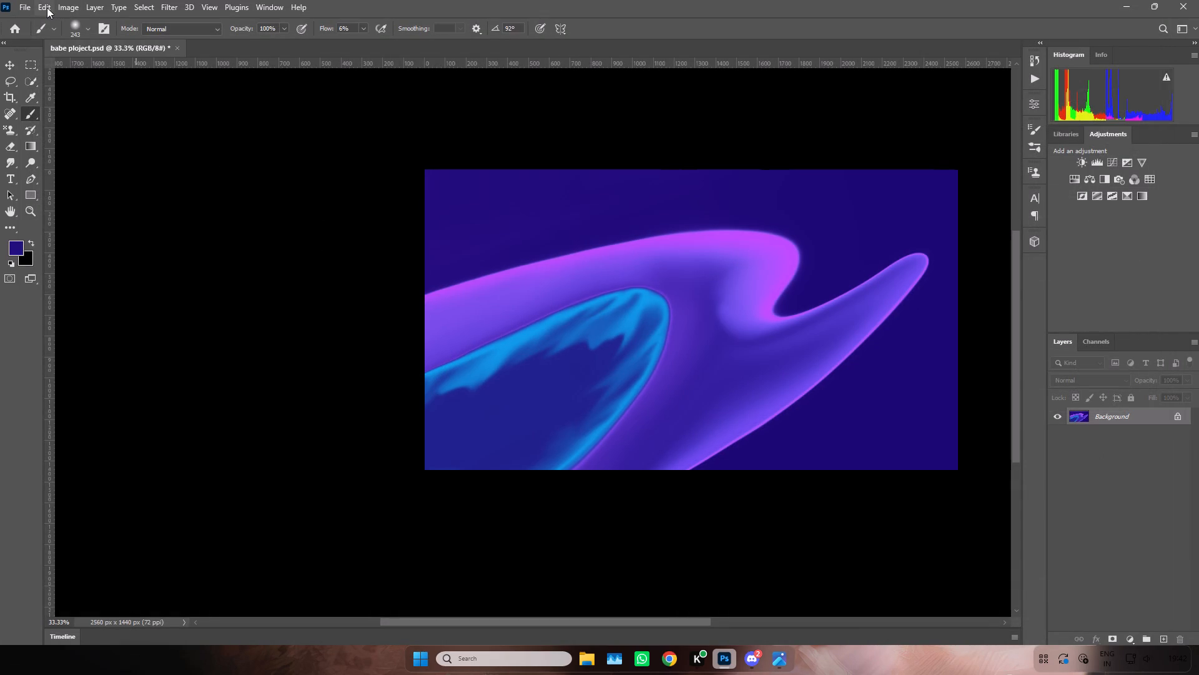
Save the document.
{"action": "key", "text": "ctrl+s"}
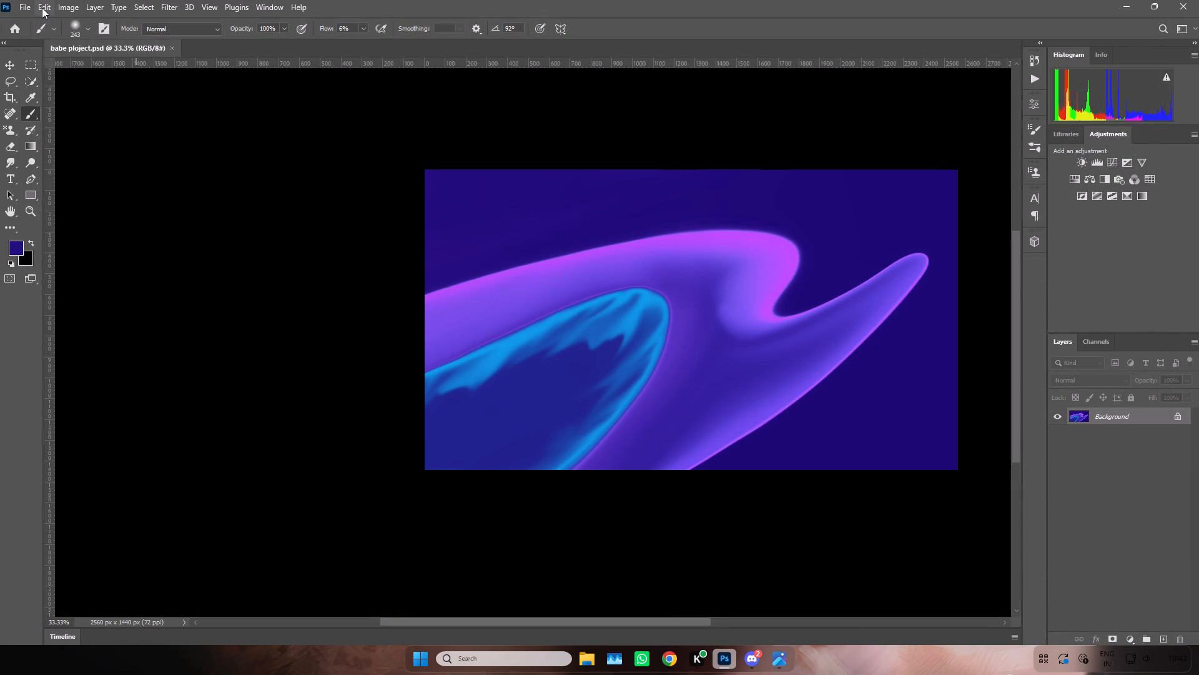
Quick-export the artwork as a PNG named "babe ploject 1" in the PS quick exports folder.
{"action": "left_click", "coordinate": [42, 7]}
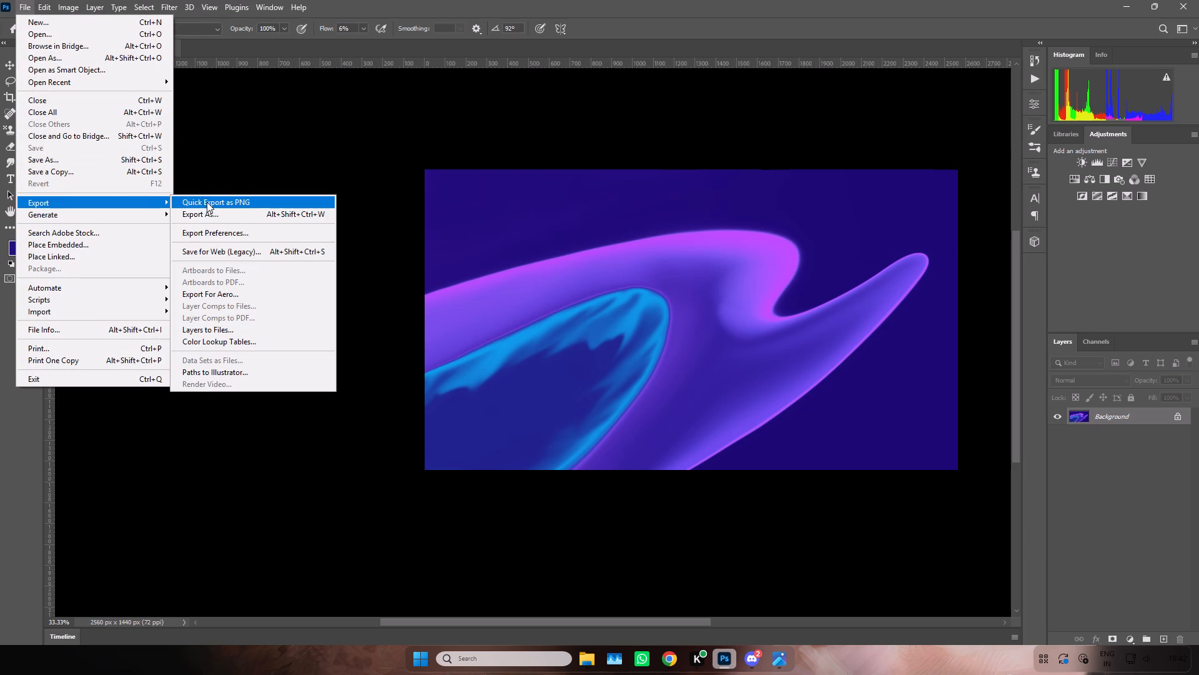
{"action": "left_click", "coordinate": [207, 202]}
{"action": "left_click", "coordinate": [200, 249]}
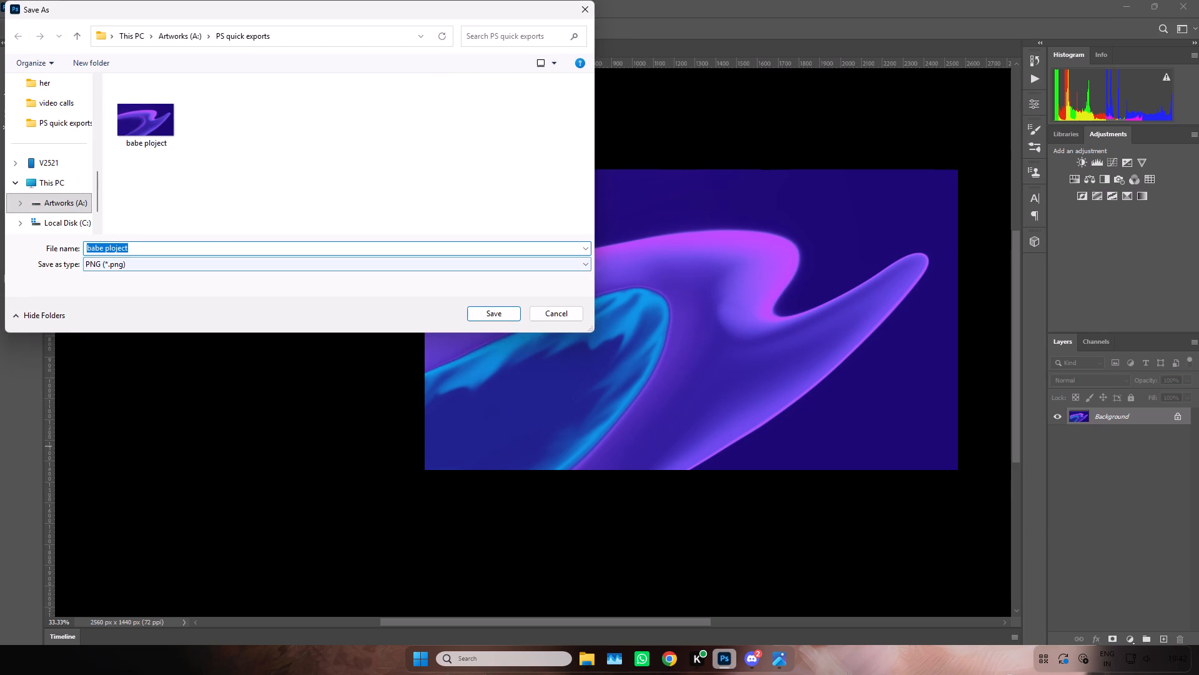
{"action": "key", "text": "space"}
{"action": "key", "text": "1"}
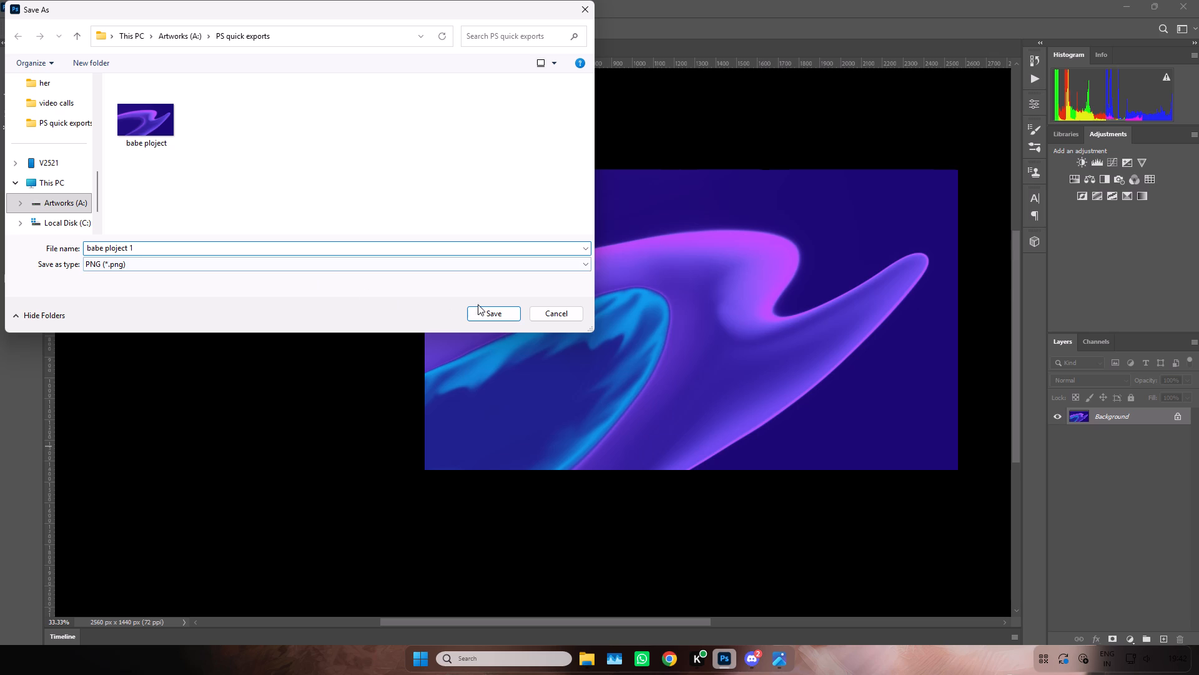
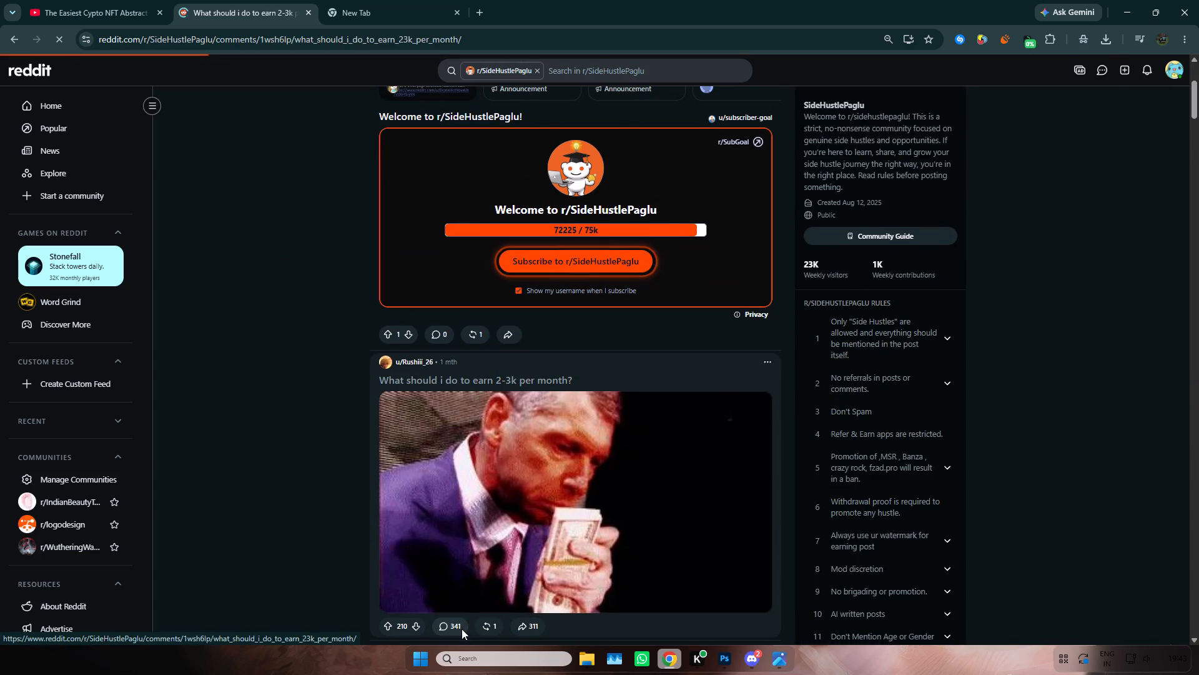
Capture a screenshot of the comment recommending surveys on attapoll and heycash in the 2-3k per month post.
{"action": "scroll", "coordinate": [337, 414], "scroll_direction": "down", "scroll_amount": 1}
{"action": "middle_click", "coordinate": [337, 414]}
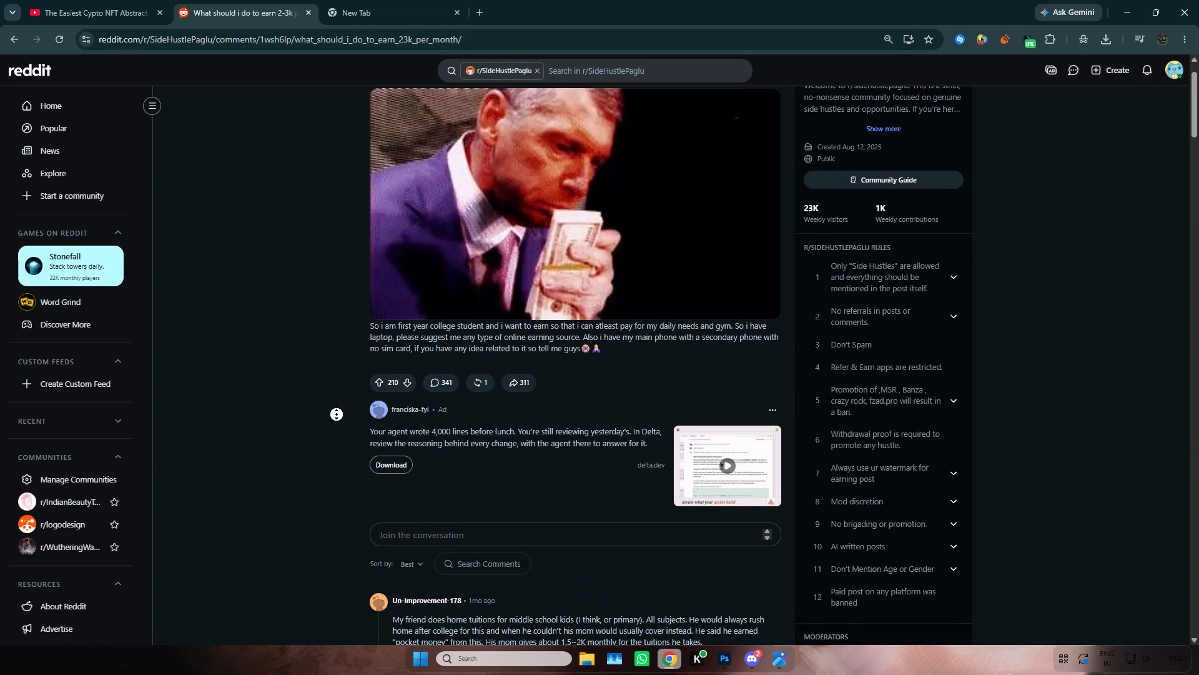
{"action": "scroll", "coordinate": [333, 444], "scroll_direction": "down", "scroll_amount": 1}
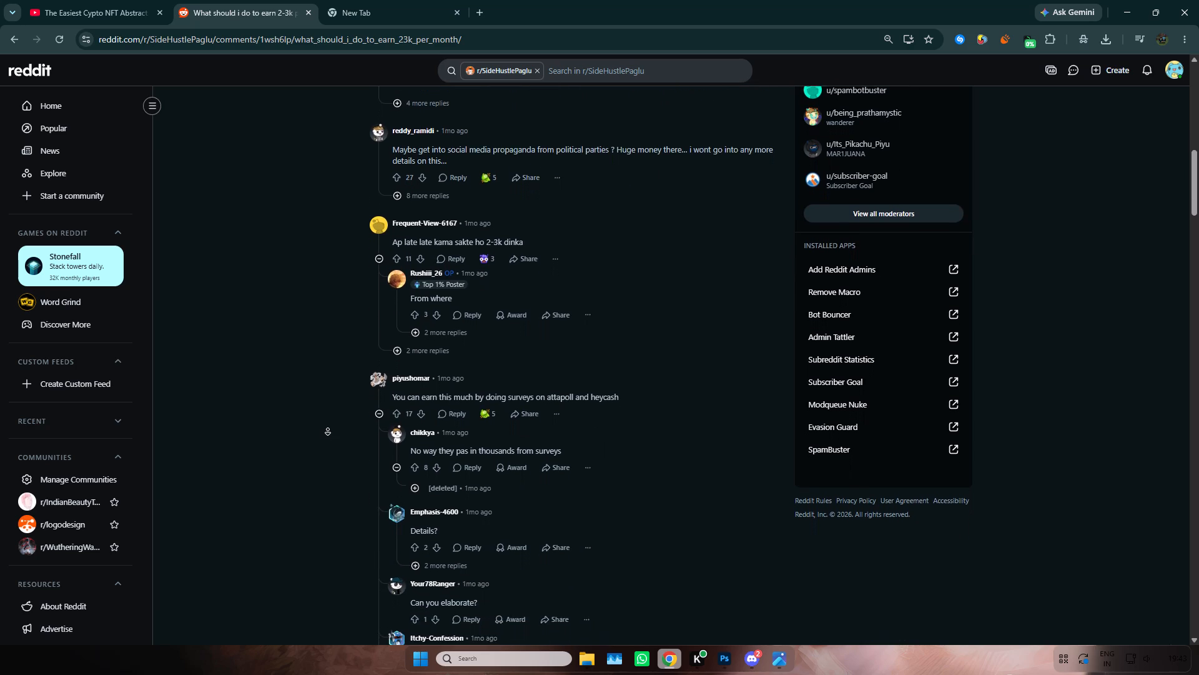
{"action": "left_click", "coordinate": [328, 429]}
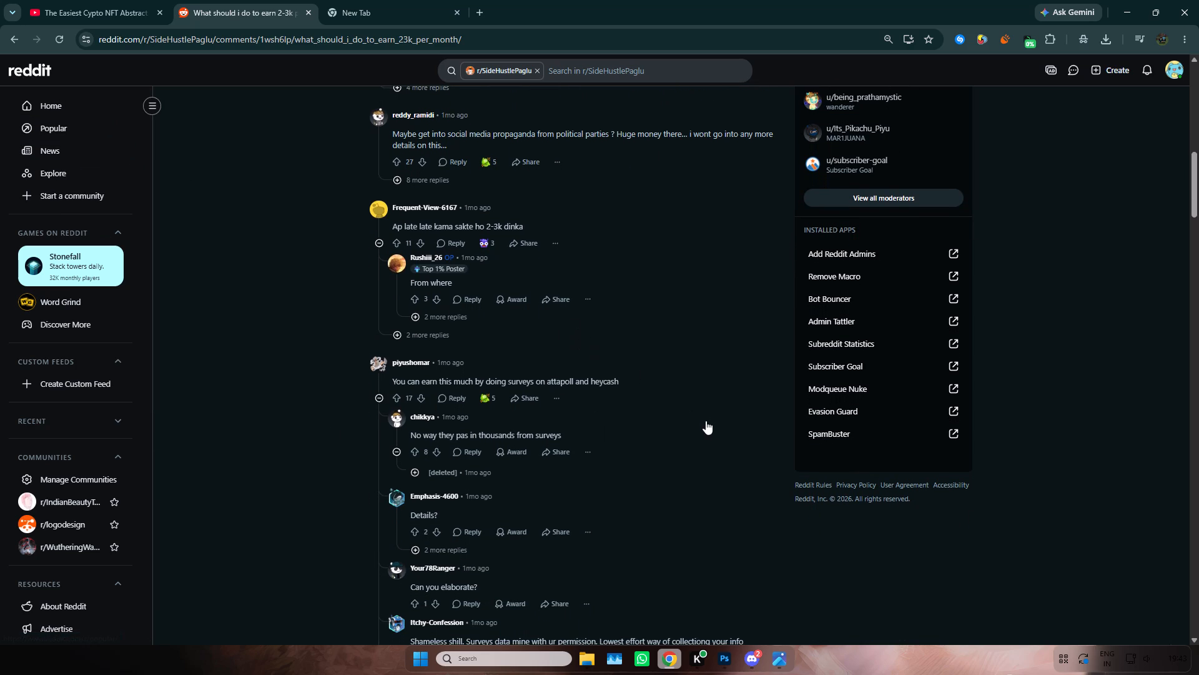
{"action": "key", "text": "shift+super+s"}
{"action": "left_click_drag", "start_coordinate": [385, 375], "coordinate": [626, 391], "text": "shift"}
{"action": "left_click", "coordinate": [633, 391], "text": "shift"}
{"action": "left_click", "coordinate": [377, 427]}
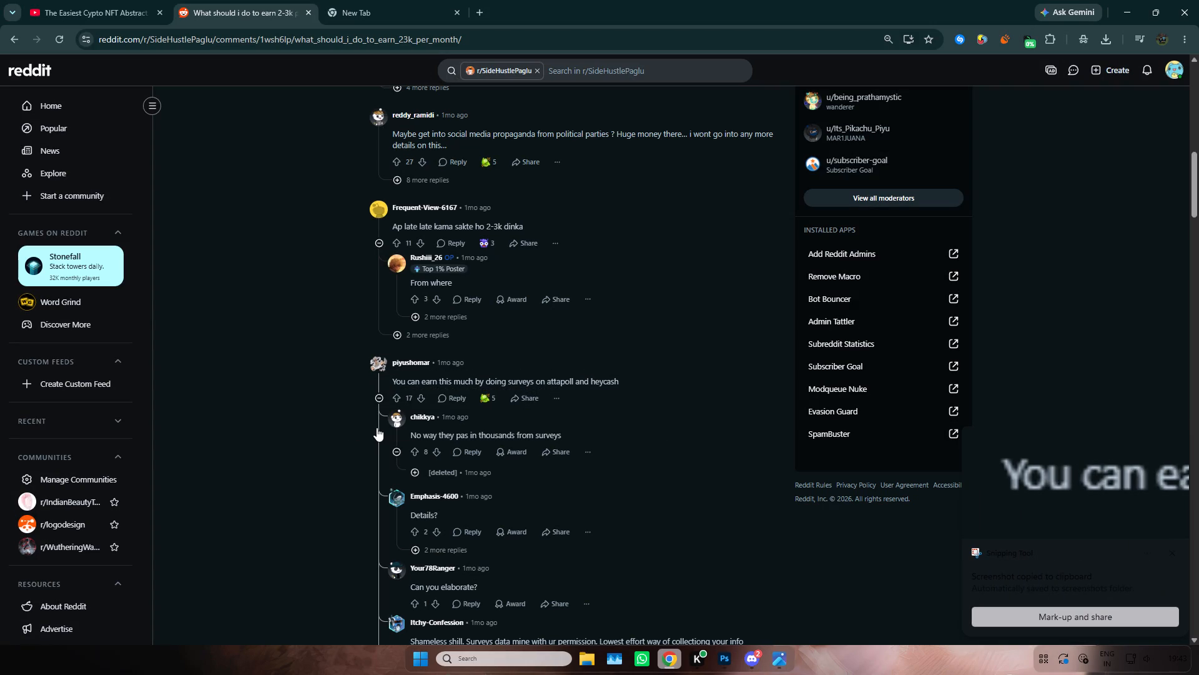
Examine the replies under the survey comment and the comments around it.
{"action": "scroll", "coordinate": [318, 426], "scroll_direction": "down", "scroll_amount": 5}
{"action": "scroll", "coordinate": [318, 426], "scroll_direction": "up", "scroll_amount": 7}
{"action": "scroll", "coordinate": [318, 426], "scroll_direction": "down", "scroll_amount": 1}
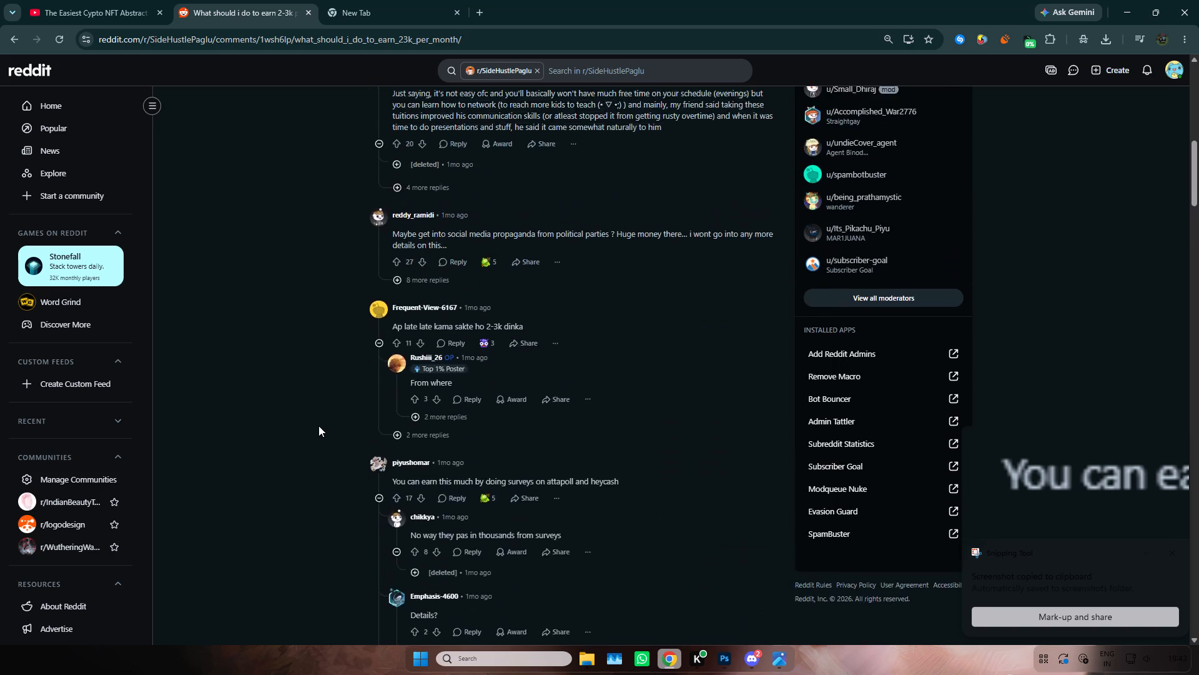
{"action": "scroll", "coordinate": [318, 426], "scroll_direction": "down", "scroll_amount": 2}
{"action": "scroll", "coordinate": [318, 426], "scroll_direction": "up", "scroll_amount": 1}
{"action": "middle_click", "coordinate": [318, 426]}
{"action": "scroll", "coordinate": [318, 426], "scroll_direction": "down", "scroll_amount": 1}
{"action": "scroll", "coordinate": [318, 426], "scroll_direction": "up", "scroll_amount": 3}
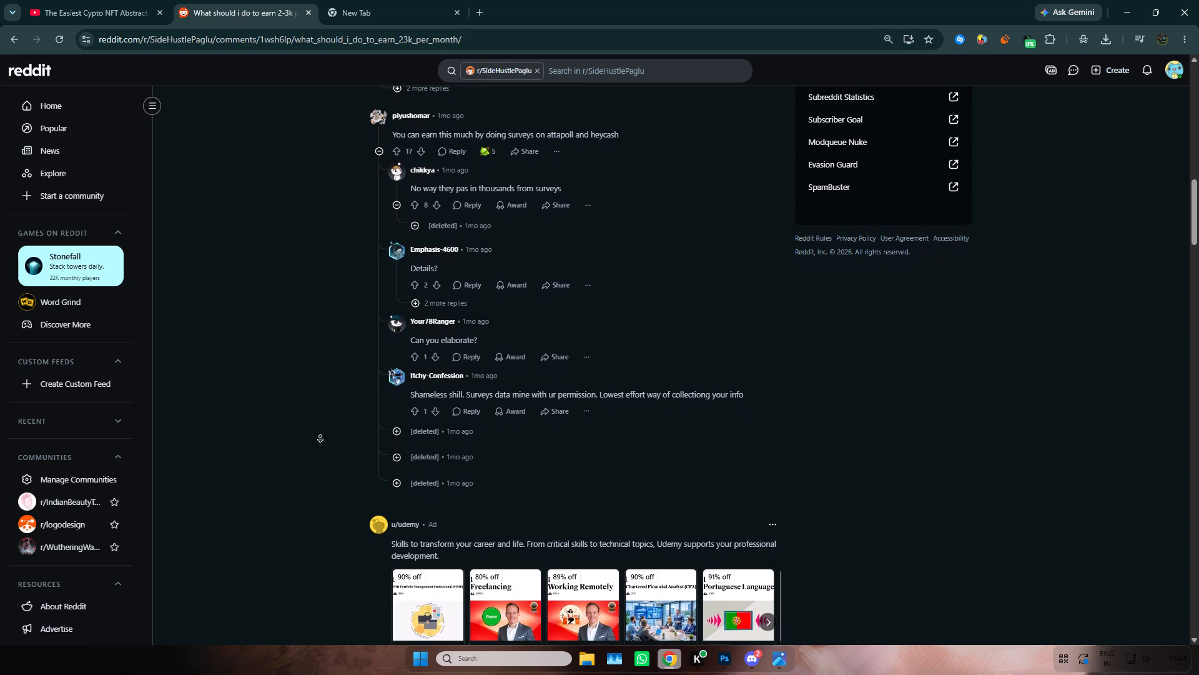
{"action": "left_click", "coordinate": [320, 436]}
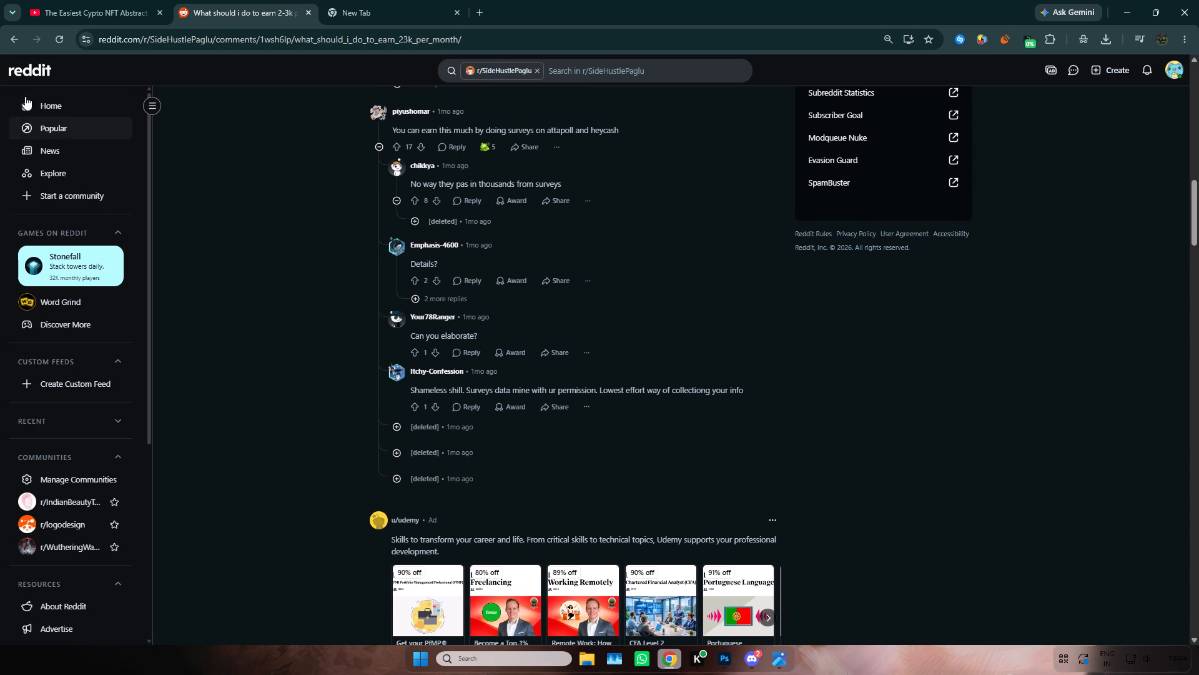
Return to the r/SideHustlePaglu feed and open the post "Are there any other softwares like TryKuro?".
{"action": "left_click", "coordinate": [19, 41]}
{"action": "scroll", "coordinate": [295, 291], "scroll_direction": "down", "scroll_amount": 1}
{"action": "middle_click", "coordinate": [295, 291]}
{"action": "scroll", "coordinate": [295, 291], "scroll_direction": "up", "scroll_amount": 1}
{"action": "left_click", "coordinate": [302, 176]}
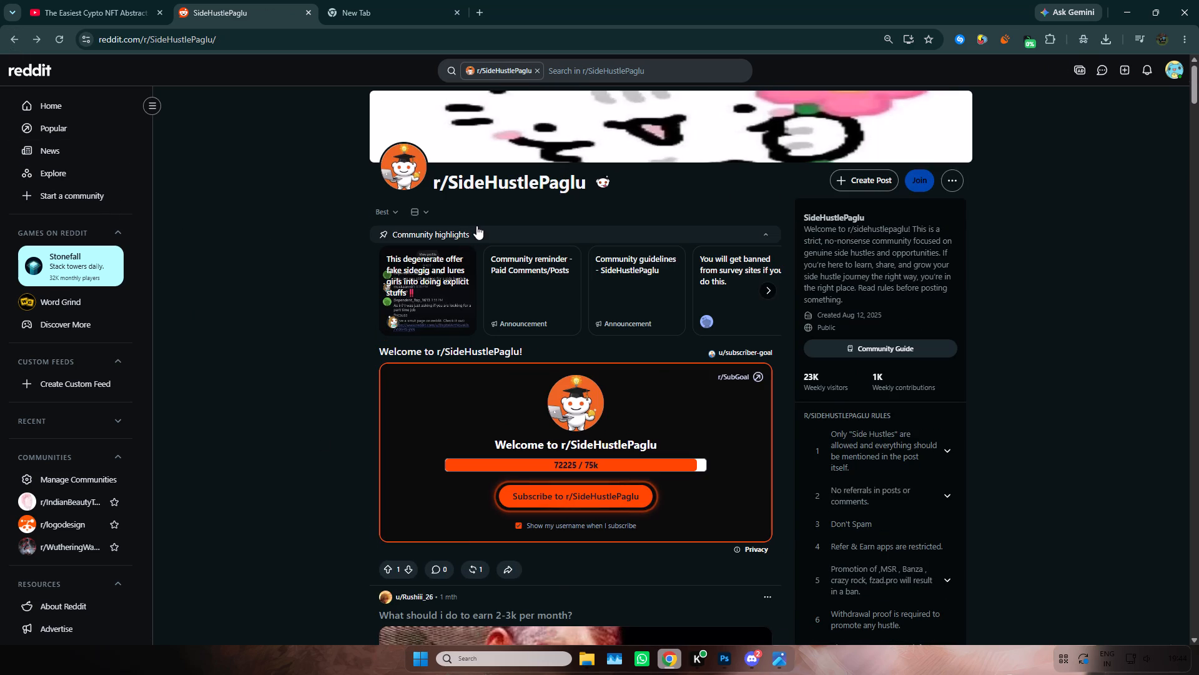
{"action": "scroll", "coordinate": [274, 297], "scroll_direction": "down", "scroll_amount": 5}
{"action": "middle_click", "coordinate": [274, 297]}
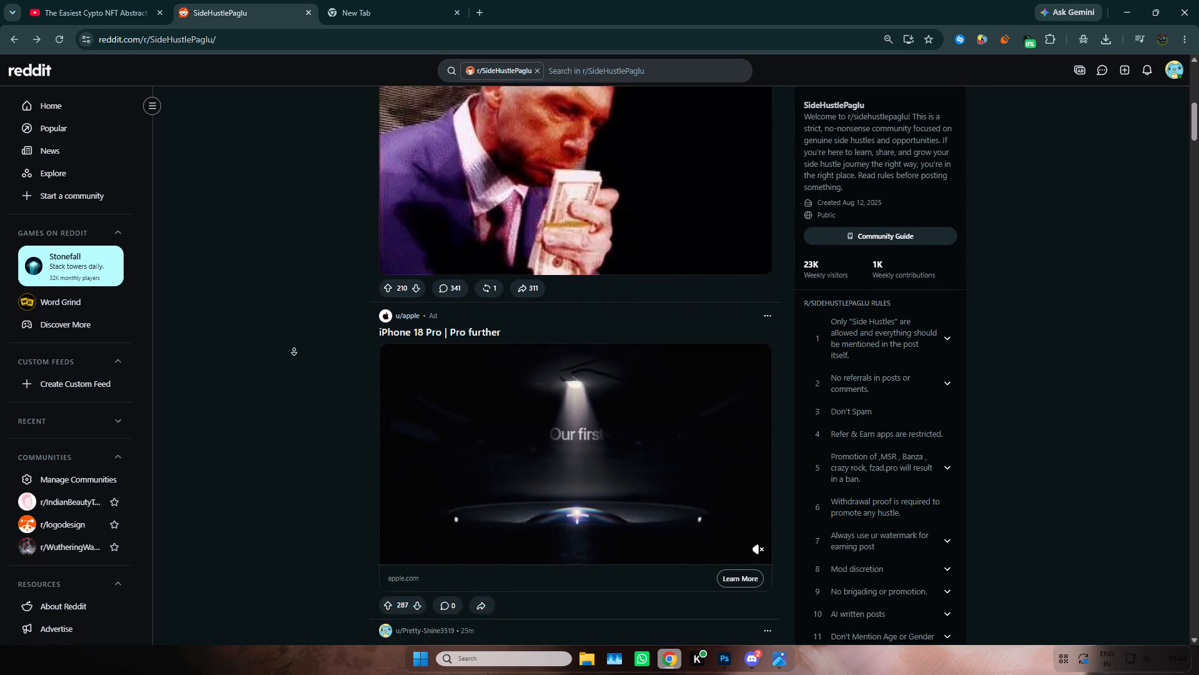
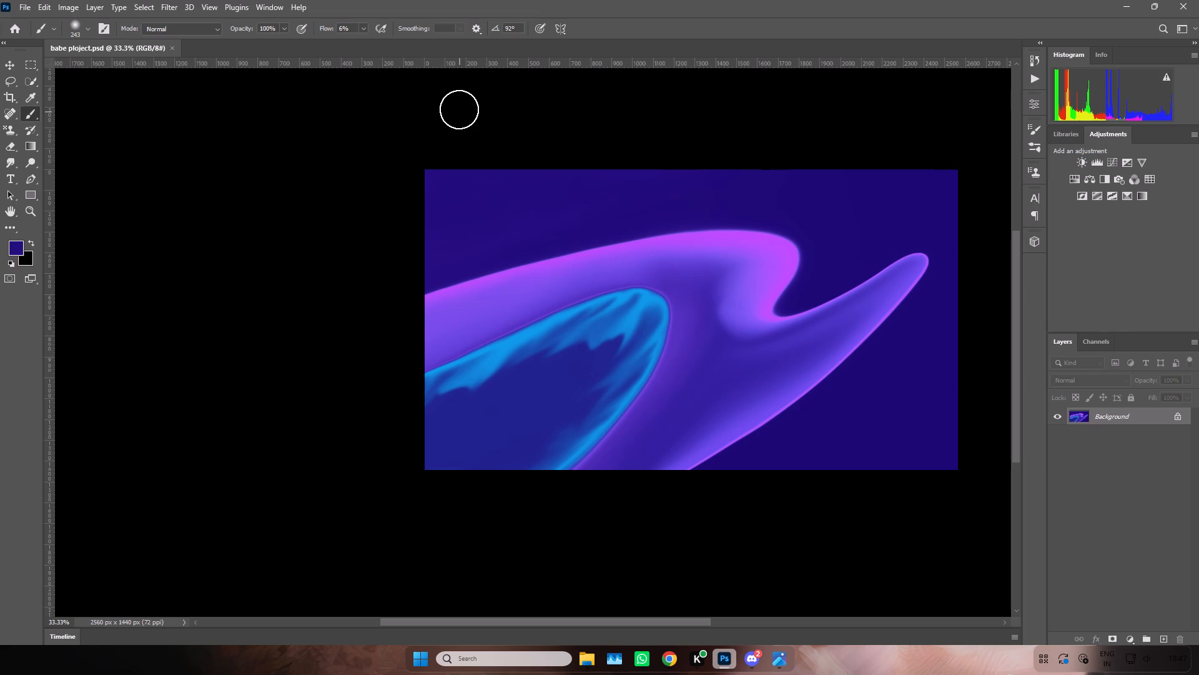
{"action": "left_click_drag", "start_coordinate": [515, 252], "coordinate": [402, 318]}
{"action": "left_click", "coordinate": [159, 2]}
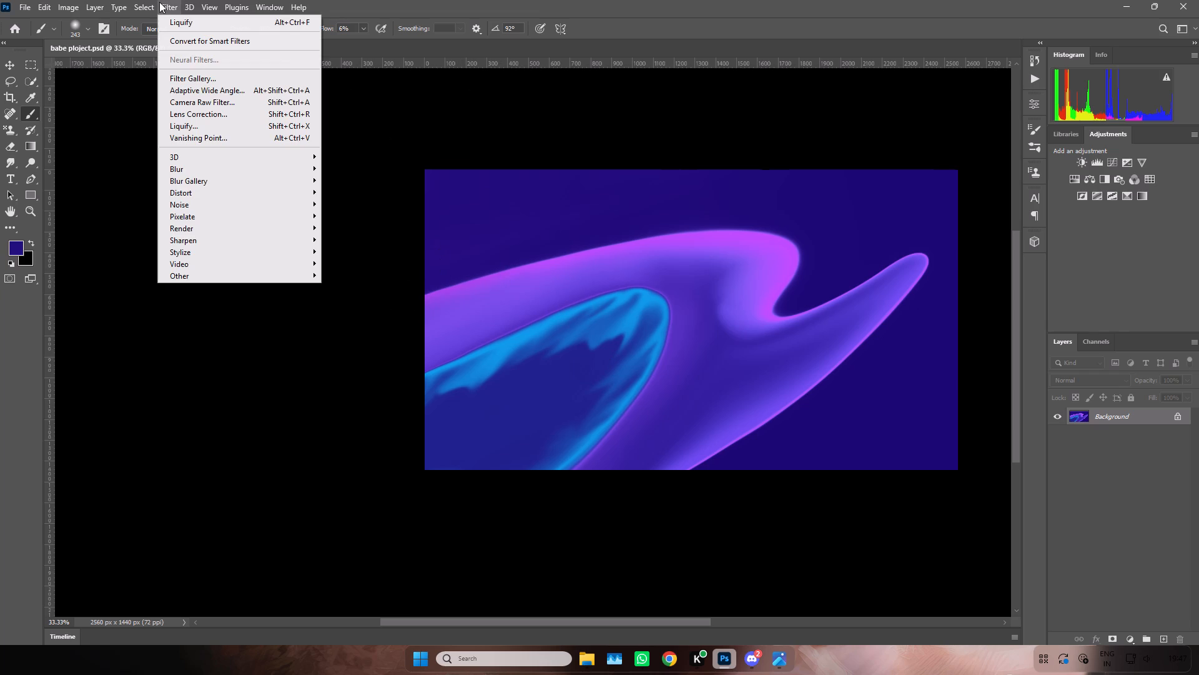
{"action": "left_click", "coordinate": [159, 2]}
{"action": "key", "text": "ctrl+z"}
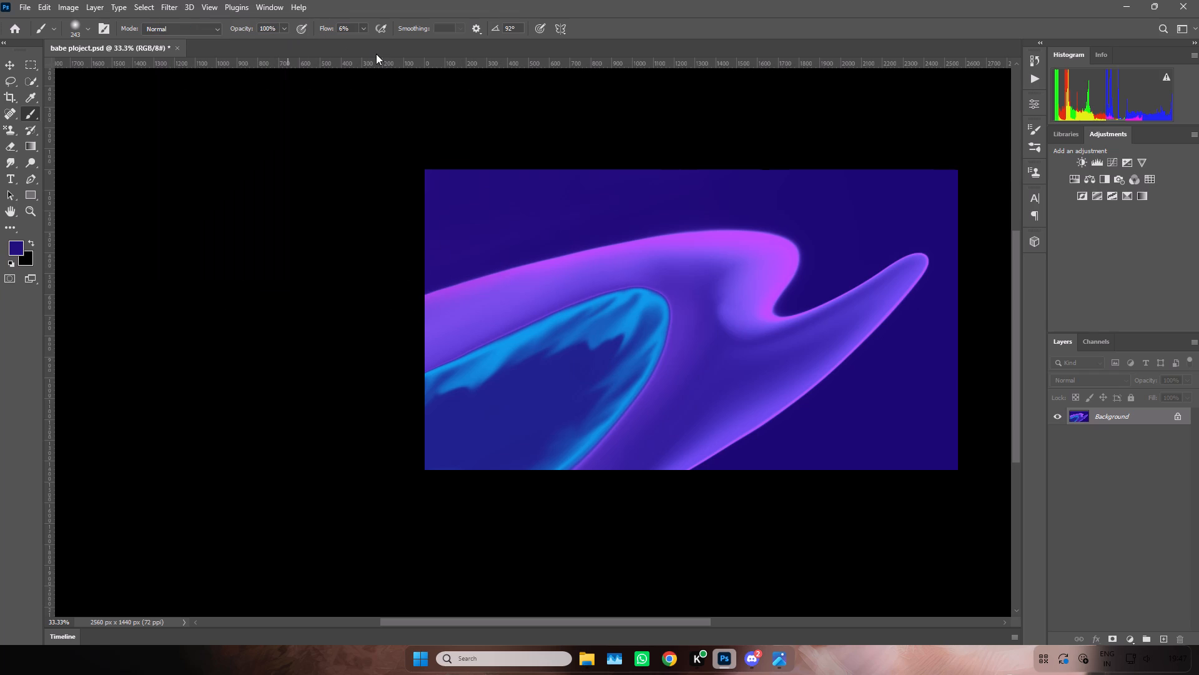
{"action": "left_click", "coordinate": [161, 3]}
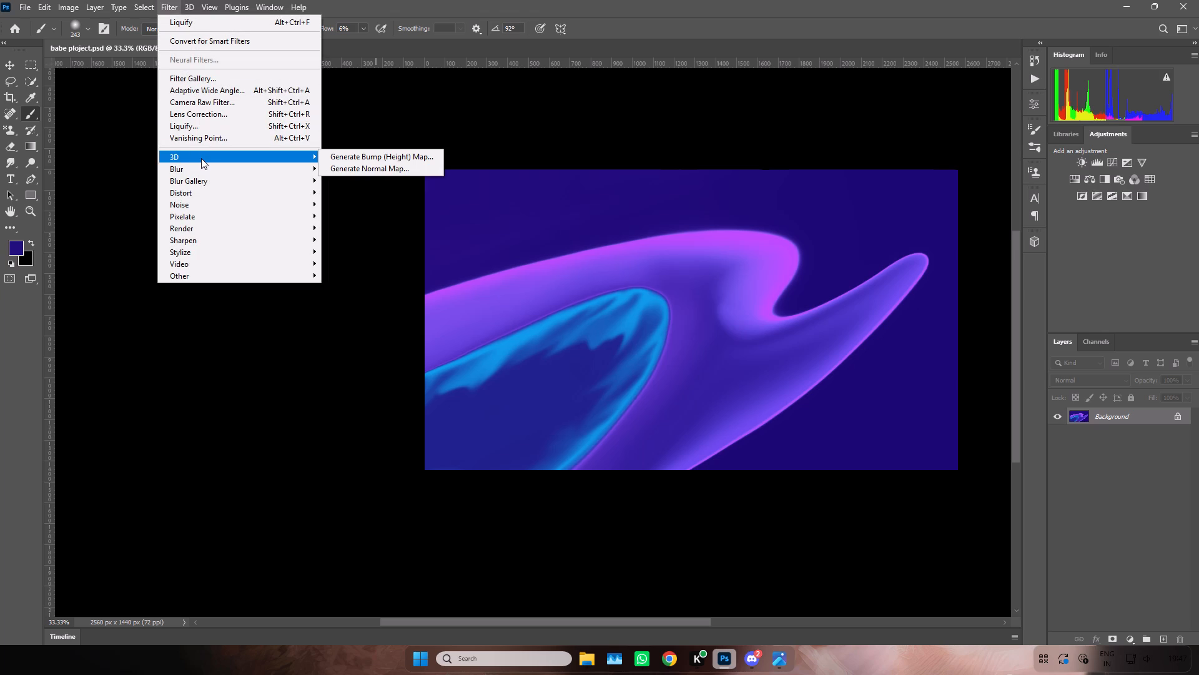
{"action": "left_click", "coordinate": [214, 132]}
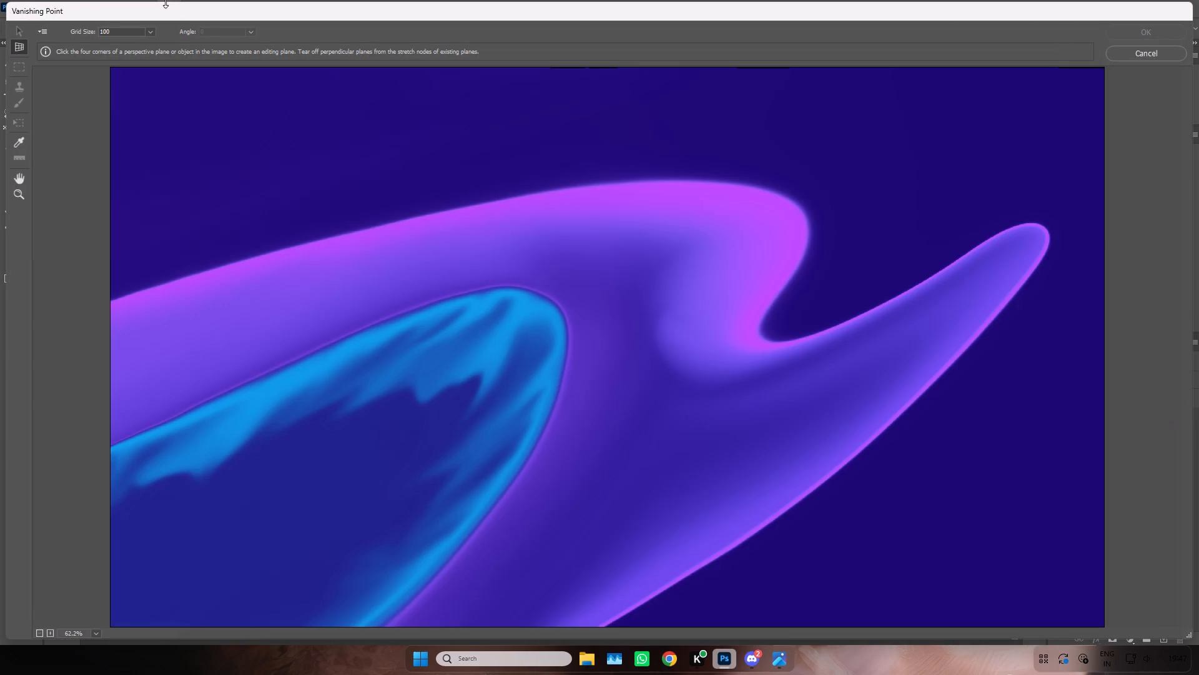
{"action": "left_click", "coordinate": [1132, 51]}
In the Liquify filter, warp the purple ribbon's upper edge down and outward toward the canvas's left border.
{"action": "left_click", "coordinate": [172, 3]}
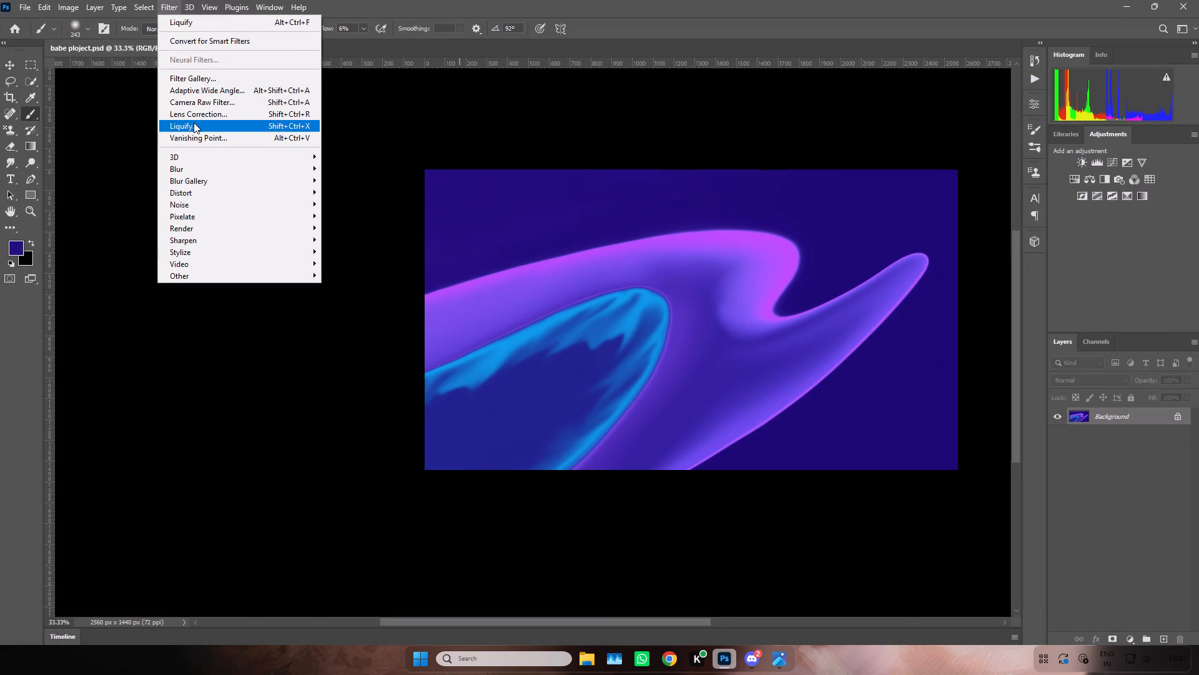
{"action": "left_click", "coordinate": [194, 122]}
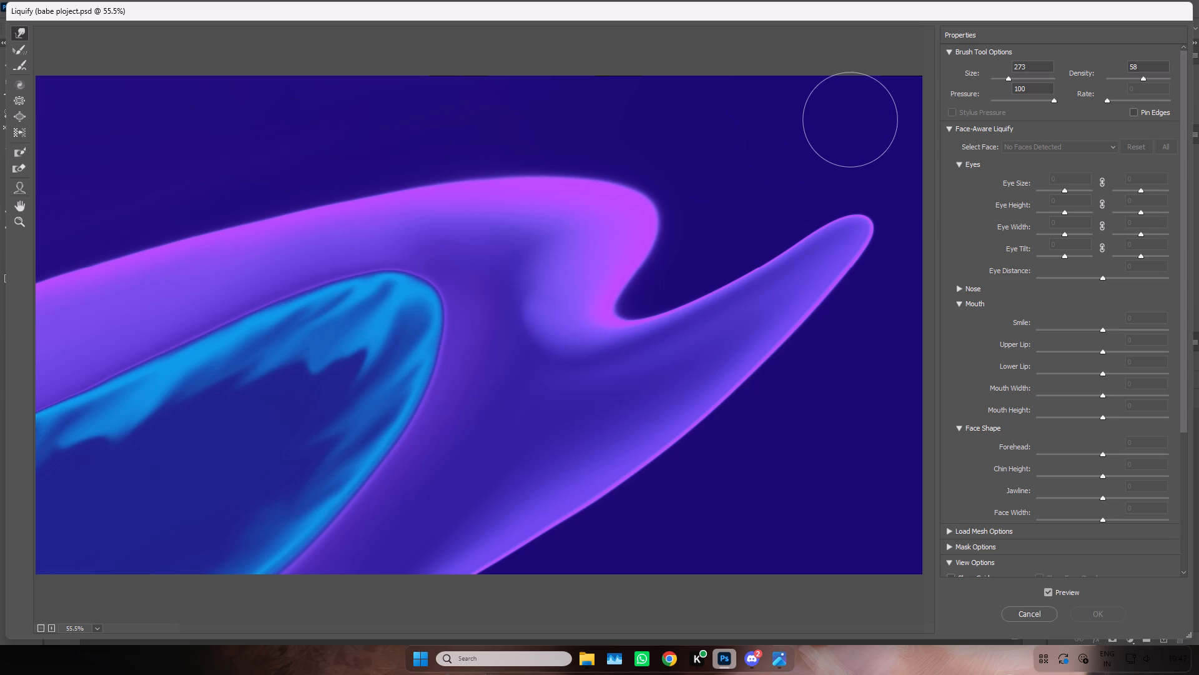
{"action": "key", "text": "ctrl+minus"}
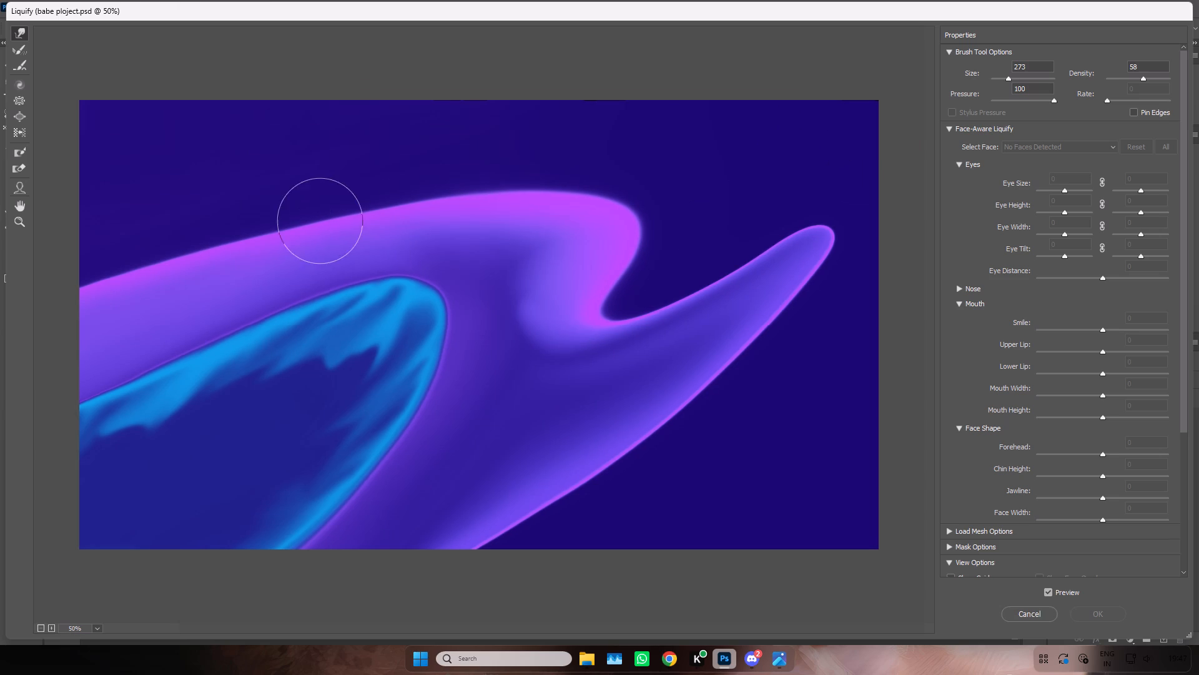
{"action": "left_click_drag", "start_coordinate": [294, 221], "coordinate": [66, 317]}
{"action": "left_click_drag", "start_coordinate": [325, 222], "coordinate": [23, 340]}
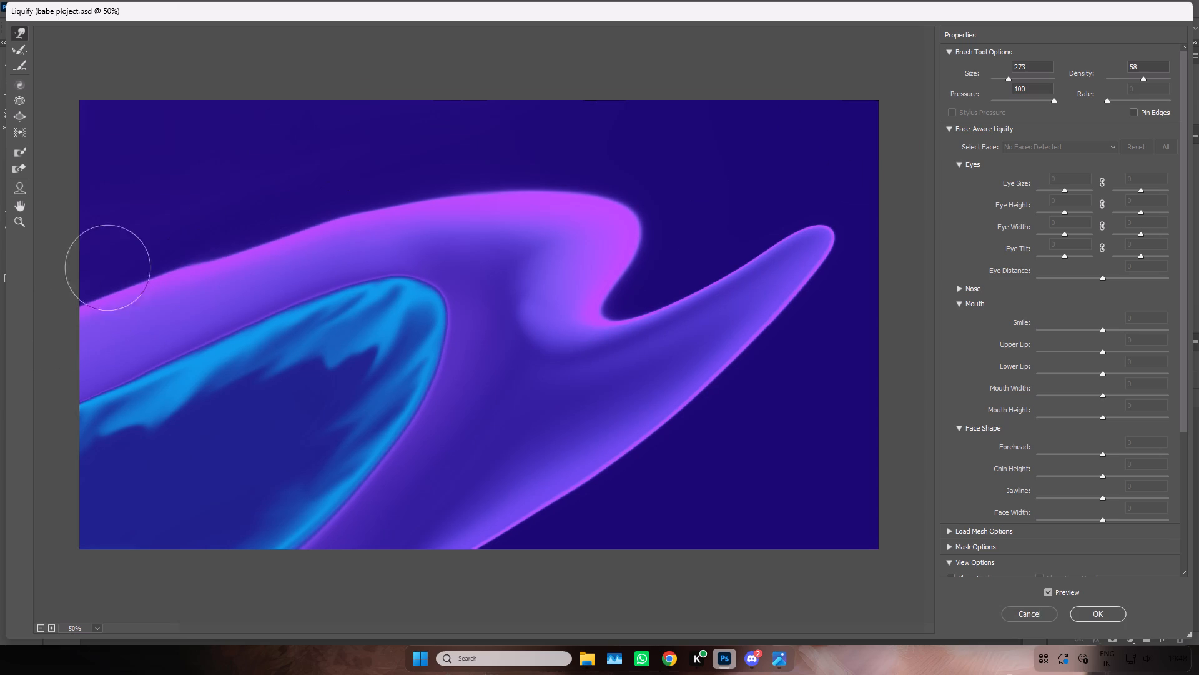
{"action": "left_click_drag", "start_coordinate": [263, 218], "coordinate": [58, 317]}
{"action": "left_click_drag", "start_coordinate": [181, 253], "coordinate": [44, 344]}
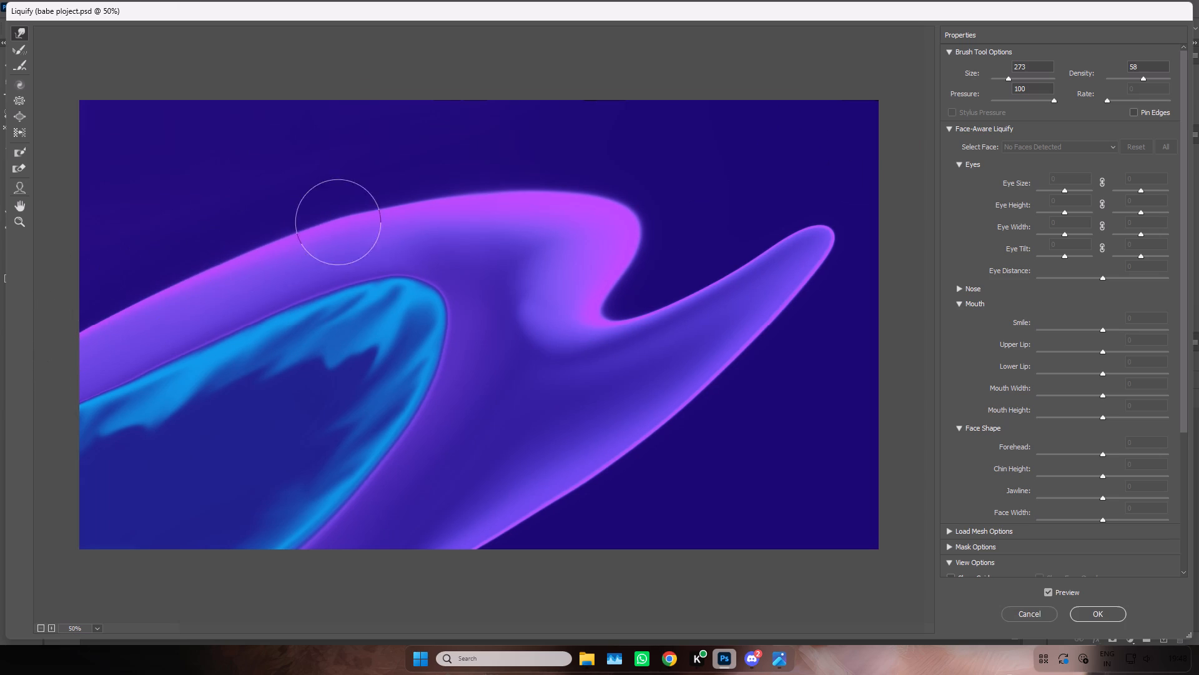
{"action": "left_click_drag", "start_coordinate": [286, 214], "coordinate": [36, 359]}
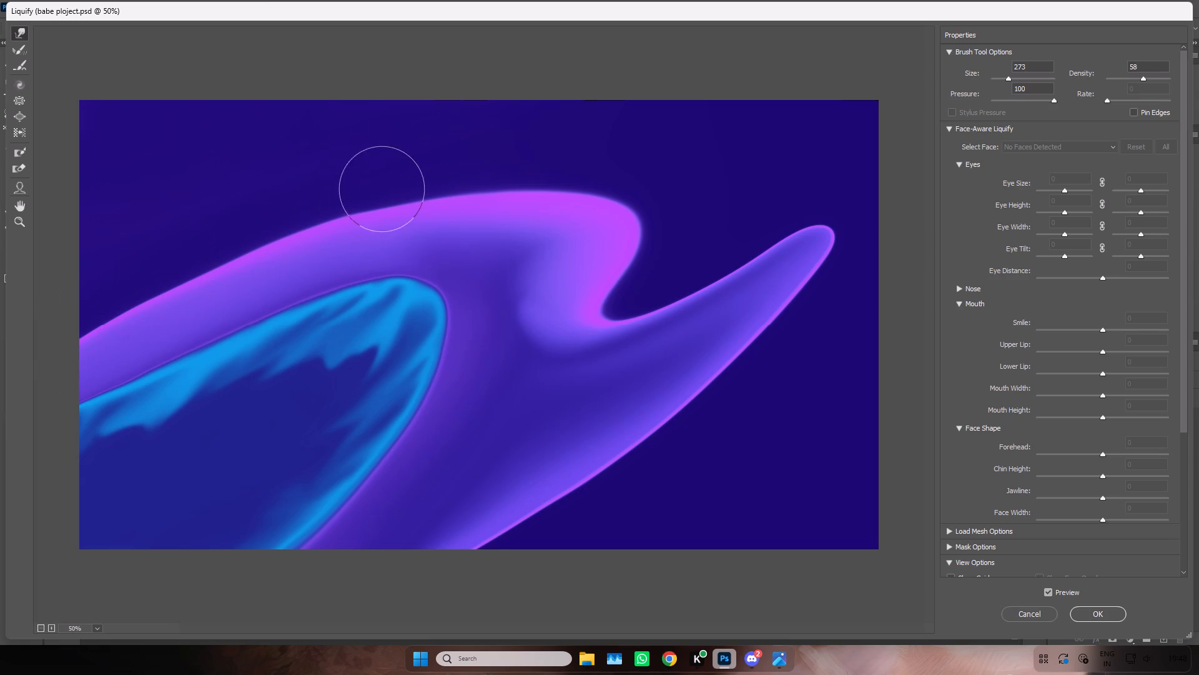
{"action": "left_click_drag", "start_coordinate": [387, 185], "coordinate": [36, 379]}
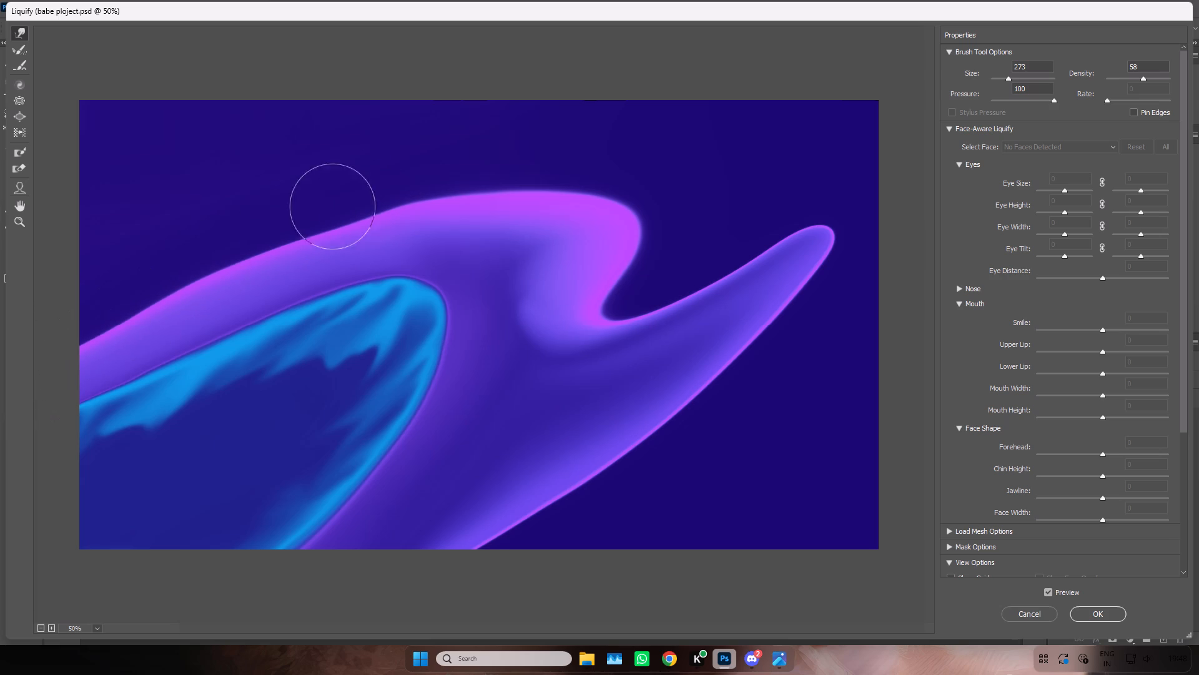
{"action": "left_click_drag", "start_coordinate": [529, 176], "coordinate": [139, 299]}
{"action": "left_click_drag", "start_coordinate": [344, 194], "coordinate": [189, 271]}
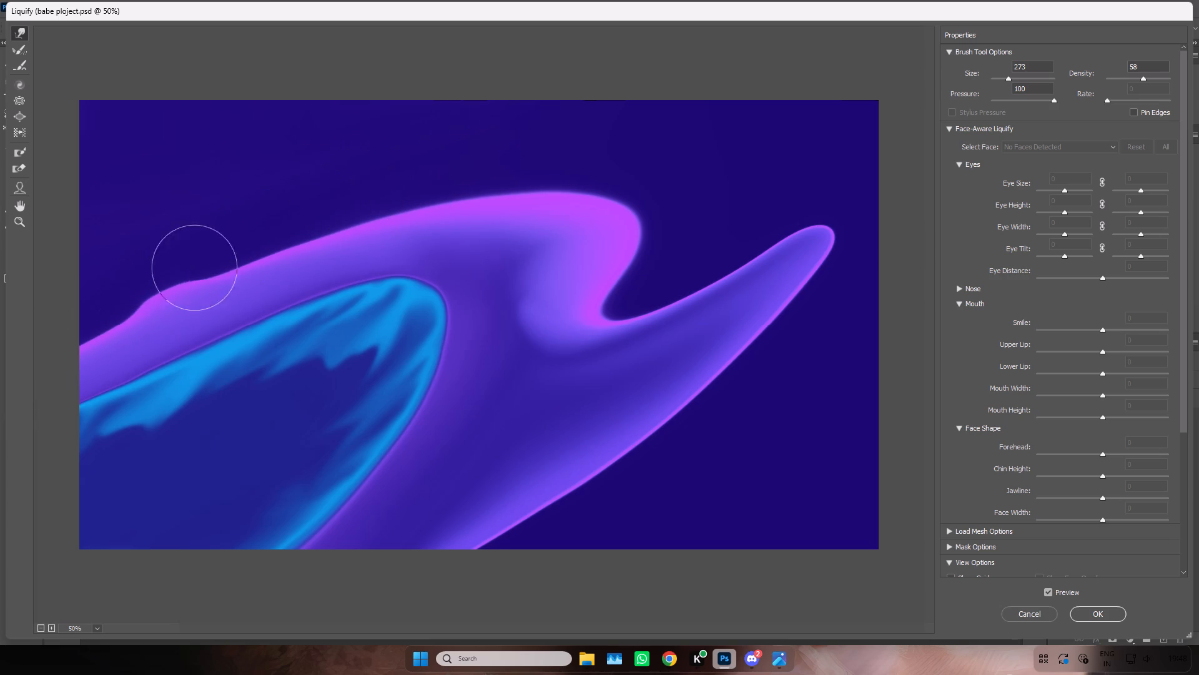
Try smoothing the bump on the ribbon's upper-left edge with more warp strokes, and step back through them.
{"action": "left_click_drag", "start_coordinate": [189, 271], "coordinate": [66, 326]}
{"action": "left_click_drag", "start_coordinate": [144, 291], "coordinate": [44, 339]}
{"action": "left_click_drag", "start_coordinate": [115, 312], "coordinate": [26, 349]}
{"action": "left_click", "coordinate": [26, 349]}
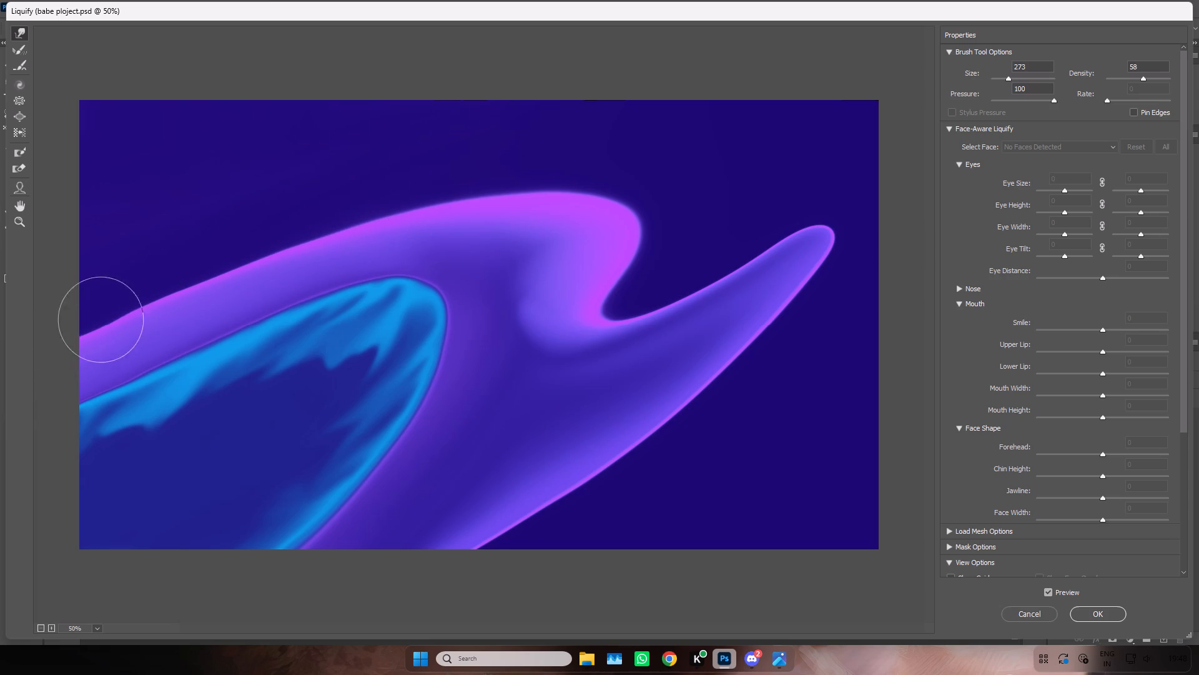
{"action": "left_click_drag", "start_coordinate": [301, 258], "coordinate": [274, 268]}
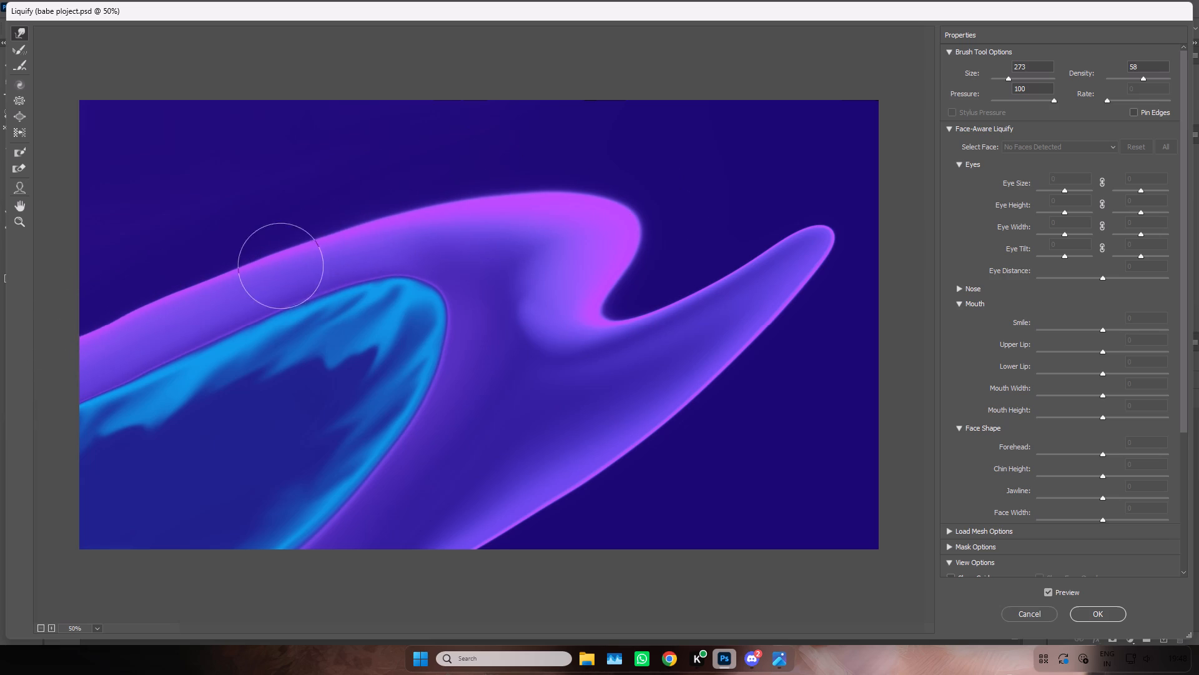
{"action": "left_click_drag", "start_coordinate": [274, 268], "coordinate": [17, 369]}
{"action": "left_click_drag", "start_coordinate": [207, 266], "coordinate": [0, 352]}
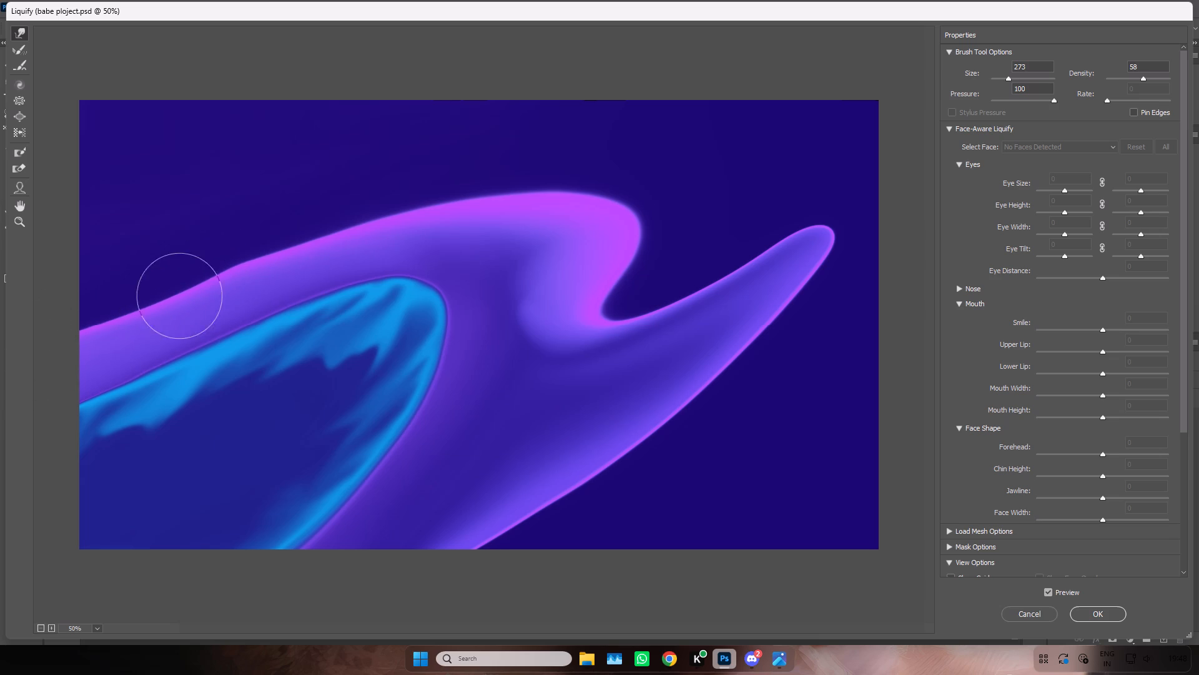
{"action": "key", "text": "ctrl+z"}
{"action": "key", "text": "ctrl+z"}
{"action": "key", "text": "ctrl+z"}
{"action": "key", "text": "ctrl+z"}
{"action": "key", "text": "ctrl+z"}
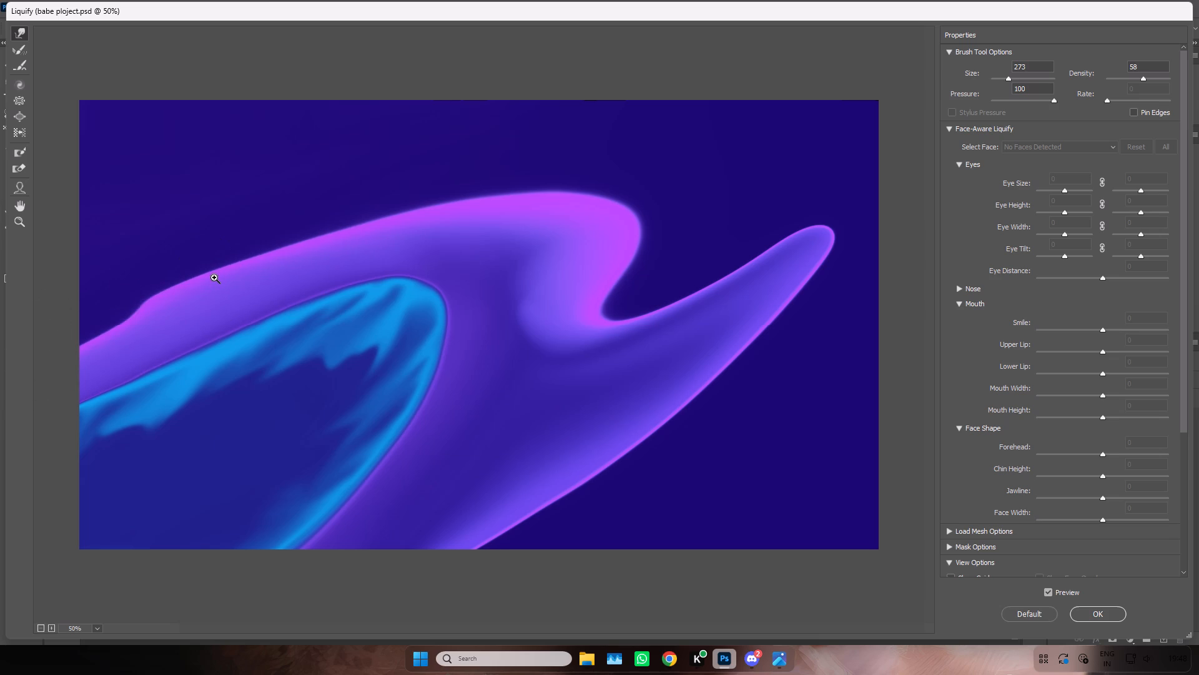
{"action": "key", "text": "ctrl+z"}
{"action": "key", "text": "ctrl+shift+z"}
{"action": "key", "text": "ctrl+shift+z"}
Smooth the bump on the purple ribbon's upper edge into an even slope running to the canvas's left border.
{"action": "left_click_drag", "start_coordinate": [134, 311], "coordinate": [18, 357]}
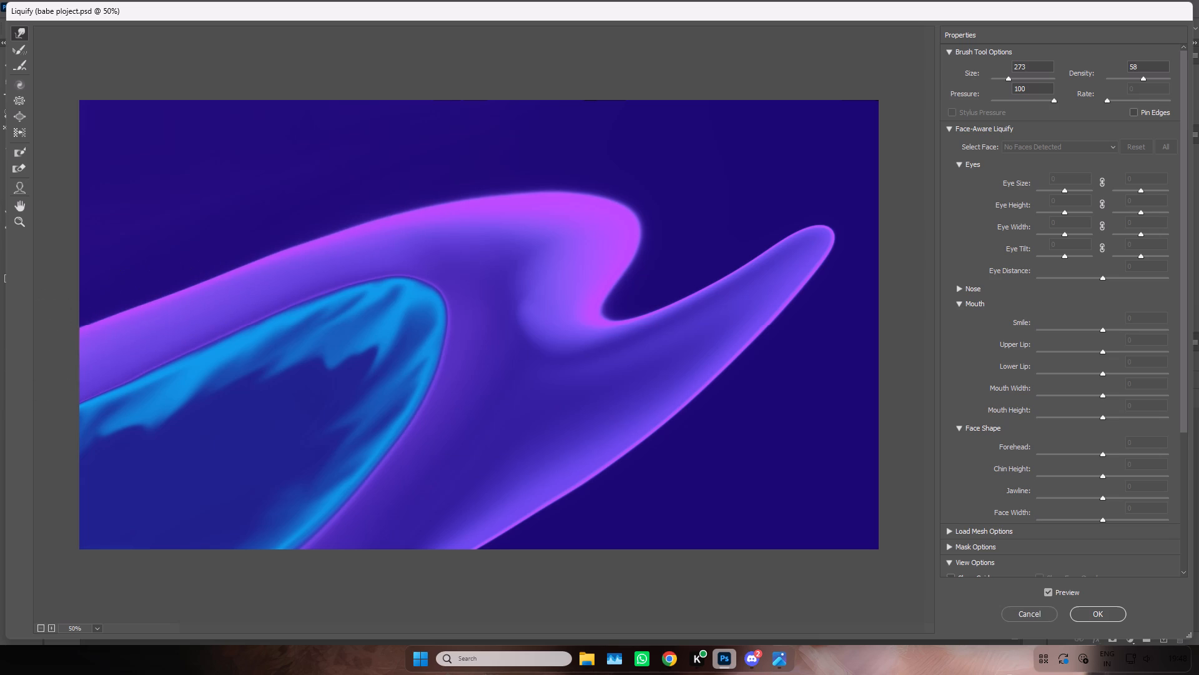
{"action": "left_click_drag", "start_coordinate": [18, 357], "coordinate": [14, 359]}
{"action": "left_click_drag", "start_coordinate": [91, 310], "coordinate": [86, 312]}
{"action": "left_click_drag", "start_coordinate": [82, 314], "coordinate": [26, 346]}
{"action": "left_click_drag", "start_coordinate": [118, 298], "coordinate": [24, 352]}
{"action": "key", "text": "ctrl+z"}
{"action": "left_click_drag", "start_coordinate": [140, 307], "coordinate": [62, 336]}
{"action": "left_click_drag", "start_coordinate": [49, 341], "coordinate": [29, 349]}
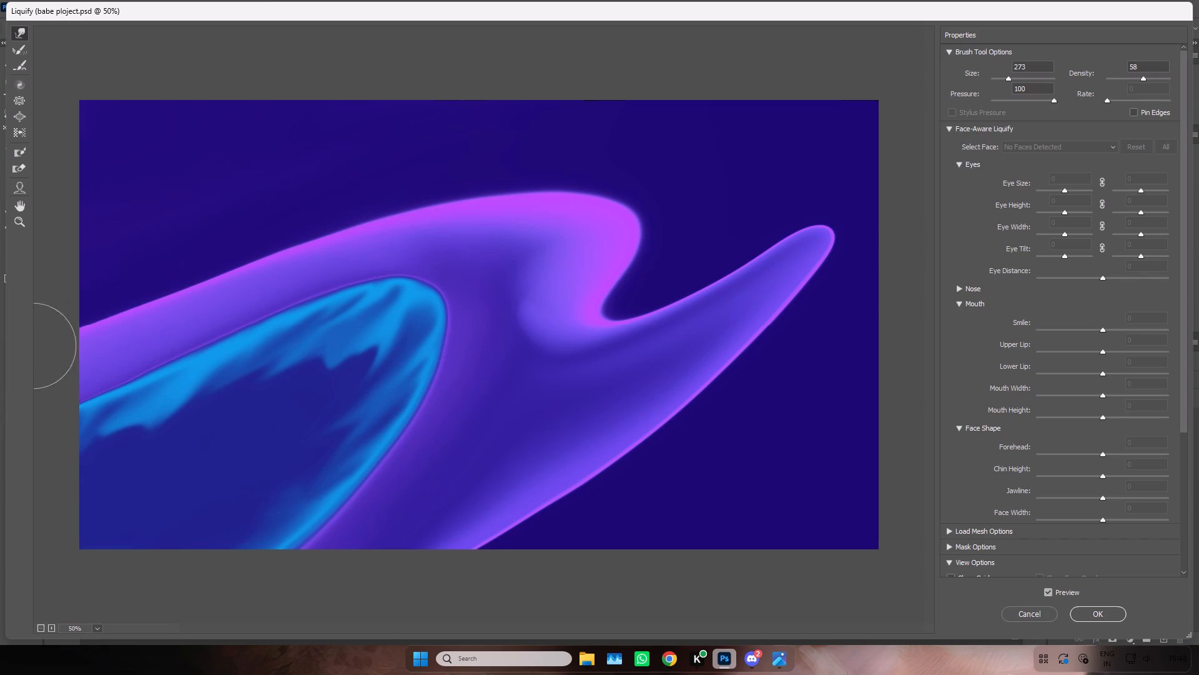
{"action": "left_click_drag", "start_coordinate": [89, 312], "coordinate": [35, 346]}
{"action": "left_click", "coordinate": [34, 346]}
{"action": "key", "text": "ctrl+z"}
{"action": "key", "text": "ctrl+z"}
{"action": "left_click_drag", "start_coordinate": [107, 320], "coordinate": [52, 346]}
Warp the left part of the ribbon's upper edge further down into a smooth curve that narrows the purple band.
{"action": "key", "text": "ctrl+minus"}
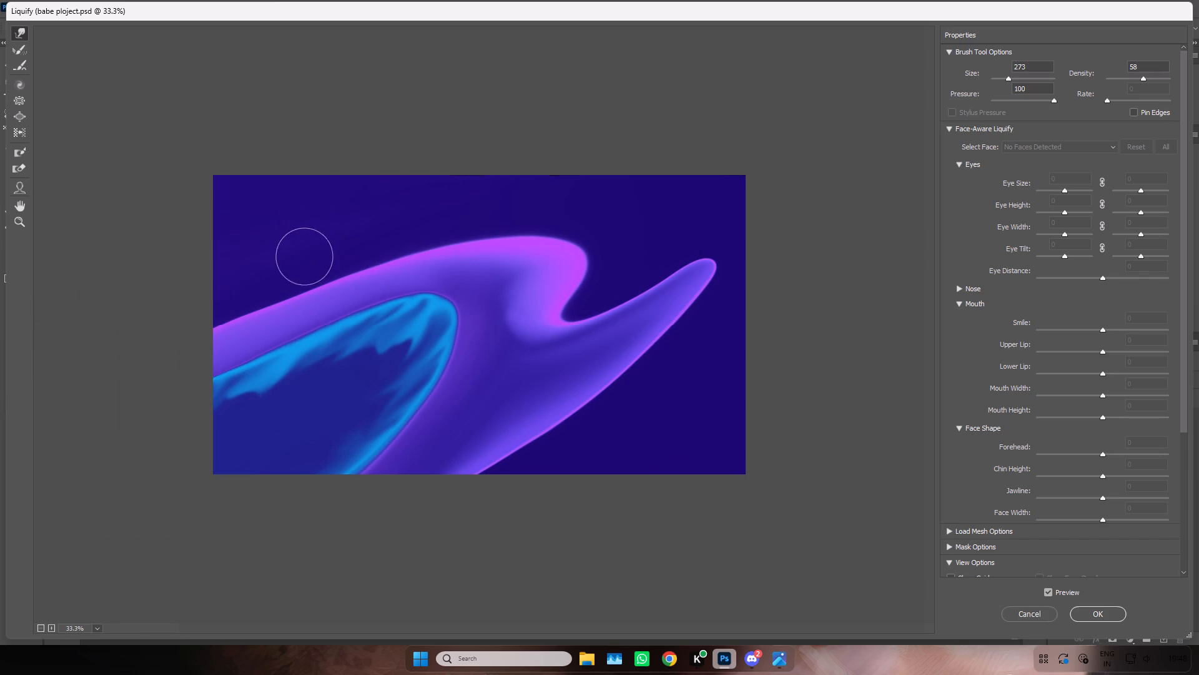
{"action": "left_click_drag", "start_coordinate": [263, 294], "coordinate": [141, 364]}
{"action": "left_click_drag", "start_coordinate": [307, 275], "coordinate": [155, 361]}
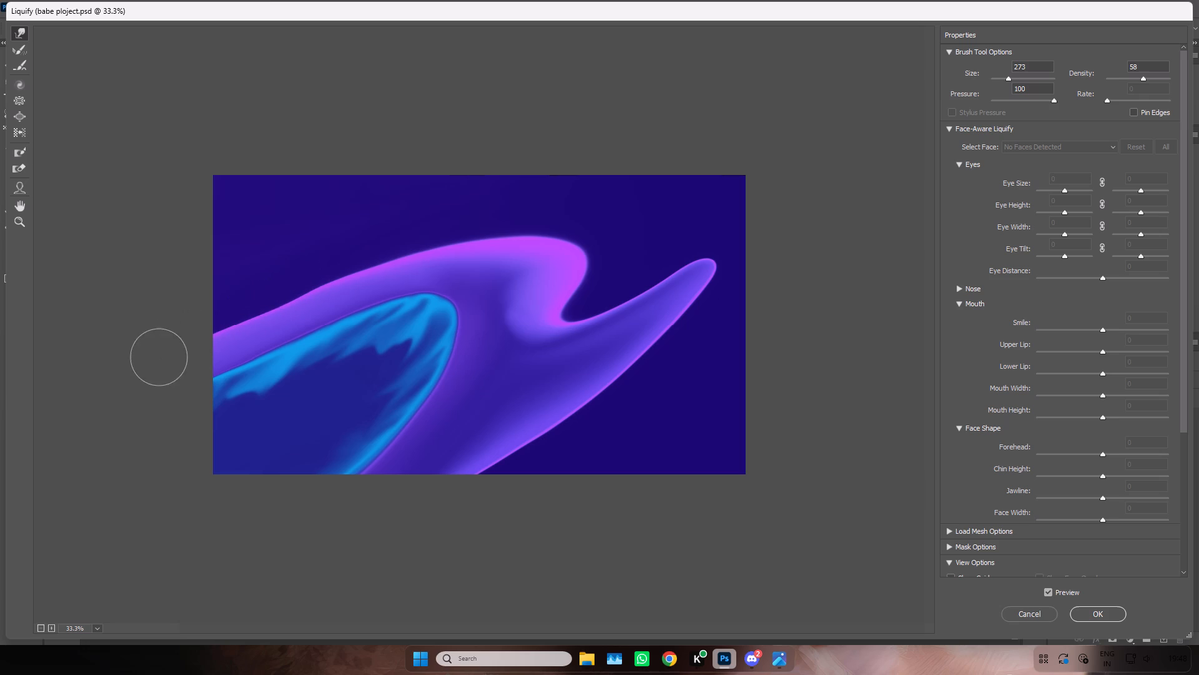
{"action": "key", "text": "ctrl+z"}
{"action": "left_click_drag", "start_coordinate": [336, 281], "coordinate": [268, 310]}
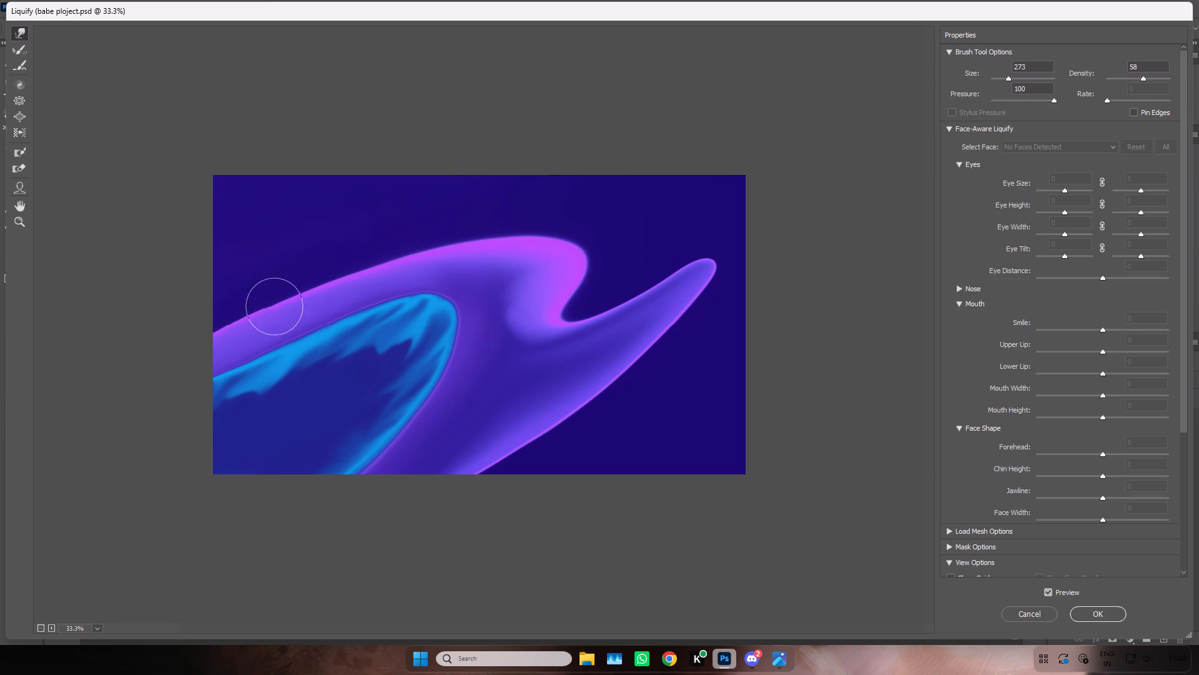
{"action": "left_click_drag", "start_coordinate": [268, 310], "coordinate": [152, 374]}
{"action": "left_click_drag", "start_coordinate": [350, 280], "coordinate": [341, 285]}
{"action": "left_click_drag", "start_coordinate": [335, 287], "coordinate": [175, 374]}
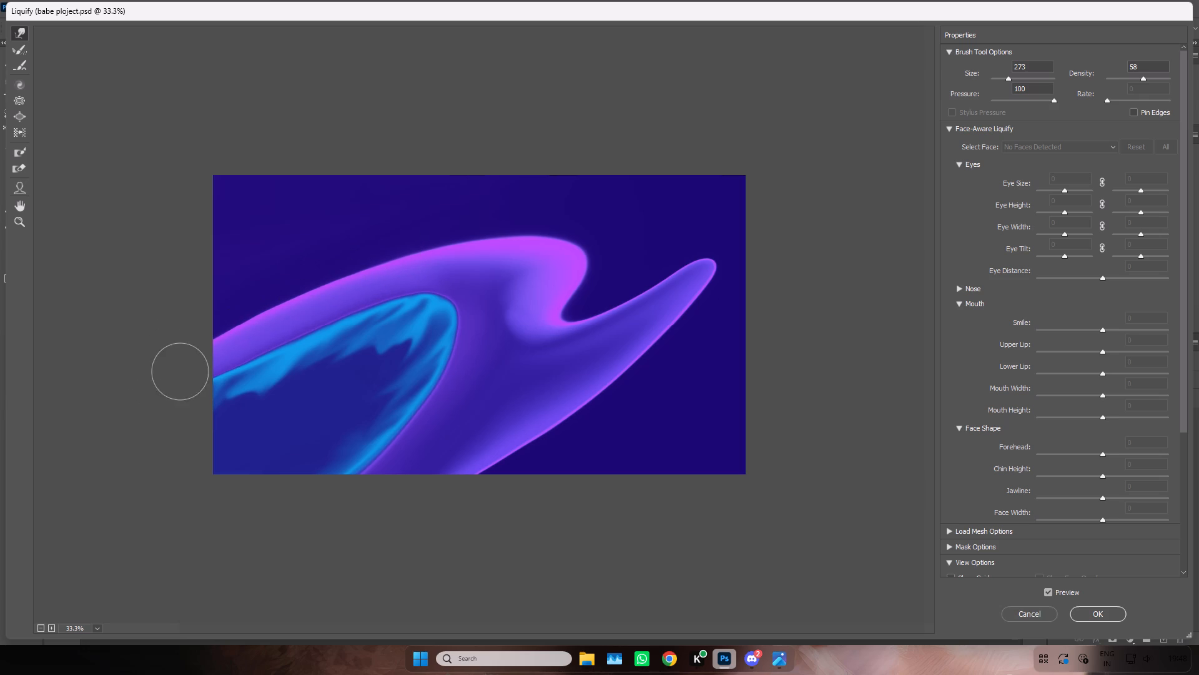
{"action": "left_click_drag", "start_coordinate": [175, 374], "coordinate": [169, 376]}
{"action": "left_click_drag", "start_coordinate": [249, 319], "coordinate": [164, 369]}
{"action": "key", "text": "ctrl+z"}
{"action": "key", "text": "ctrl+shift+z"}
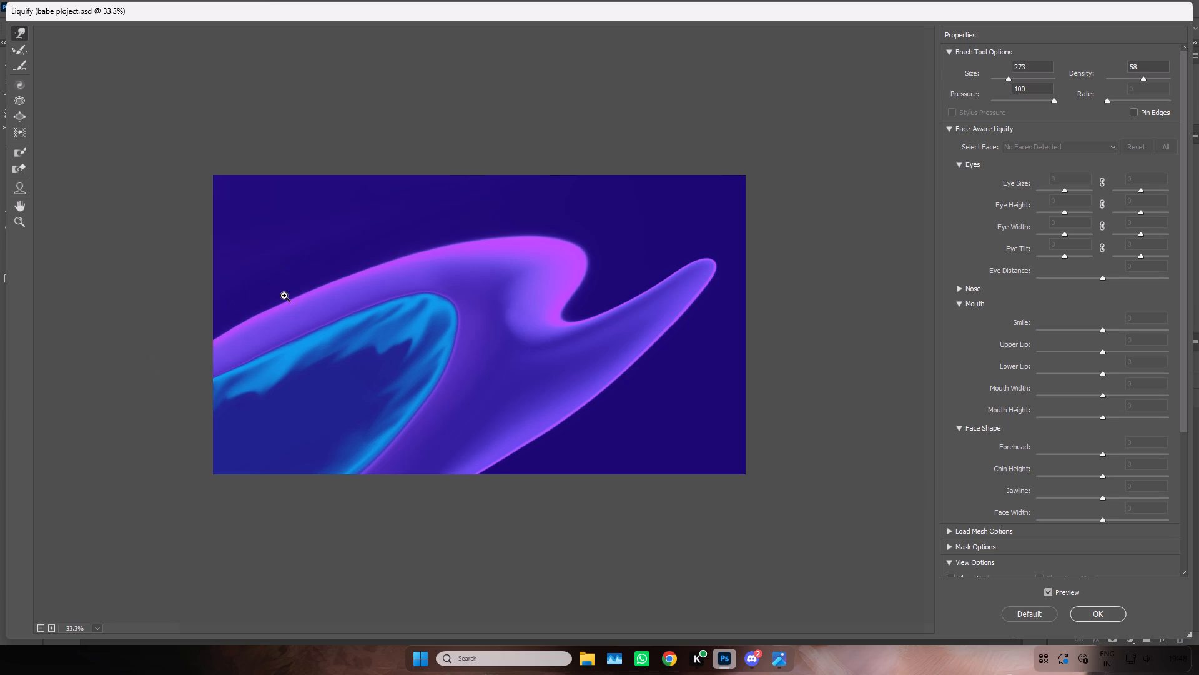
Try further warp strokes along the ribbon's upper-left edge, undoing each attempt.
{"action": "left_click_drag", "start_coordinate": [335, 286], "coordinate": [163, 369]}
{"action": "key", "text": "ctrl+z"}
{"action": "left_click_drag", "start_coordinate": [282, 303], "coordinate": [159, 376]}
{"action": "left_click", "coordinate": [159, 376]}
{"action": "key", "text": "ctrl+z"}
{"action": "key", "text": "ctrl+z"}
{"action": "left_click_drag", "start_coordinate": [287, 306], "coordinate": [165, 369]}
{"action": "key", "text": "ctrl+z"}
Refine the purple ribbon's upper-left edge at close range with long warp strokes down to the canvas's left border.
{"action": "left_click_drag", "start_coordinate": [365, 273], "coordinate": [172, 366]}
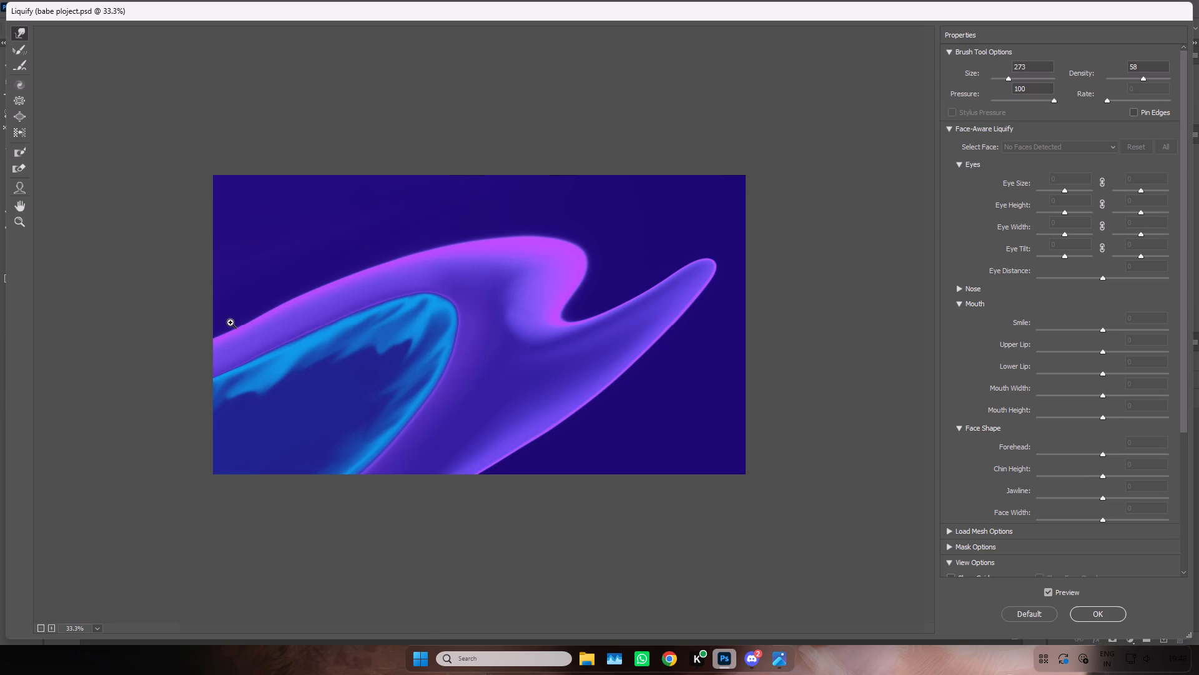
{"action": "key", "text": "ctrl+equal"}
{"action": "key", "text": "ctrl+equal"}
{"action": "left_click_drag", "start_coordinate": [229, 323], "coordinate": [310, 322], "text": "alt"}
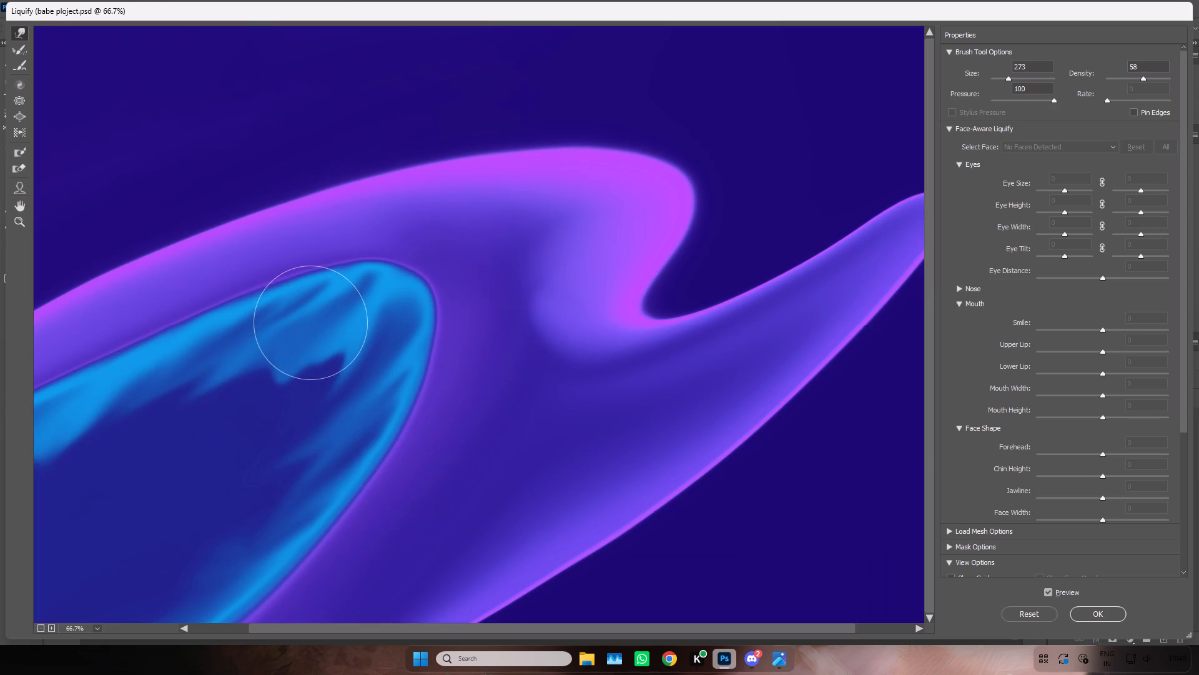
{"action": "left_click", "coordinate": [310, 322], "text": "alt"}
{"action": "key", "text": "ctrl+z"}
{"action": "left_click_drag", "start_coordinate": [299, 629], "coordinate": [299, 628]}
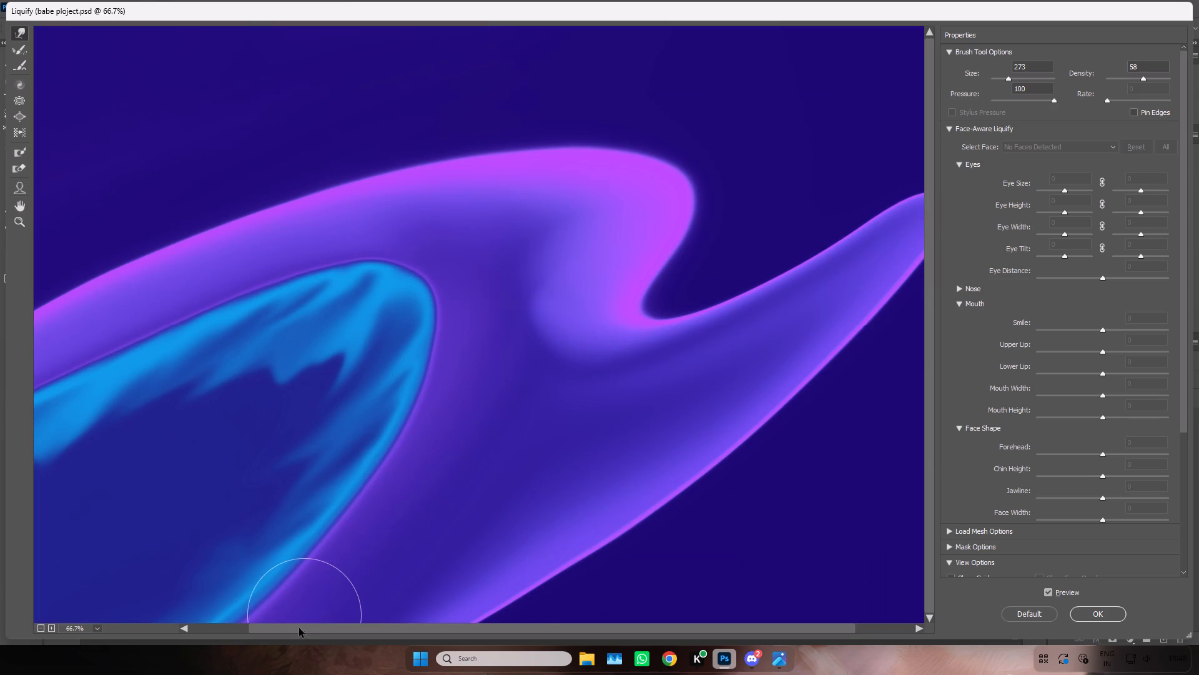
{"action": "left_click_drag", "start_coordinate": [299, 628], "coordinate": [134, 624]}
{"action": "key", "text": "ctrl+shift+z"}
{"action": "key", "text": "ctrl+shift+z"}
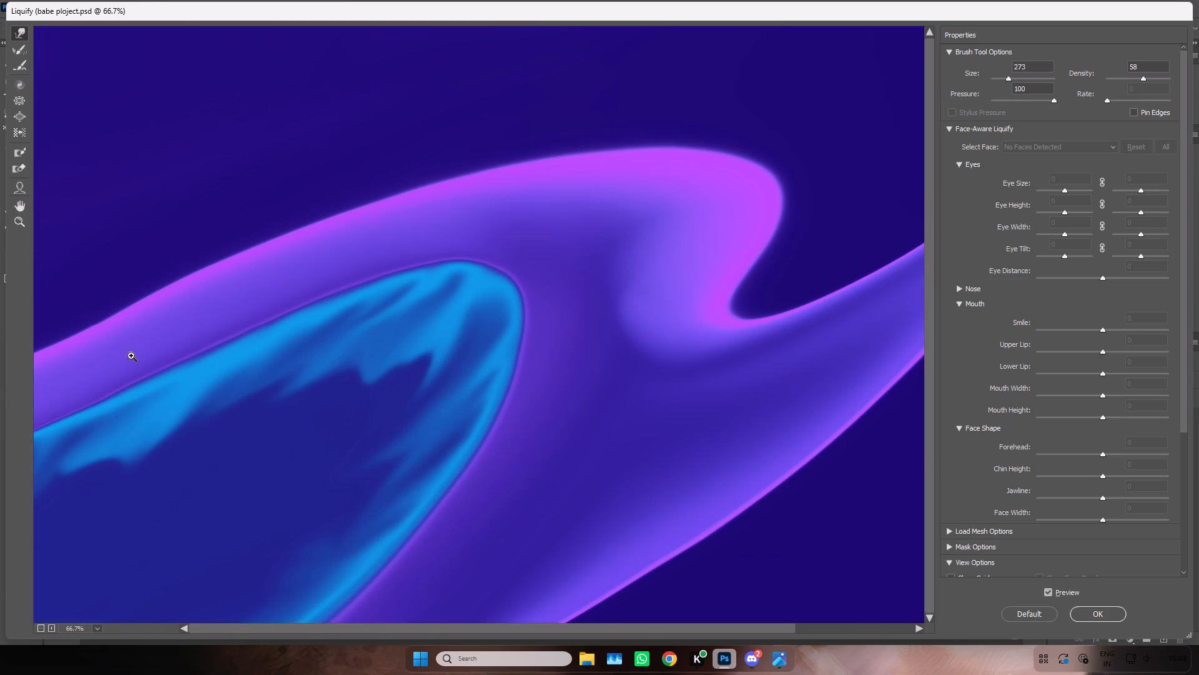
{"action": "left_click_drag", "start_coordinate": [175, 282], "coordinate": [164, 290]}
{"action": "left_click_drag", "start_coordinate": [162, 291], "coordinate": [21, 368]}
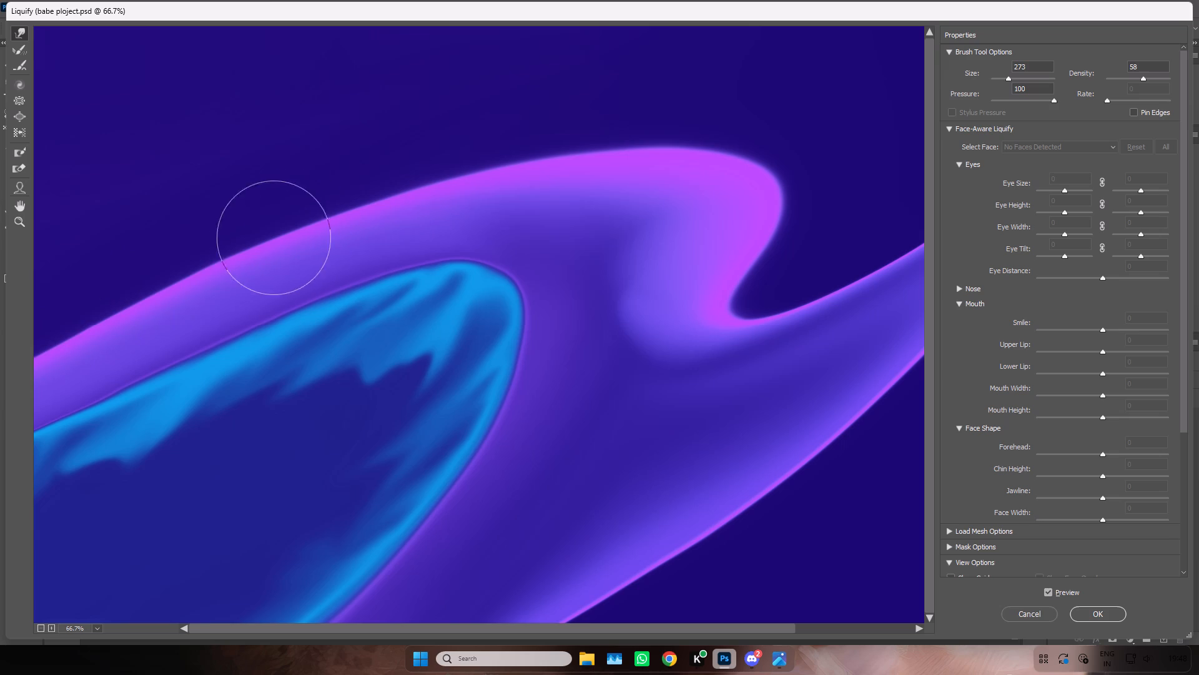
{"action": "left_click_drag", "start_coordinate": [261, 242], "coordinate": [0, 406]}
{"action": "left_click_drag", "start_coordinate": [130, 319], "coordinate": [134, 317]}
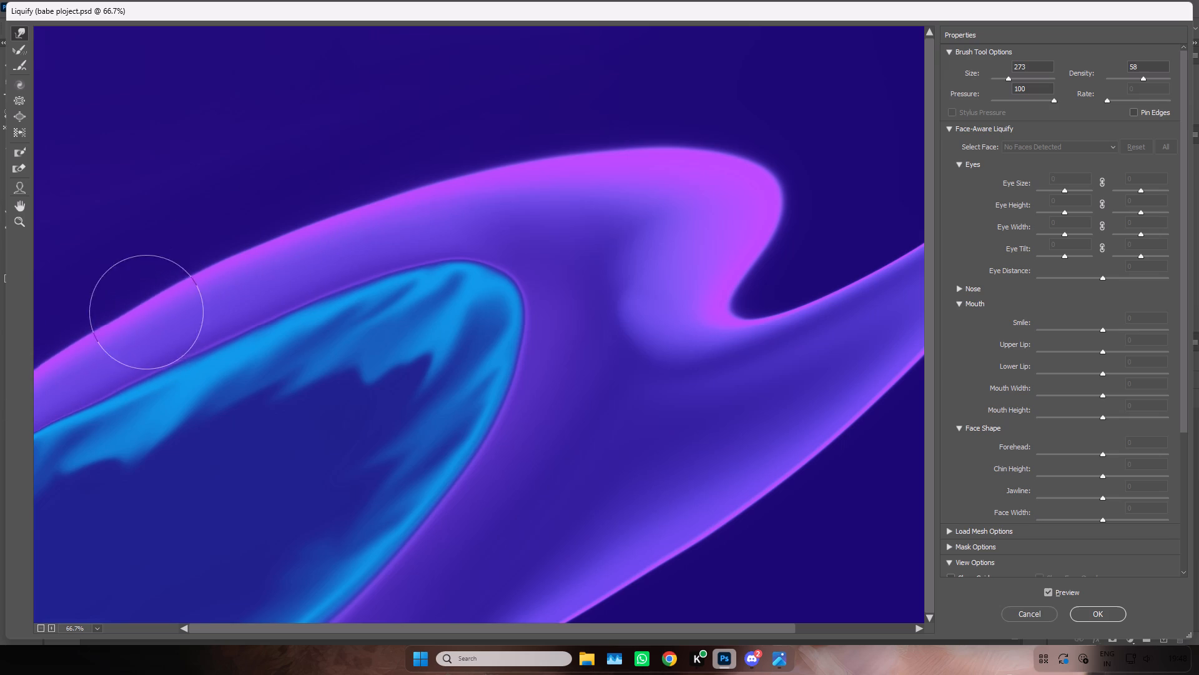
{"action": "left_click_drag", "start_coordinate": [134, 317], "coordinate": [0, 399]}
Warp the boundary between the purple band and the cyan shape slightly downward at the canvas's left border.
{"action": "left_click_drag", "start_coordinate": [100, 372], "coordinate": [41, 401]}
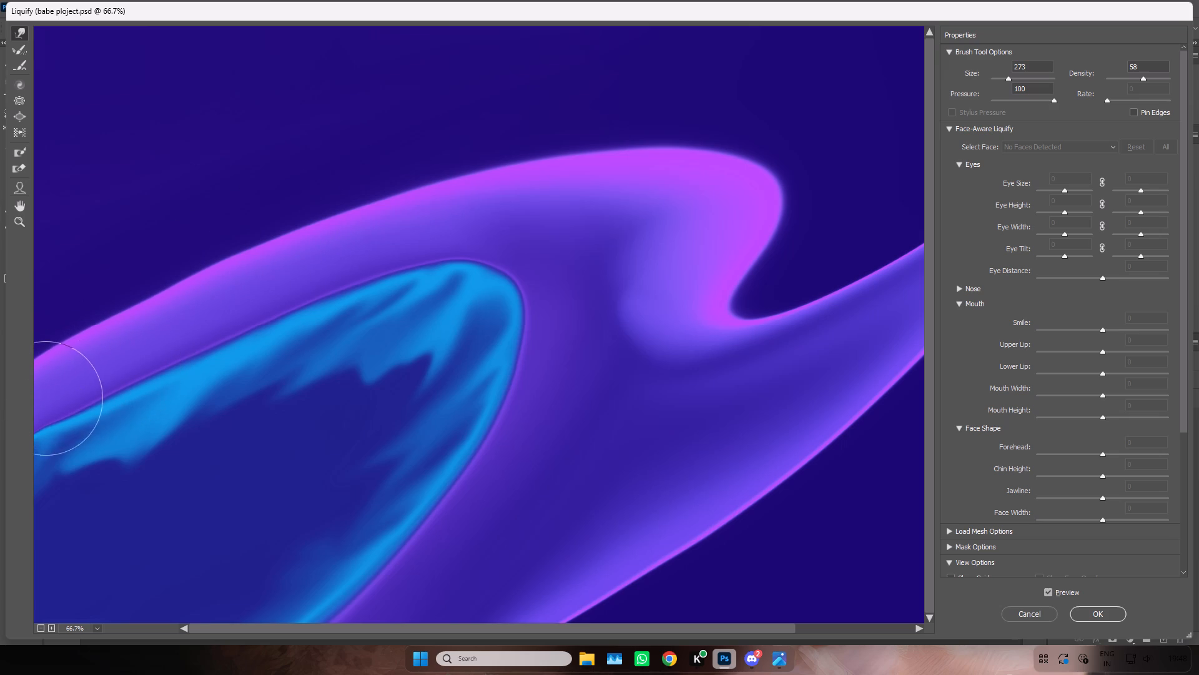
{"action": "left_click_drag", "start_coordinate": [41, 401], "coordinate": [0, 439]}
{"action": "double_click", "coordinate": [0, 439]}
{"action": "left_click_drag", "start_coordinate": [0, 439], "coordinate": [0, 454]}
{"action": "left_click", "coordinate": [0, 454]}
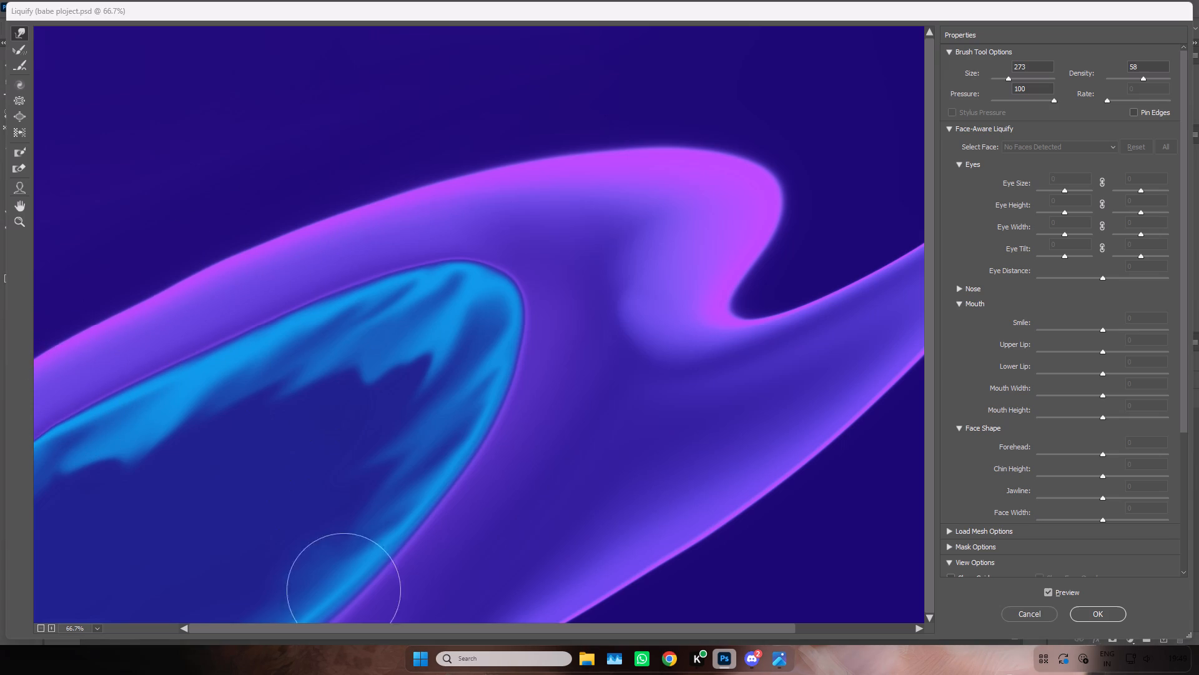
{"action": "key", "text": "ctrl+minus"}
{"action": "key", "text": "ctrl+minus"}
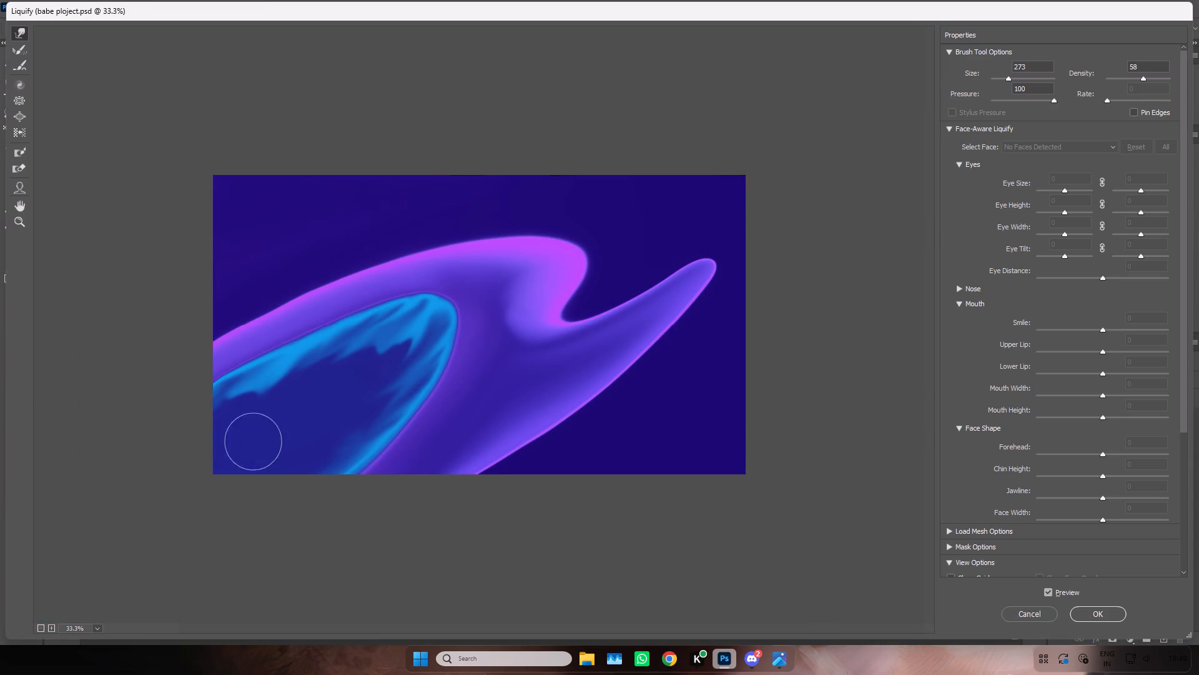
Warp the ribbon's upper edge slightly downward and out past the canvas's left border.
{"action": "left_click_drag", "start_coordinate": [244, 336], "coordinate": [149, 394]}
{"action": "left_click", "coordinate": [149, 394]}
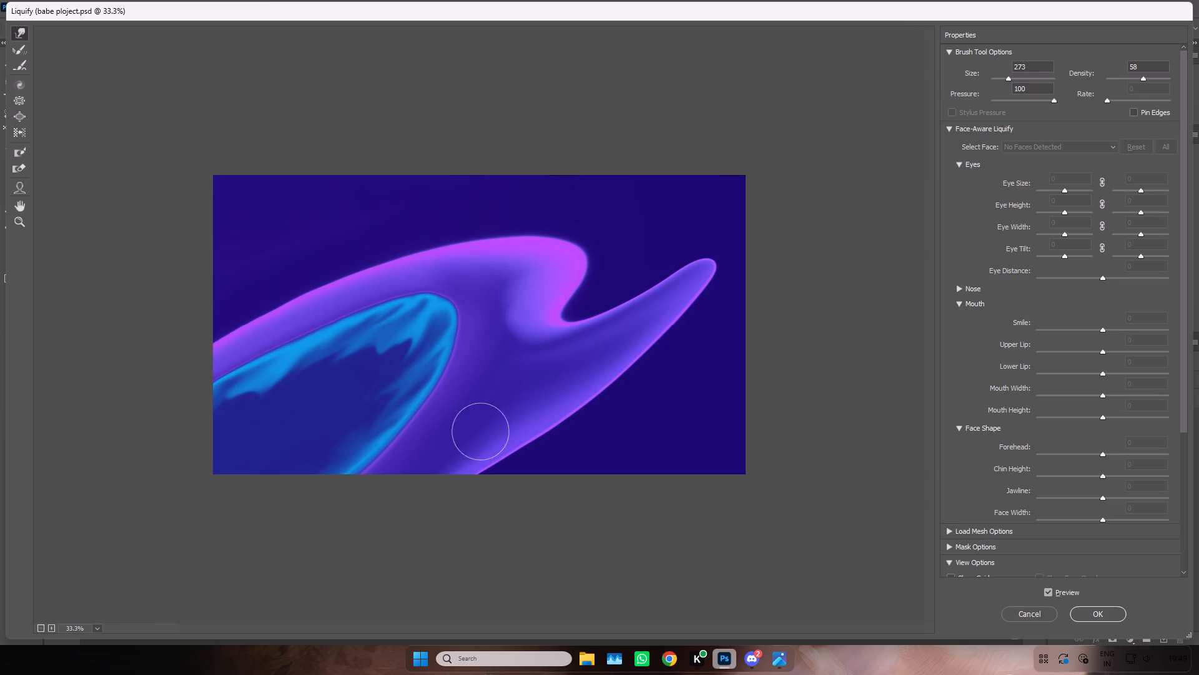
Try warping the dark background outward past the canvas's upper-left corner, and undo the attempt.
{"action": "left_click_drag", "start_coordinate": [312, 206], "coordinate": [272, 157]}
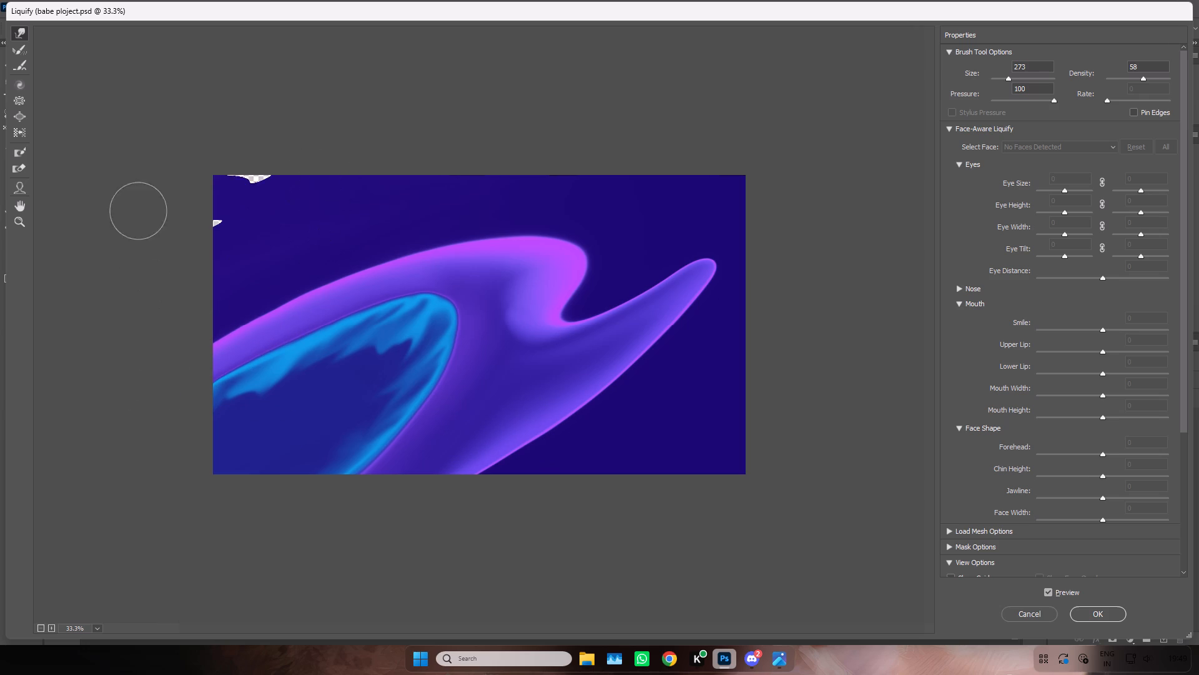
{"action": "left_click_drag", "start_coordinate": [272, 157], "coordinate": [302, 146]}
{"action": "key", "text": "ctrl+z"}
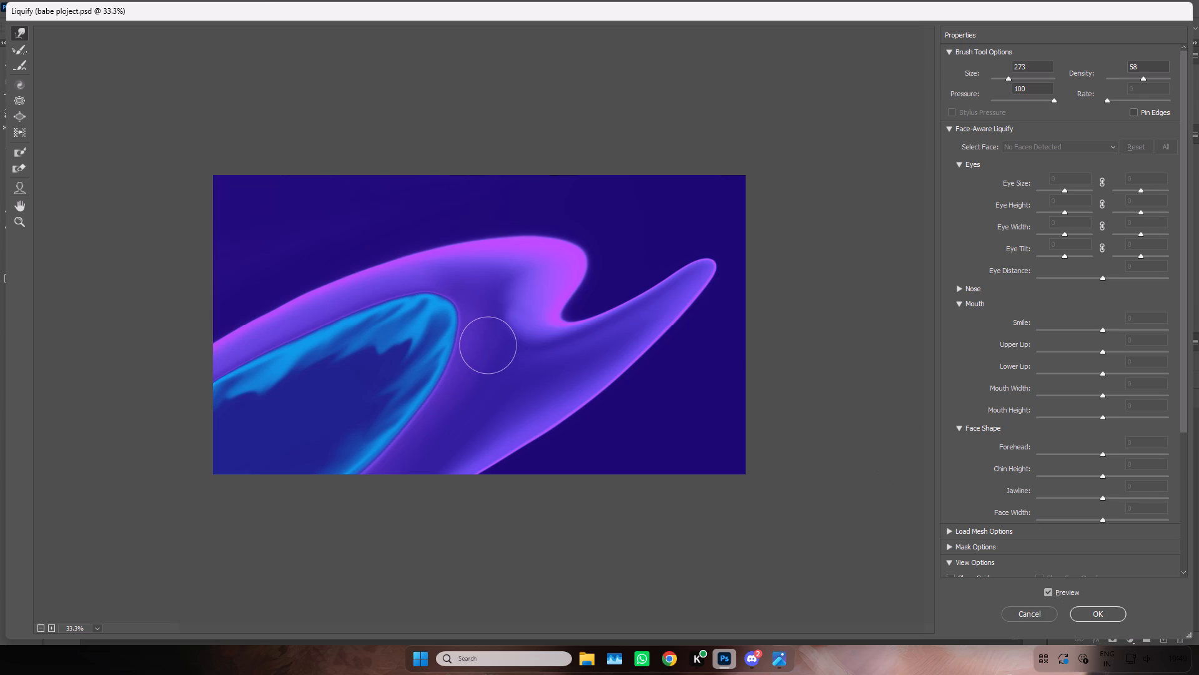
Set the brush density to 100 and warp the dark background outward around the canvas's upper-left corner with short strokes at close range.
{"action": "key", "text": "ctrl+equal"}
{"action": "key", "text": "ctrl+equal"}
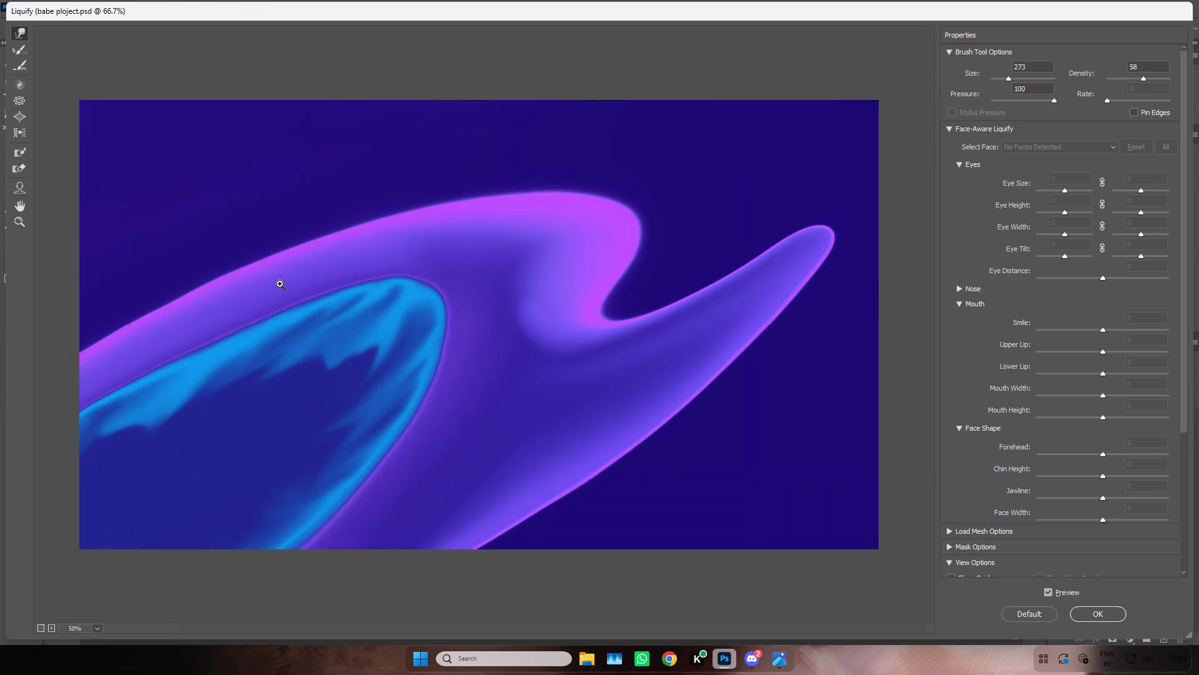
{"action": "left_click_drag", "start_coordinate": [769, 626], "coordinate": [643, 619]}
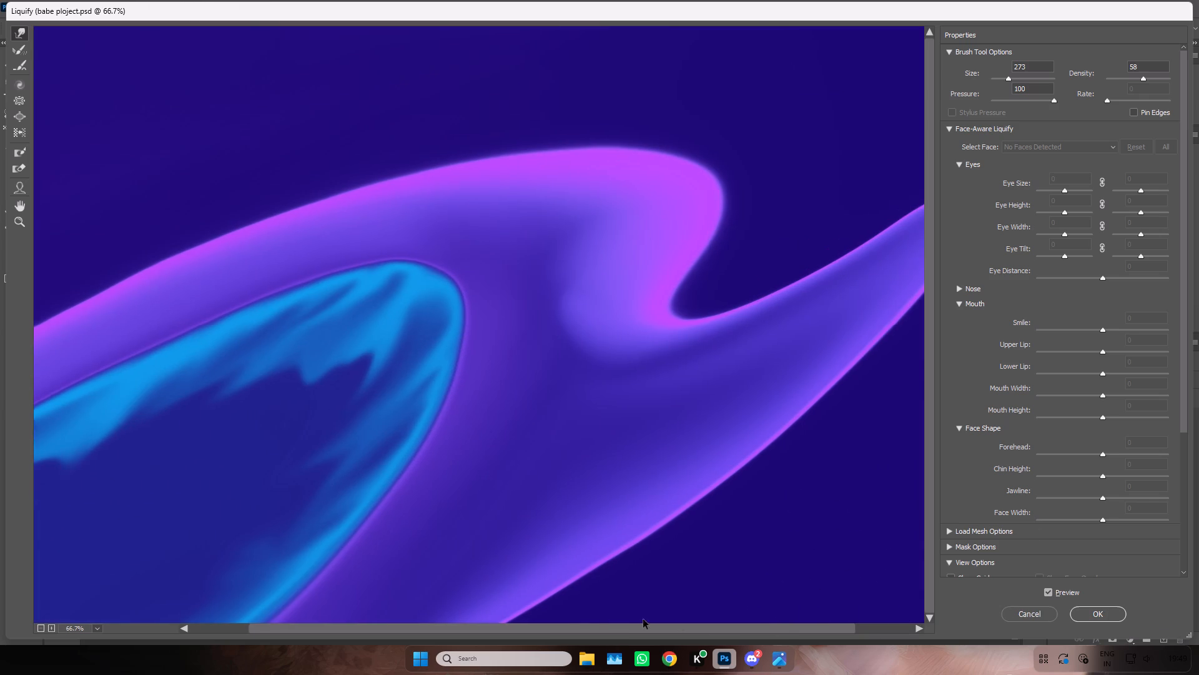
{"action": "left_click_drag", "start_coordinate": [643, 619], "coordinate": [366, 619]}
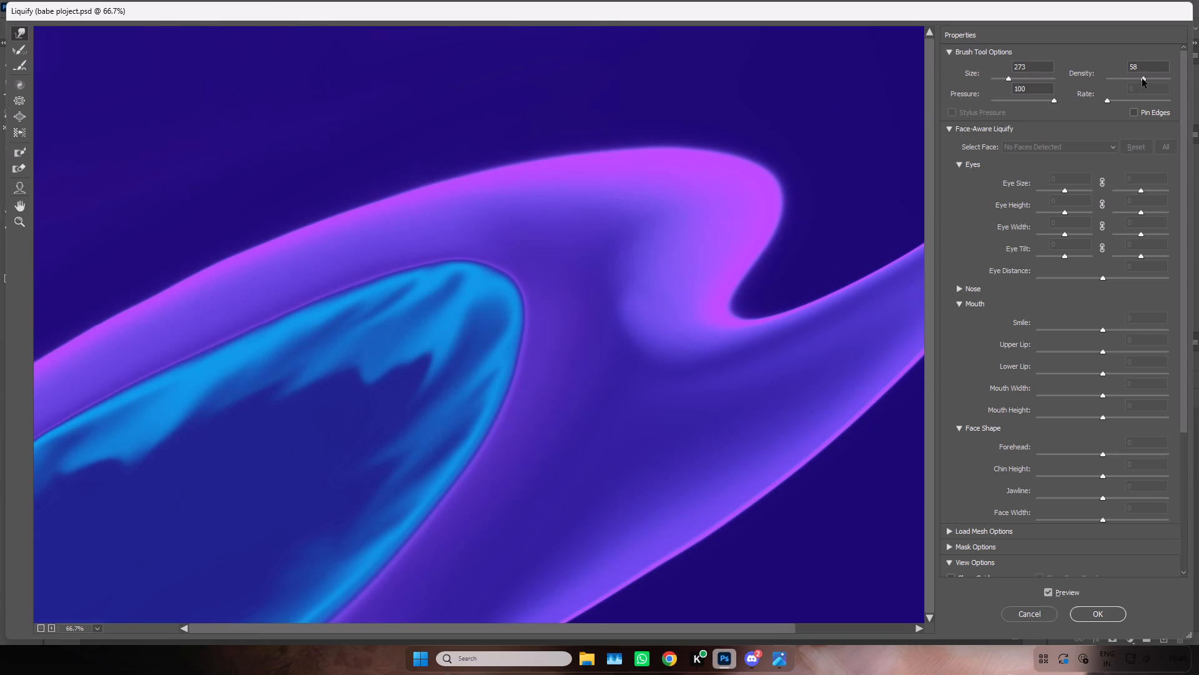
{"action": "left_click_drag", "start_coordinate": [1142, 79], "coordinate": [1197, 79]}
{"action": "left_click_drag", "start_coordinate": [229, 122], "coordinate": [72, 13]}
{"action": "left_click_drag", "start_coordinate": [163, 97], "coordinate": [95, 28]}
{"action": "left_click_drag", "start_coordinate": [164, 92], "coordinate": [111, 43]}
{"action": "left_click_drag", "start_coordinate": [179, 91], "coordinate": [104, 60]}
{"action": "left_click_drag", "start_coordinate": [99, 59], "coordinate": [76, 60]}
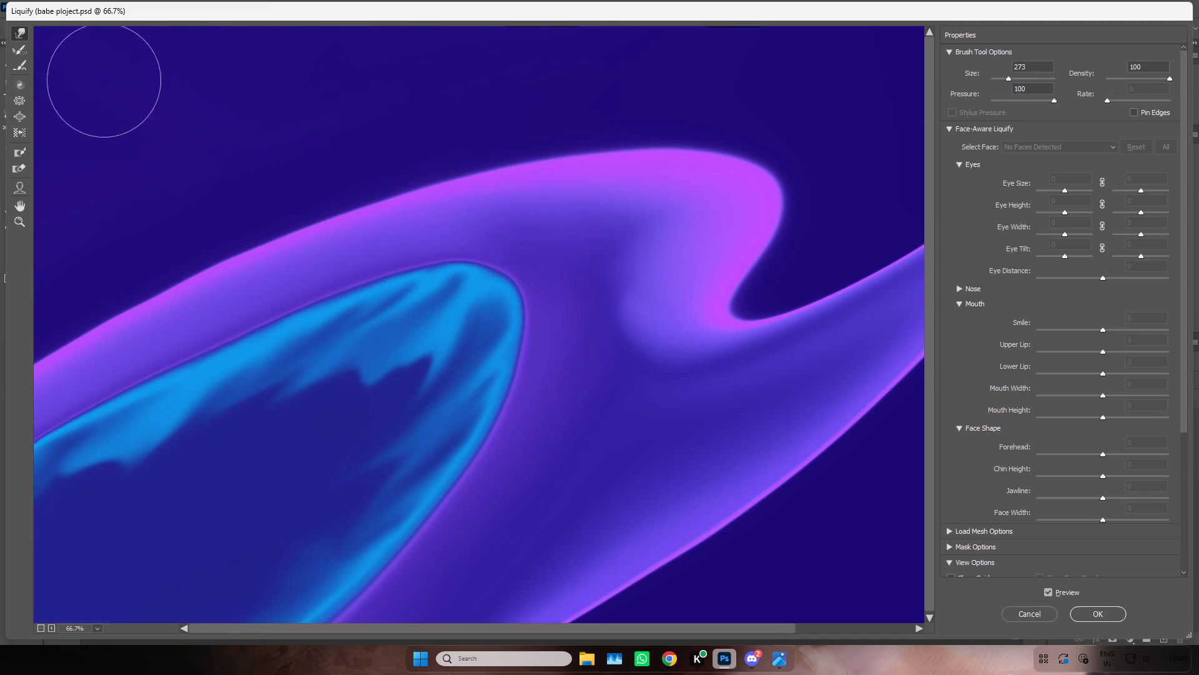
{"action": "left_click_drag", "start_coordinate": [199, 120], "coordinate": [96, 54]}
{"action": "left_click_drag", "start_coordinate": [119, 149], "coordinate": [69, 79]}
{"action": "left_click_drag", "start_coordinate": [59, 139], "coordinate": [33, 96]}
{"action": "left_click_drag", "start_coordinate": [92, 184], "coordinate": [50, 176]}
{"action": "left_click_drag", "start_coordinate": [47, 176], "coordinate": [32, 184]}
{"action": "left_click_drag", "start_coordinate": [145, 176], "coordinate": [87, 192]}
Warp the dark background above the ribbon up and rightward past the canvas's top border with successive diagonal strokes.
{"action": "left_click_drag", "start_coordinate": [109, 181], "coordinate": [267, 32]}
{"action": "left_click_drag", "start_coordinate": [239, 157], "coordinate": [338, 0]}
{"action": "left_click_drag", "start_coordinate": [327, 90], "coordinate": [375, 16]}
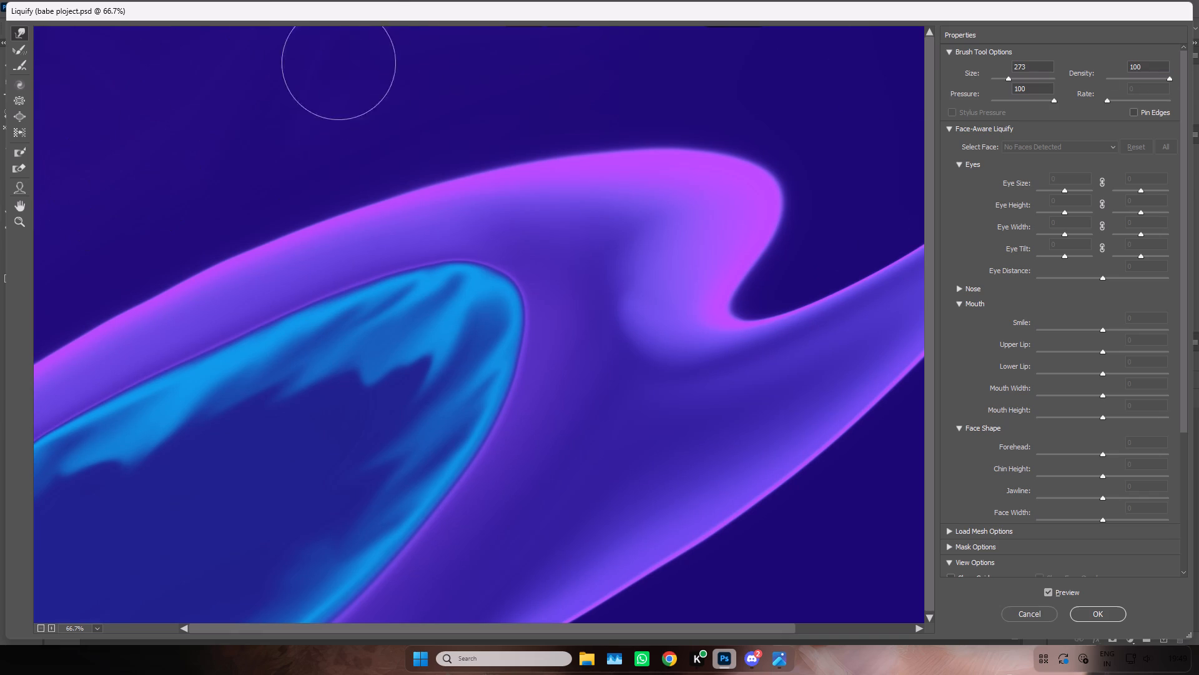
{"action": "left_click_drag", "start_coordinate": [375, 16], "coordinate": [392, 3]}
{"action": "left_click_drag", "start_coordinate": [386, 87], "coordinate": [455, 14]}
{"action": "left_click_drag", "start_coordinate": [458, 78], "coordinate": [545, 1]}
{"action": "left_click_drag", "start_coordinate": [548, 43], "coordinate": [628, 0]}
{"action": "left_click_drag", "start_coordinate": [644, 62], "coordinate": [704, 0]}
Warp the dark background above the ribbon back toward the canvas's upper-left corner with long leftward strokes.
{"action": "left_click_drag", "start_coordinate": [508, 65], "coordinate": [214, 56]}
{"action": "left_click_drag", "start_coordinate": [426, 91], "coordinate": [267, 44]}
{"action": "left_click_drag", "start_coordinate": [221, 28], "coordinate": [162, 7]}
{"action": "left_click_drag", "start_coordinate": [245, 59], "coordinate": [144, 4]}
{"action": "left_click_drag", "start_coordinate": [137, 0], "coordinate": [129, 0]}
{"action": "left_click_drag", "start_coordinate": [229, 88], "coordinate": [126, 6]}
{"action": "left_click_drag", "start_coordinate": [150, 94], "coordinate": [62, 9]}
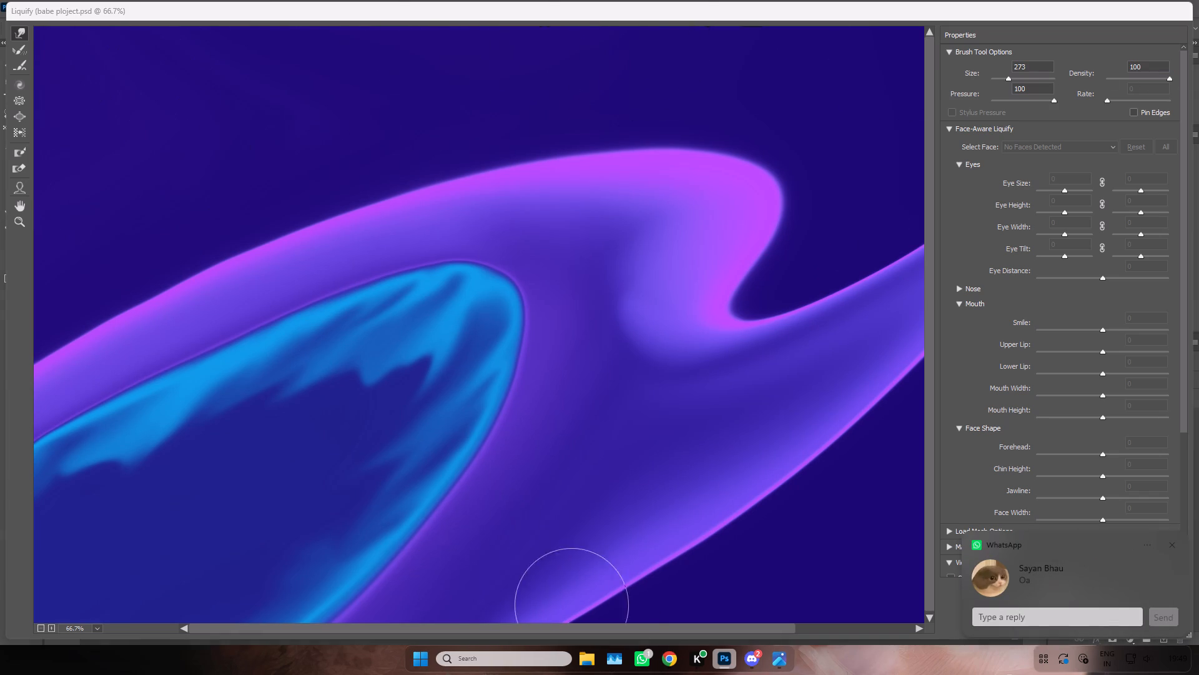
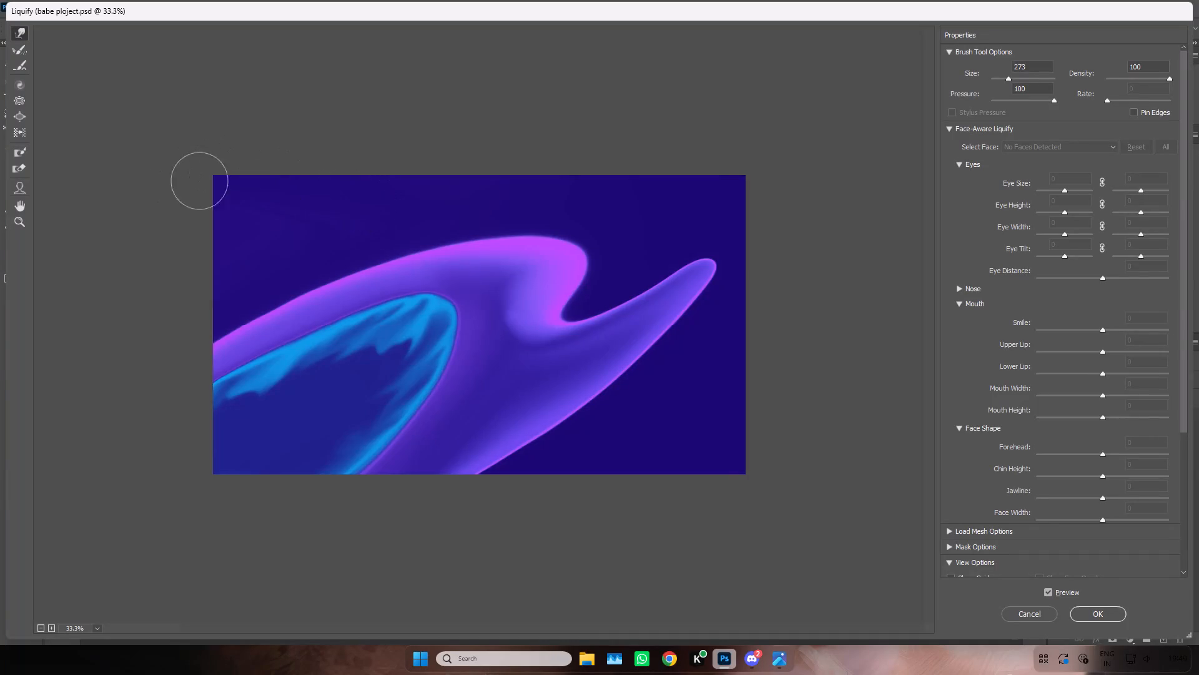
Smooth the dark background in the canvas's upper-left corner with warp strokes pulled outward past the left border.
{"action": "left_click_drag", "start_coordinate": [312, 193], "coordinate": [213, 193]}
{"action": "left_click_drag", "start_coordinate": [188, 193], "coordinate": [167, 194]}
{"action": "left_click_drag", "start_coordinate": [282, 217], "coordinate": [192, 197]}
{"action": "left_click", "coordinate": [184, 196]}
{"action": "left_click_drag", "start_coordinate": [267, 216], "coordinate": [213, 196]}
{"action": "left_click_drag", "start_coordinate": [205, 192], "coordinate": [215, 191]}
{"action": "left_click_drag", "start_coordinate": [335, 224], "coordinate": [227, 169]}
{"action": "left_click", "coordinate": [223, 167]}
{"action": "left_click_drag", "start_coordinate": [275, 199], "coordinate": [215, 164]}
{"action": "left_click", "coordinate": [214, 163]}
{"action": "left_click_drag", "start_coordinate": [337, 213], "coordinate": [264, 181]}
Warp the dark background in the upper-left corner diagonally from the left border up past the top border.
{"action": "left_click_drag", "start_coordinate": [328, 202], "coordinate": [165, 243]}
{"action": "left_click_drag", "start_coordinate": [217, 242], "coordinate": [325, 131]}
{"action": "left_click_drag", "start_coordinate": [203, 278], "coordinate": [305, 126]}
{"action": "left_click_drag", "start_coordinate": [249, 239], "coordinate": [348, 83]}
{"action": "left_click_drag", "start_coordinate": [337, 167], "coordinate": [170, 151]}
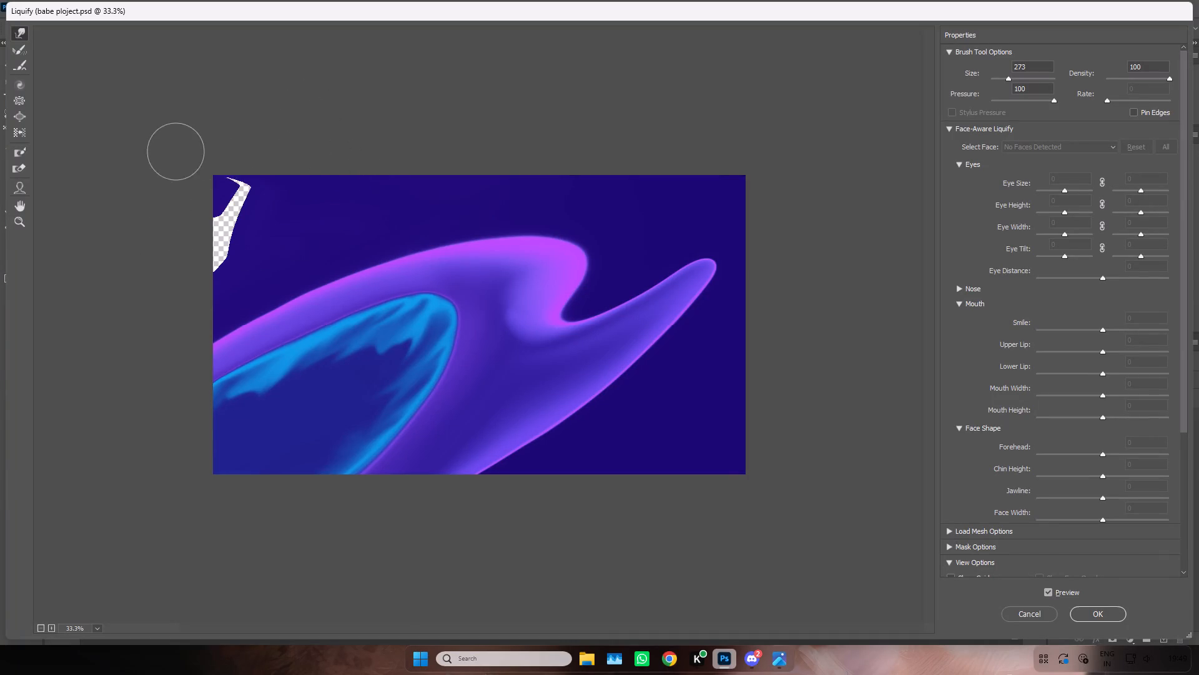
Warp the dark background outward over the left border to cover the transparent gap in the upper-left corner.
{"action": "left_click_drag", "start_coordinate": [295, 213], "coordinate": [202, 171]}
{"action": "left_click", "coordinate": [200, 169]}
{"action": "left_click_drag", "start_coordinate": [272, 203], "coordinate": [197, 164]}
{"action": "left_click", "coordinate": [194, 162]}
{"action": "left_click_drag", "start_coordinate": [228, 217], "coordinate": [170, 182]}
{"action": "left_click_drag", "start_coordinate": [247, 239], "coordinate": [182, 201]}
{"action": "left_click_drag", "start_coordinate": [219, 237], "coordinate": [180, 227]}
{"action": "left_click_drag", "start_coordinate": [158, 222], "coordinate": [149, 222]}
{"action": "left_click_drag", "start_coordinate": [242, 261], "coordinate": [177, 256]}
{"action": "left_click_drag", "start_coordinate": [190, 259], "coordinate": [155, 286]}
{"action": "left_click_drag", "start_coordinate": [255, 259], "coordinate": [227, 279]}
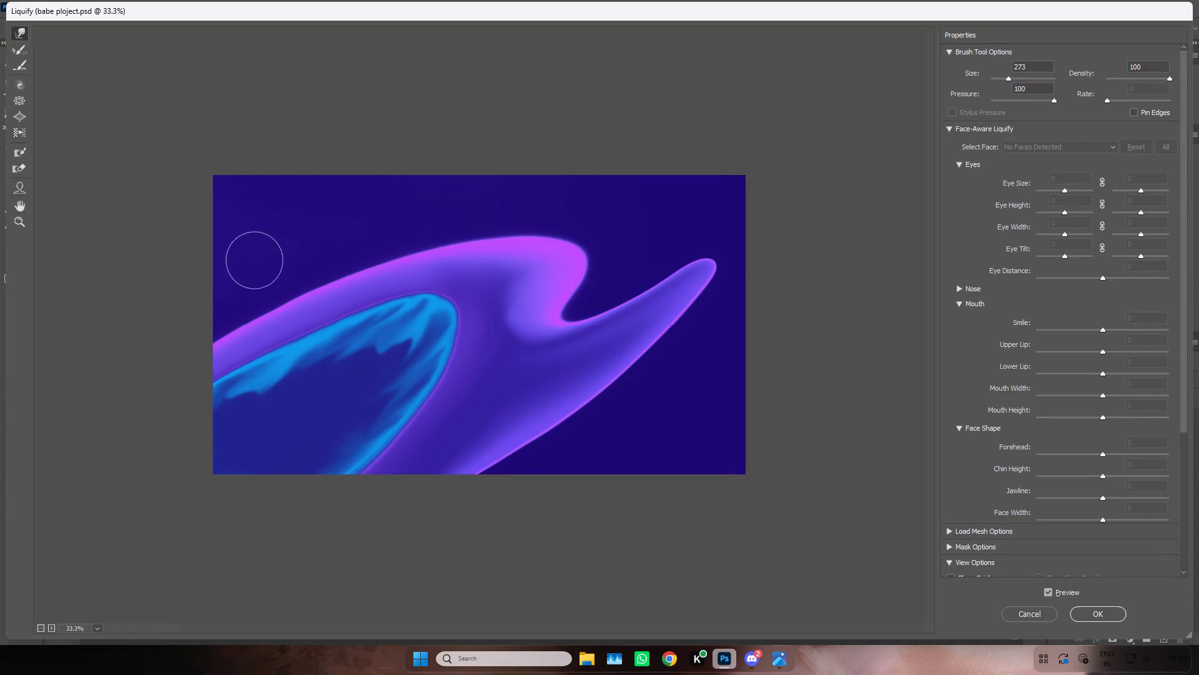
{"action": "left_click_drag", "start_coordinate": [227, 279], "coordinate": [137, 298]}
{"action": "left_click_drag", "start_coordinate": [270, 271], "coordinate": [211, 286]}
{"action": "left_click_drag", "start_coordinate": [195, 290], "coordinate": [158, 299]}
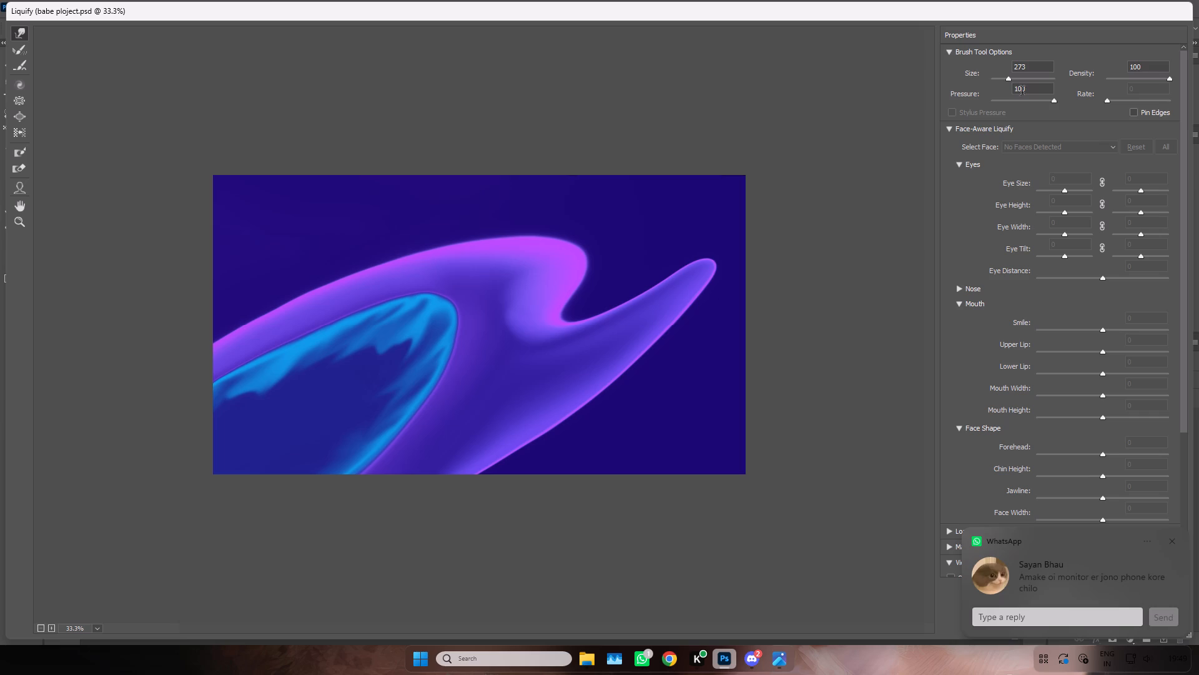
Set the warp brush size to 125.
{"action": "left_click_drag", "start_coordinate": [1009, 77], "coordinate": [1032, 72]}
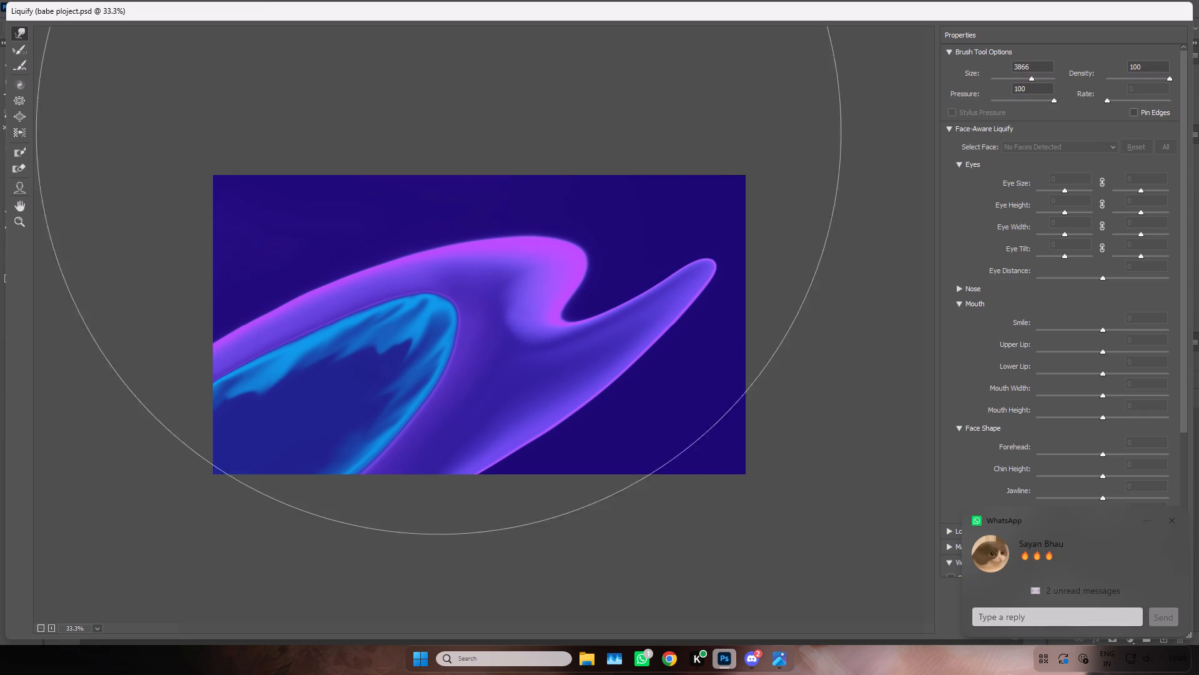
{"action": "left_click", "coordinate": [1024, 80]}
{"action": "left_click", "coordinate": [1018, 79]}
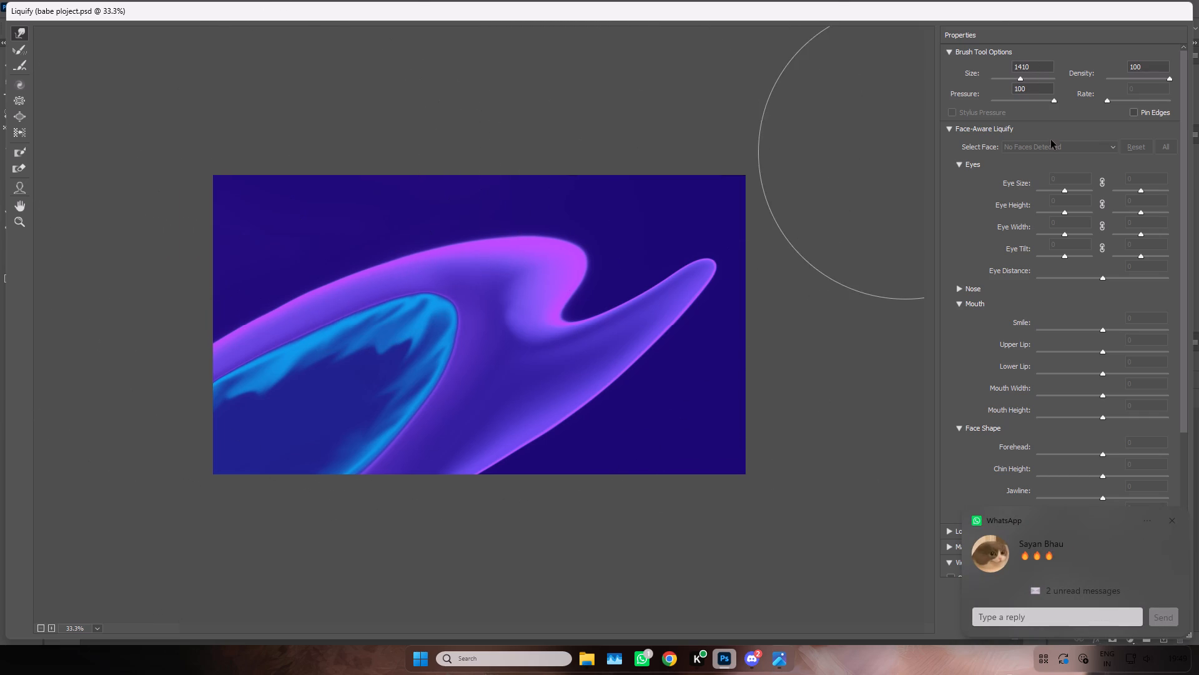
{"action": "double_click", "coordinate": [1006, 84]}
{"action": "left_click", "coordinate": [1004, 81]}
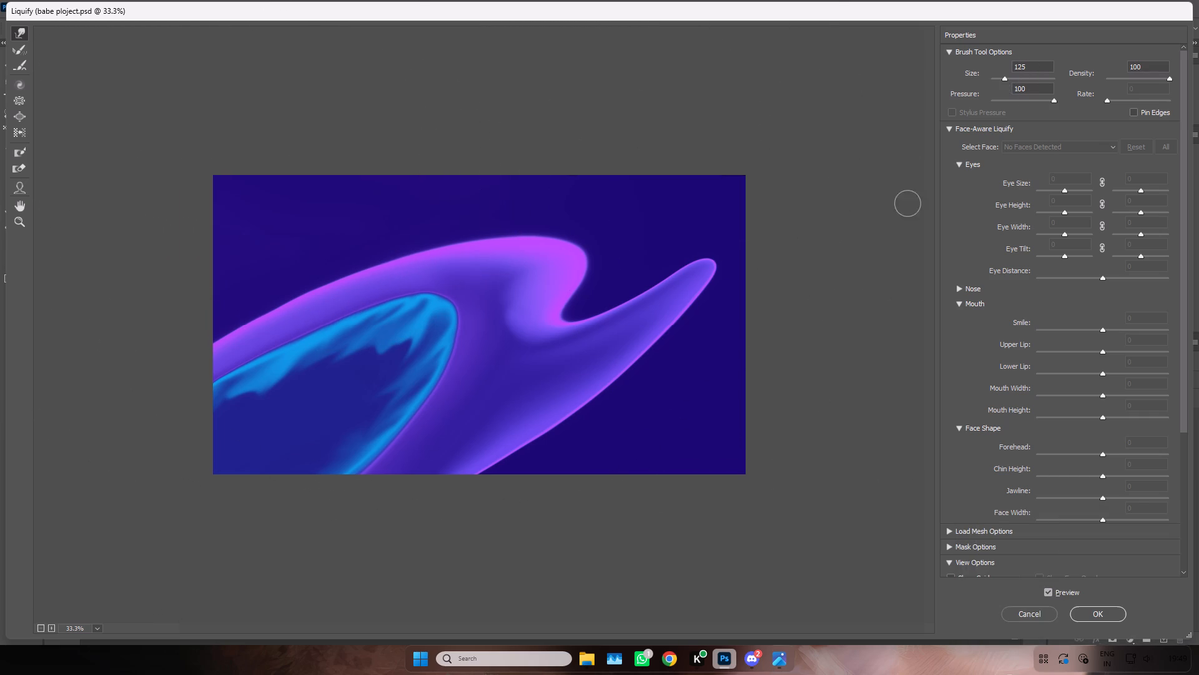
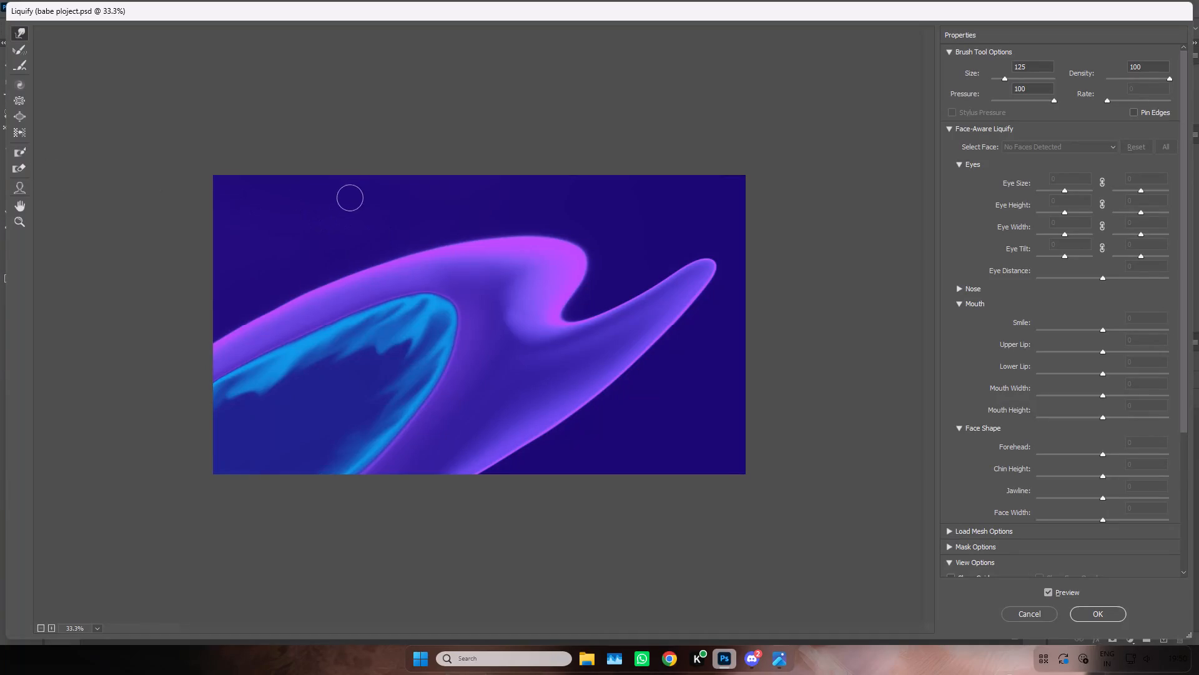
Smooth the dark background above the purple ribbon's upper-left edge with long warp strokes towards the canvas's left border.
{"action": "left_click_drag", "start_coordinate": [307, 186], "coordinate": [98, 197]}
{"action": "left_click_drag", "start_coordinate": [292, 189], "coordinate": [49, 264]}
{"action": "left_click_drag", "start_coordinate": [297, 214], "coordinate": [130, 268]}
{"action": "left_click_drag", "start_coordinate": [277, 207], "coordinate": [119, 313]}
{"action": "left_click_drag", "start_coordinate": [303, 199], "coordinate": [174, 295]}
{"action": "left_click_drag", "start_coordinate": [345, 211], "coordinate": [199, 246]}
{"action": "left_click_drag", "start_coordinate": [337, 193], "coordinate": [132, 172]}
{"action": "left_click_drag", "start_coordinate": [383, 167], "coordinate": [352, 167]}
{"action": "left_click_drag", "start_coordinate": [294, 167], "coordinate": [223, 167]}
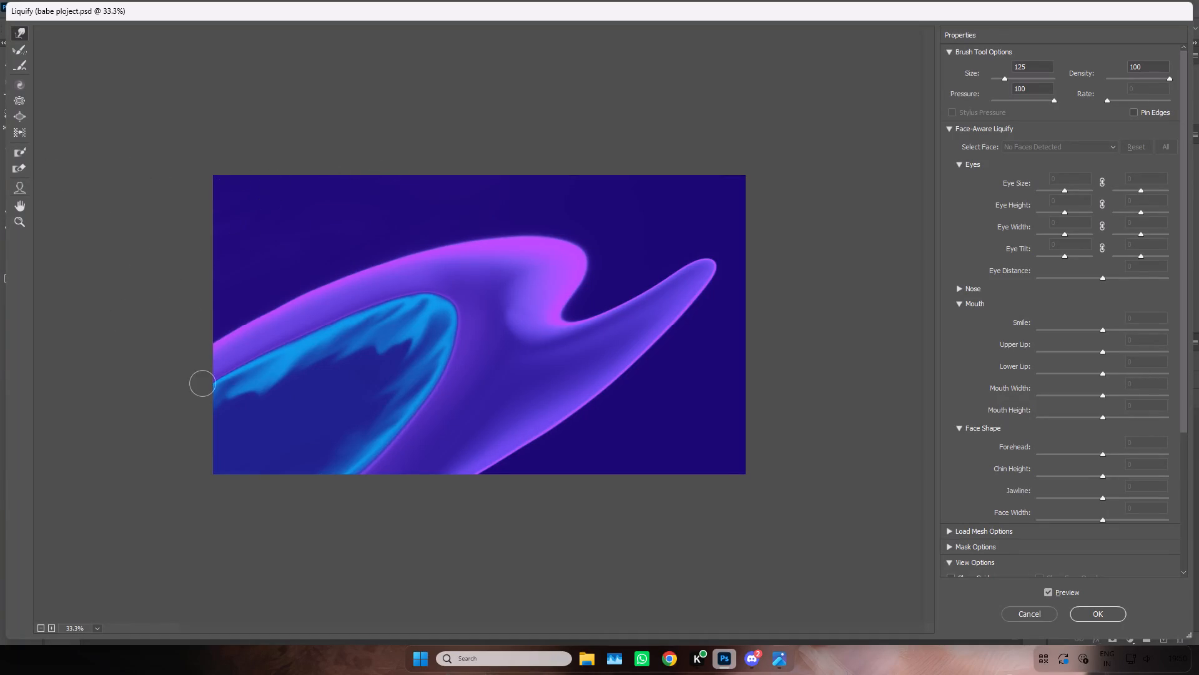
{"action": "left_click_drag", "start_coordinate": [265, 226], "coordinate": [34, 262]}
{"action": "left_click_drag", "start_coordinate": [217, 175], "coordinate": [54, 253]}
{"action": "left_click_drag", "start_coordinate": [287, 163], "coordinate": [101, 251]}
{"action": "left_click_drag", "start_coordinate": [279, 183], "coordinate": [107, 231]}
{"action": "left_click_drag", "start_coordinate": [230, 190], "coordinate": [216, 191]}
{"action": "left_click_drag", "start_coordinate": [291, 209], "coordinate": [66, 291]}
{"action": "left_click_drag", "start_coordinate": [295, 181], "coordinate": [118, 276]}
{"action": "left_click_drag", "start_coordinate": [113, 277], "coordinate": [95, 282]}
{"action": "left_click_drag", "start_coordinate": [297, 162], "coordinate": [224, 205]}
{"action": "left_click", "coordinate": [219, 208]}
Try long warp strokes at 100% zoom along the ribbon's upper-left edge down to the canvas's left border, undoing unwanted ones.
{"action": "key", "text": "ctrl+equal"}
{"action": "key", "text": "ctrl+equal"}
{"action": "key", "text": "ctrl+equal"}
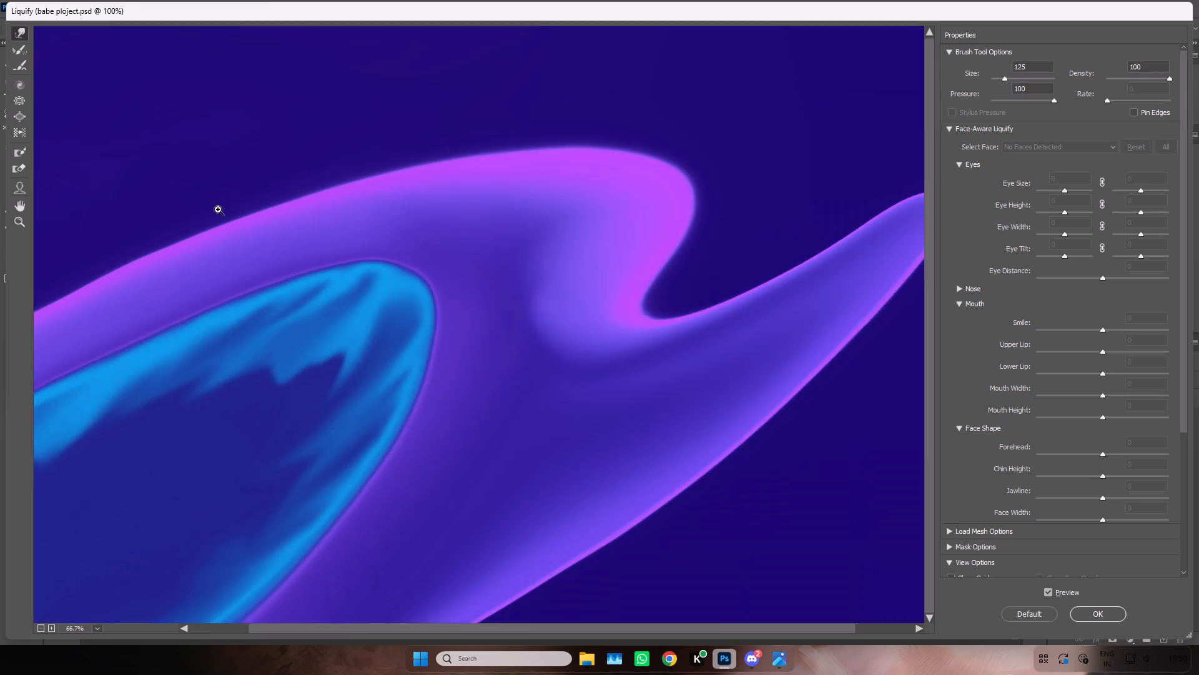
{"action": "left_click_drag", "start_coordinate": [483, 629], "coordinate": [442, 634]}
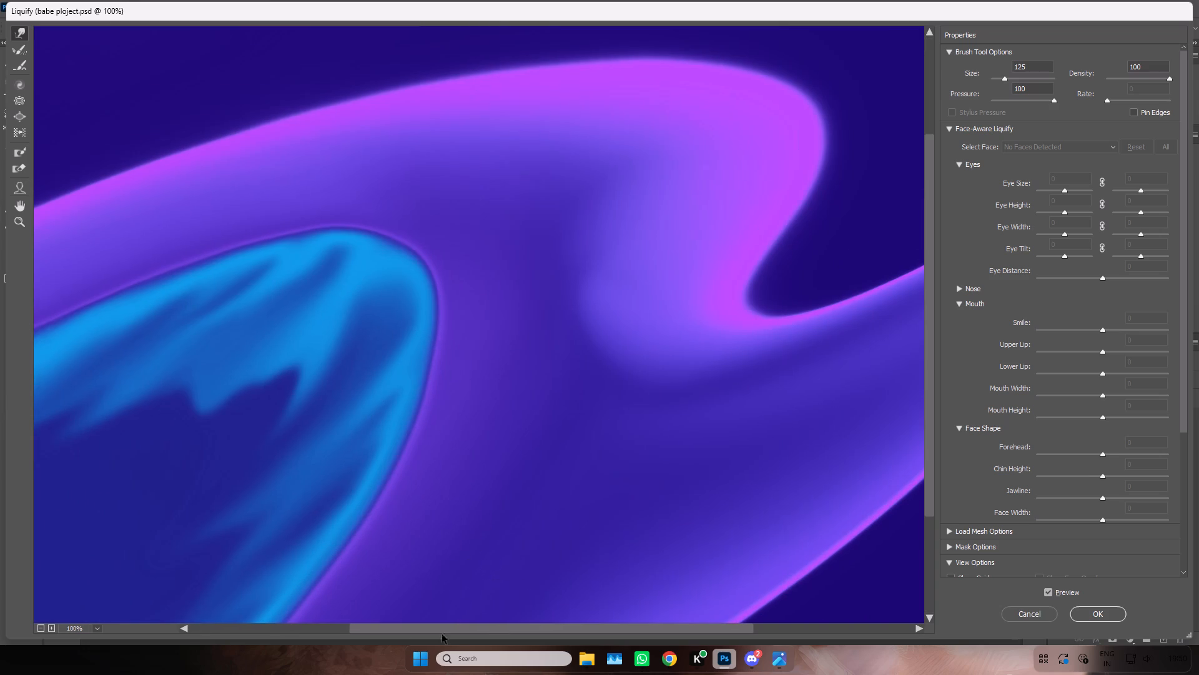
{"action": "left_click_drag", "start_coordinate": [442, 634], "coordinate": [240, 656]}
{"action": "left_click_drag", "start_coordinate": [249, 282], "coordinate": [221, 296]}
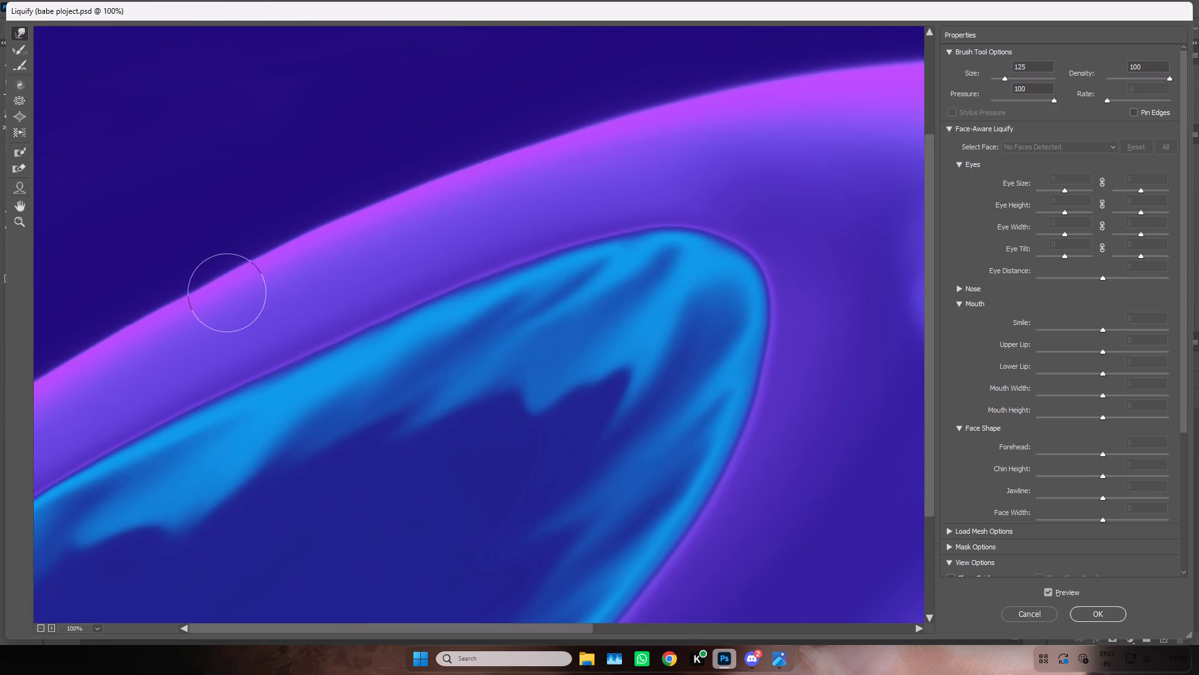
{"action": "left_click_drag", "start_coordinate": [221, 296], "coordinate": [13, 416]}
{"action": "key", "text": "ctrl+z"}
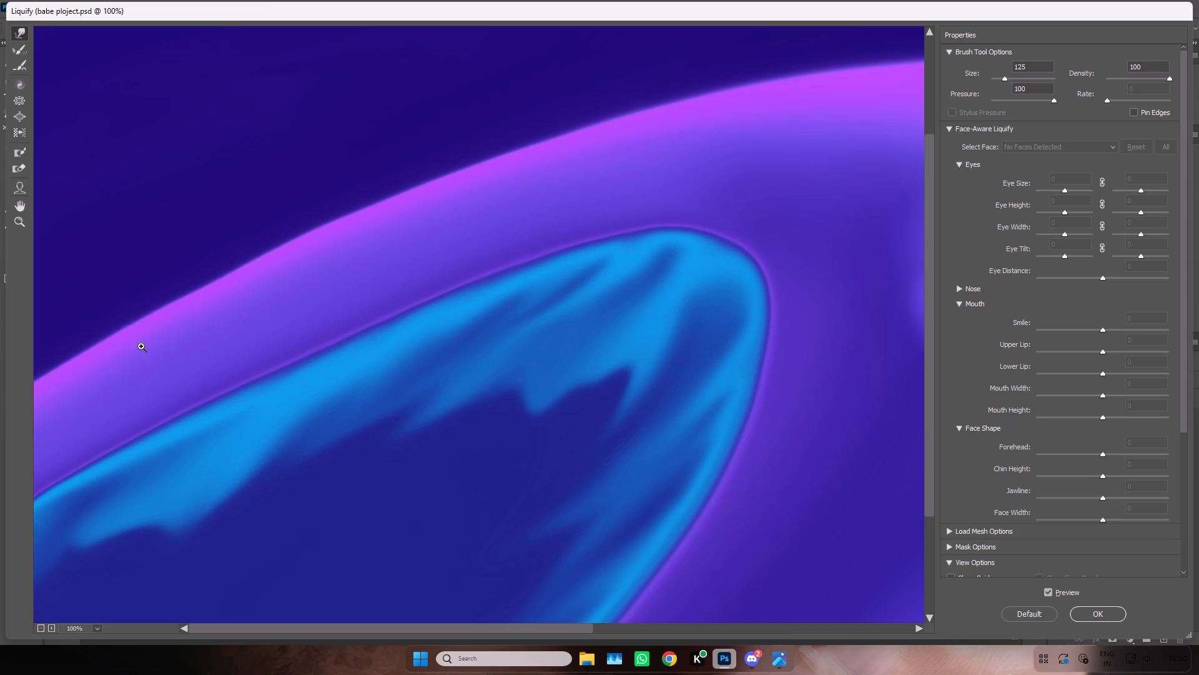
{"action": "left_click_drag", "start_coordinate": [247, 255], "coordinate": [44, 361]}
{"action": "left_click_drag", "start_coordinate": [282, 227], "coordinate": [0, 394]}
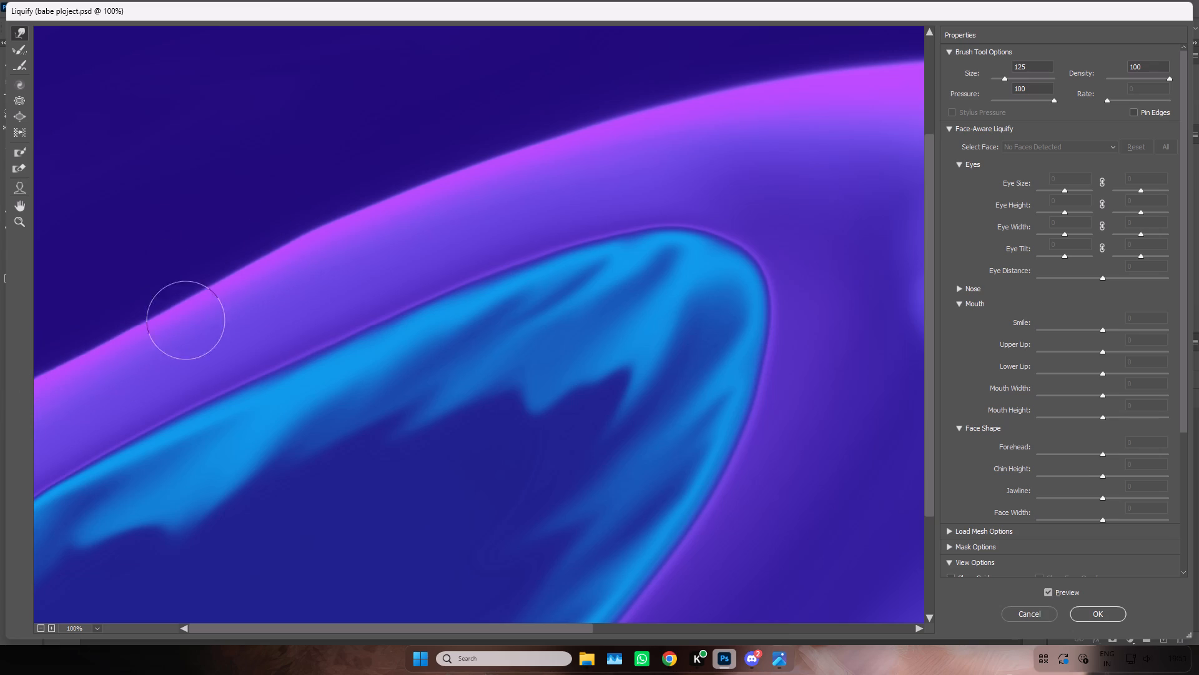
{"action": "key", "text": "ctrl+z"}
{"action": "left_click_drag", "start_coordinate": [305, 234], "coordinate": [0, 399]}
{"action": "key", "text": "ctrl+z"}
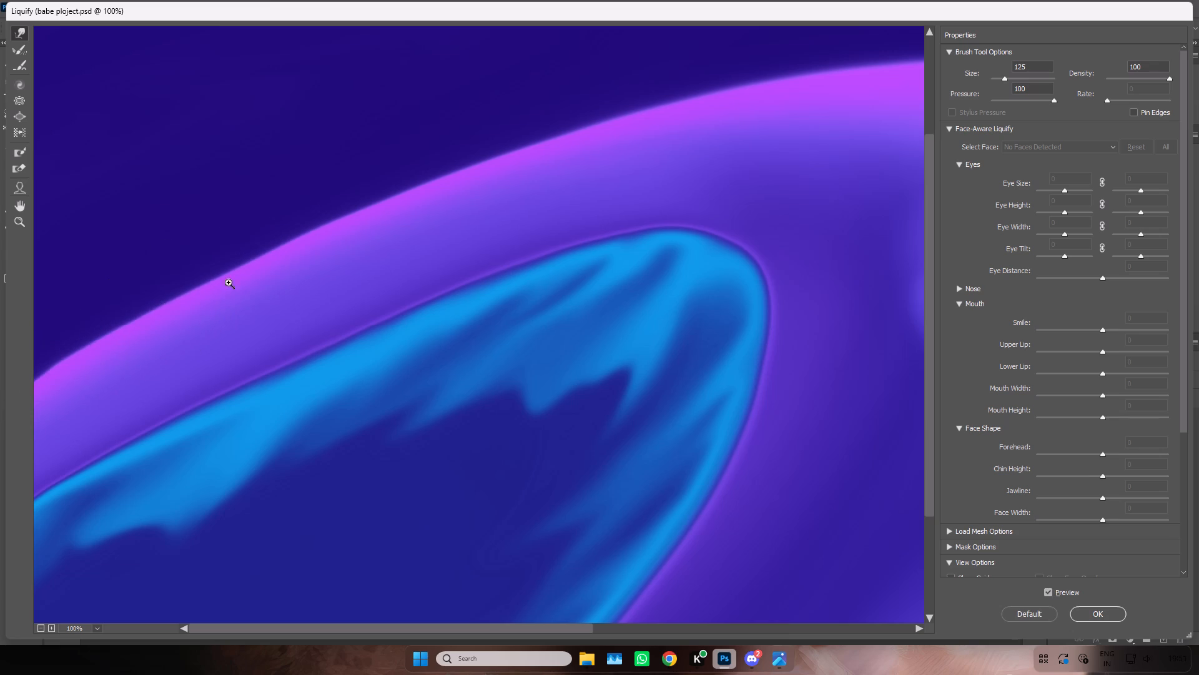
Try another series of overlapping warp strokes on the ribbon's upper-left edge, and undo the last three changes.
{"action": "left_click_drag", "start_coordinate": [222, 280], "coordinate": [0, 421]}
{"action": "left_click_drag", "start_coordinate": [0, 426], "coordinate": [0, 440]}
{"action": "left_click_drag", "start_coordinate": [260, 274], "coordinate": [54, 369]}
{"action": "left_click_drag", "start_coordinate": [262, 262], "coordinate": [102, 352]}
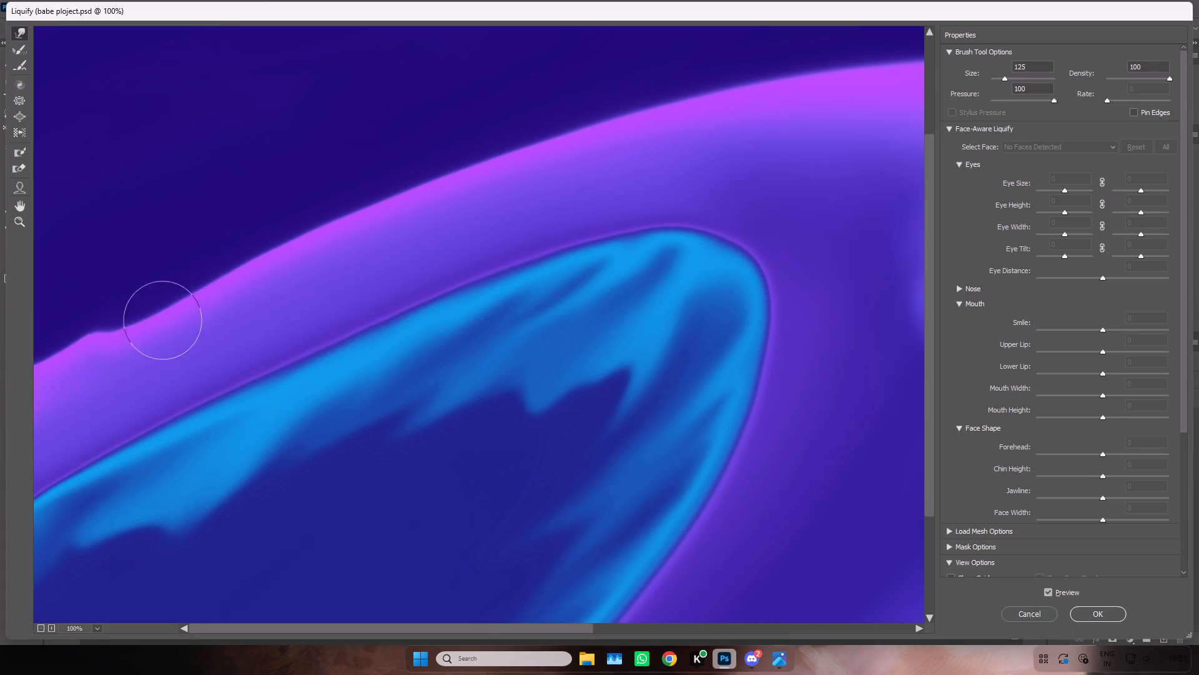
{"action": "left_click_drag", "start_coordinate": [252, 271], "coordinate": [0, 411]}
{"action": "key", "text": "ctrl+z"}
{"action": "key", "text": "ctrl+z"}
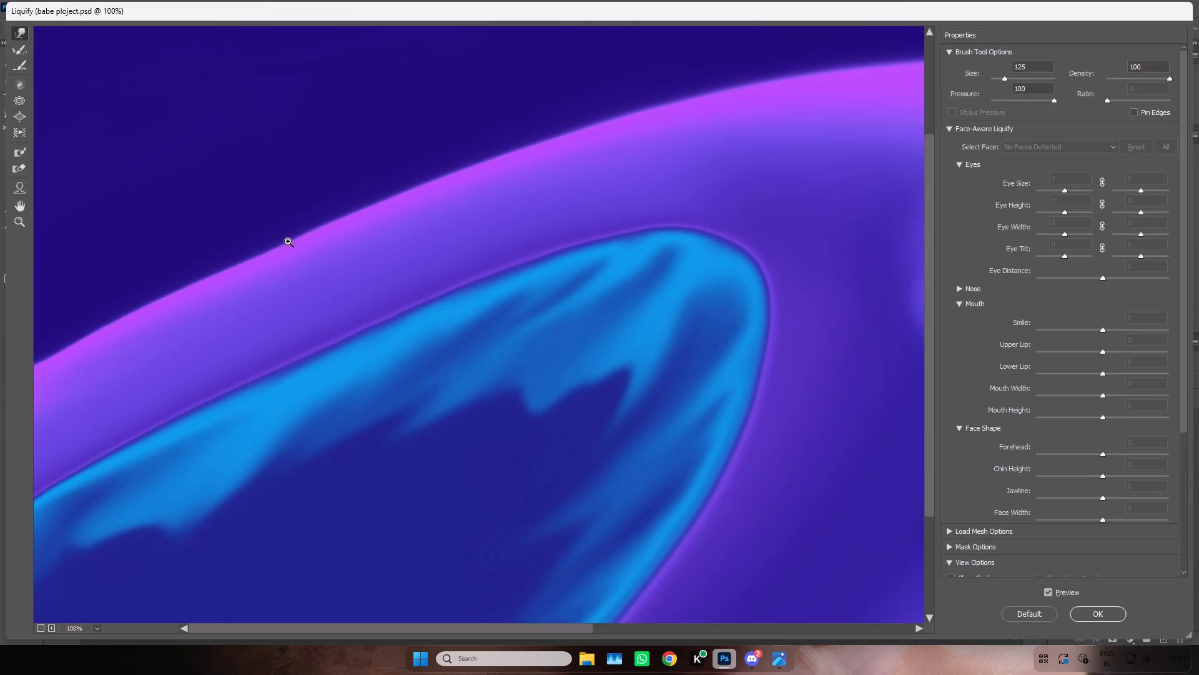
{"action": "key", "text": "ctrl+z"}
Warp the ribbon's upper-left edge into a smoother slope running down to the canvas's left border.
{"action": "left_click_drag", "start_coordinate": [139, 305], "coordinate": [0, 400]}
{"action": "left_click_drag", "start_coordinate": [0, 404], "coordinate": [0, 411]}
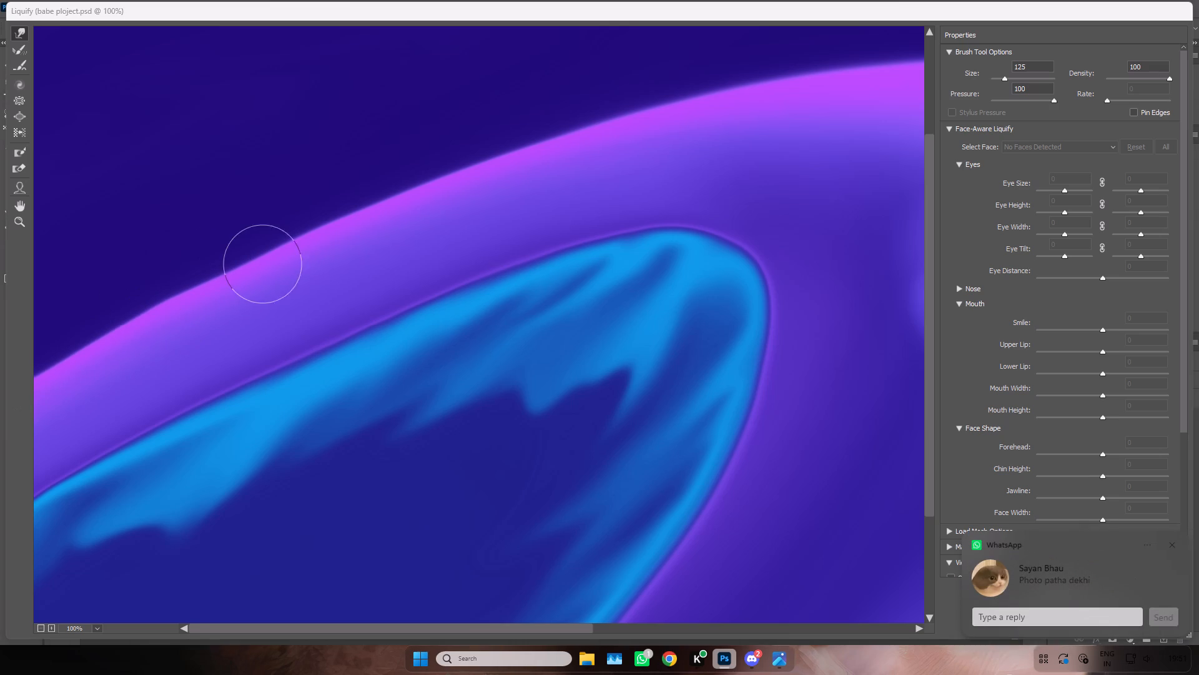
{"action": "left_click_drag", "start_coordinate": [225, 277], "coordinate": [0, 431]}
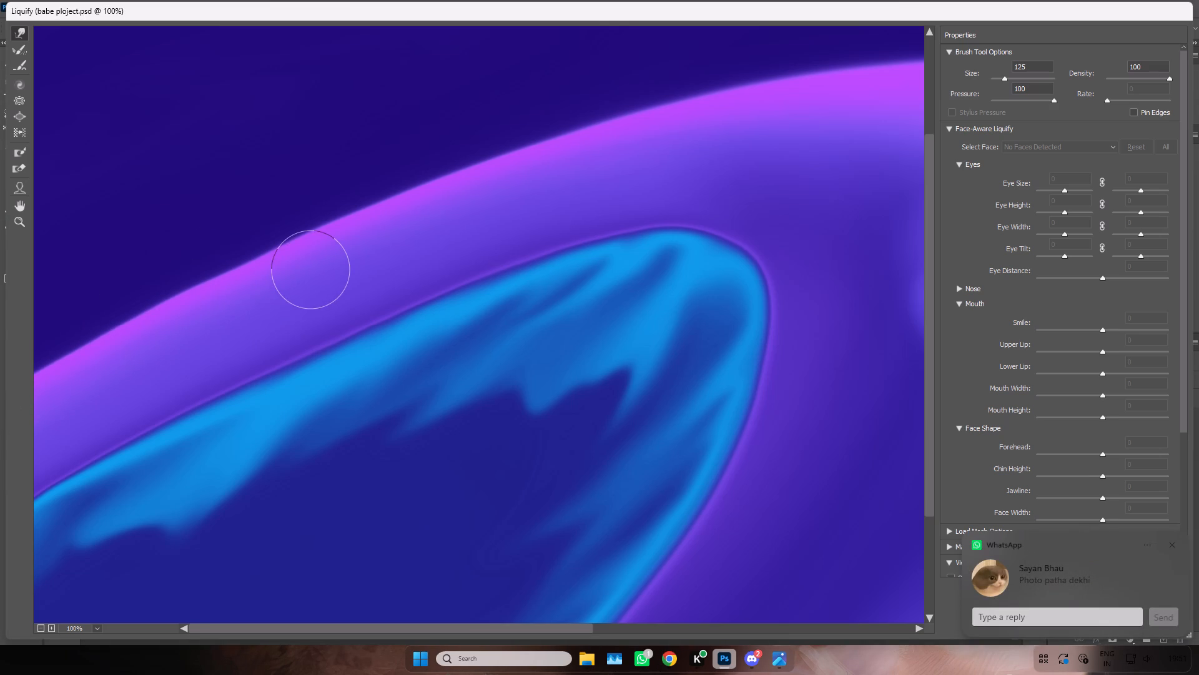
{"action": "key", "text": "ctrl+minus"}
{"action": "key", "text": "ctrl+minus"}
{"action": "key", "text": "ctrl+minus"}
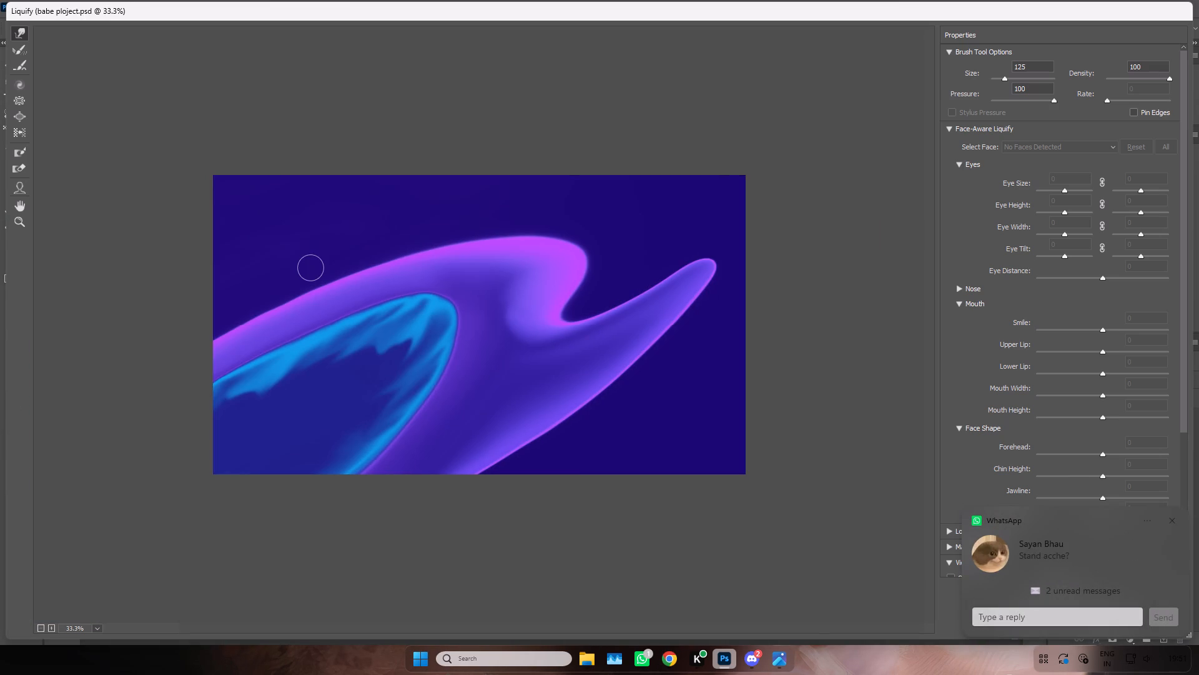
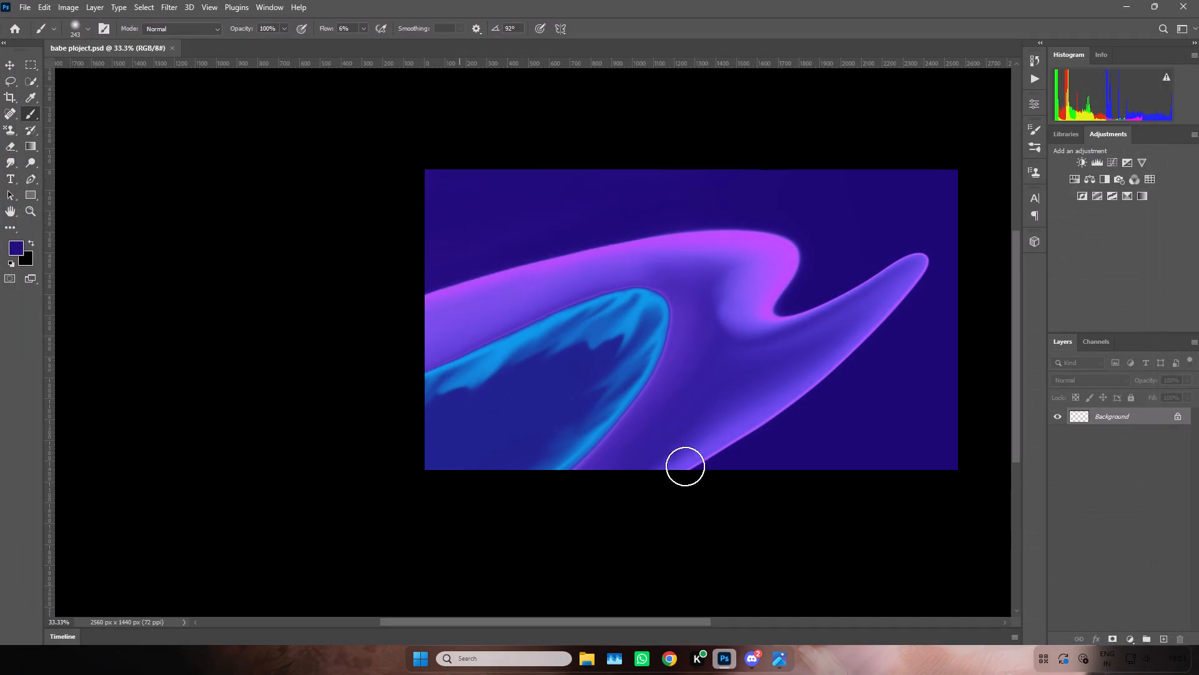
Undo and reapply the Liquify edit to compare the ribbon artwork before and after the warping.
{"action": "key", "text": "ctrl+z"}
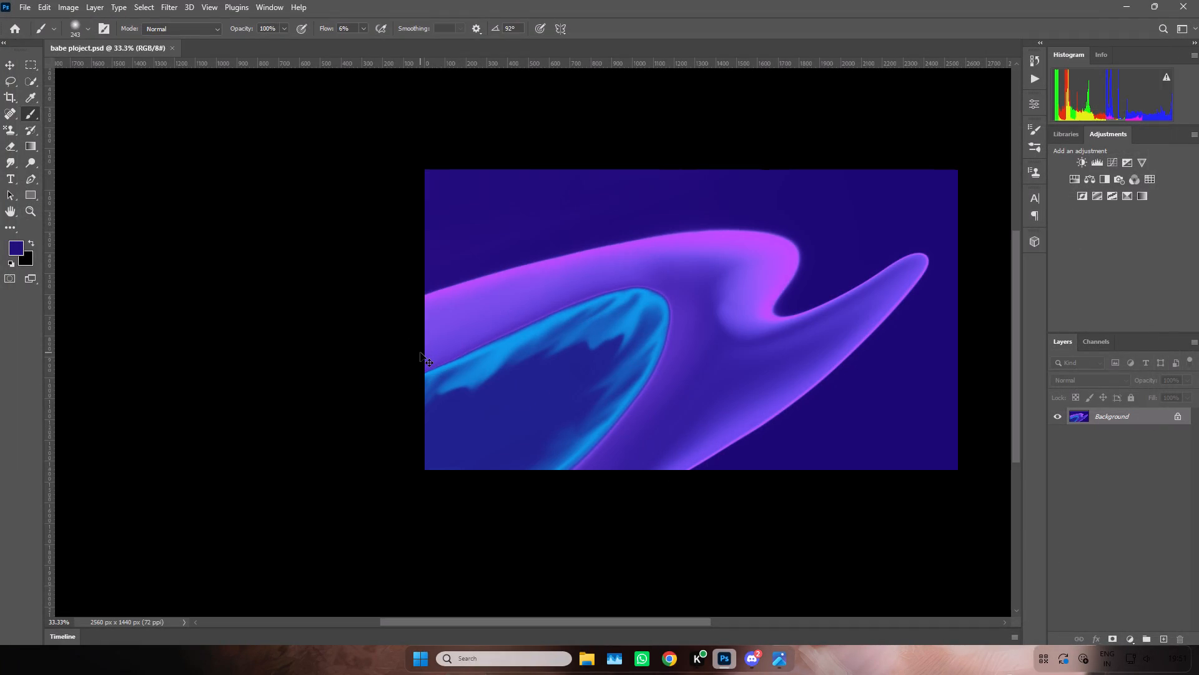
{"action": "key", "text": "ctrl+shift+z"}
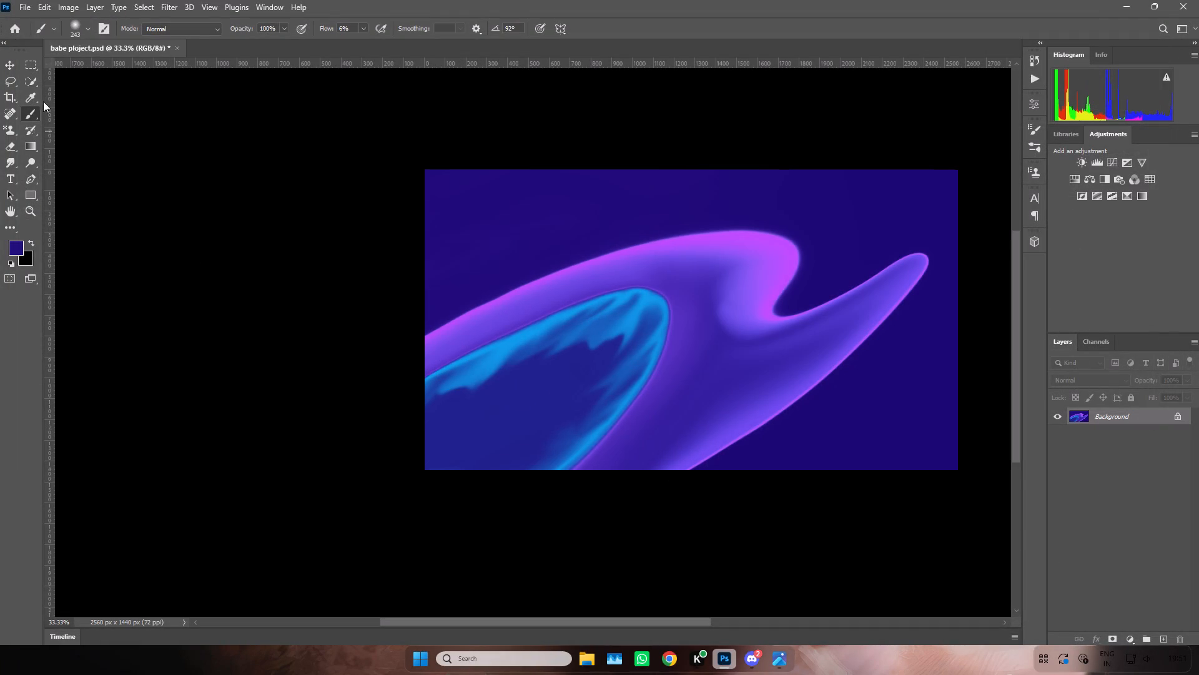
Clear any selection and save the document with the reshaped ribbon.
{"action": "key", "text": "ctrl+d"}
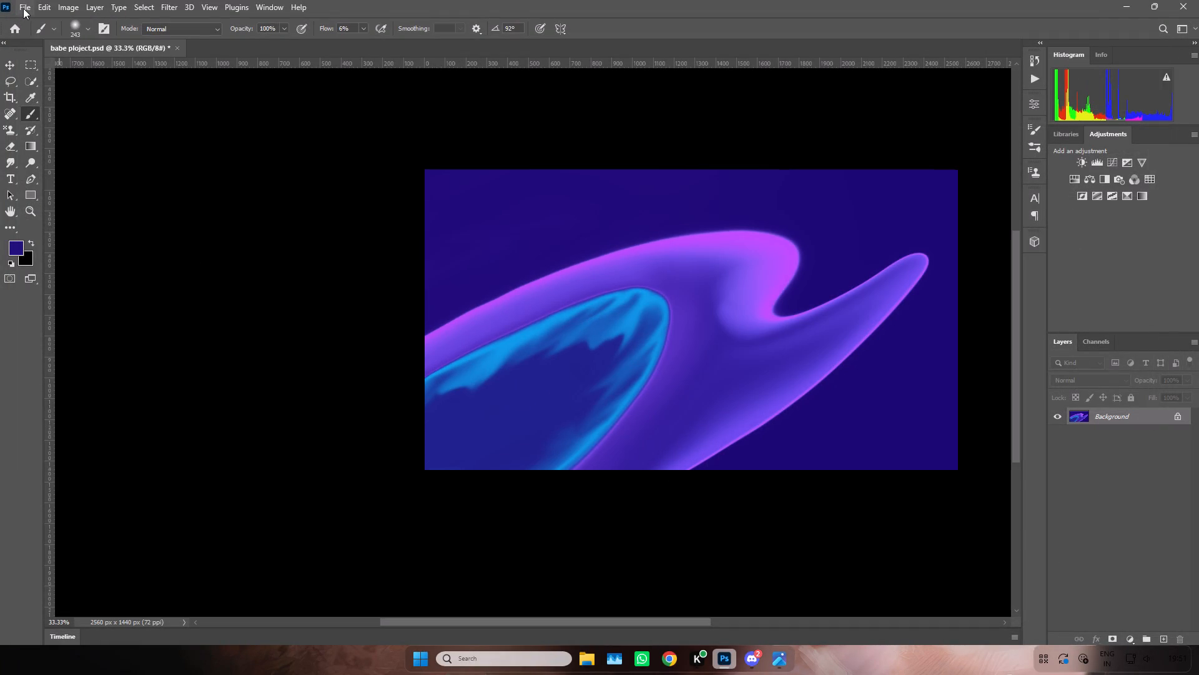
{"action": "key", "text": "ctrl+s"}
Start a quick PNG export of the artwork to the PS quick exports folder.
{"action": "left_click", "coordinate": [23, 8]}
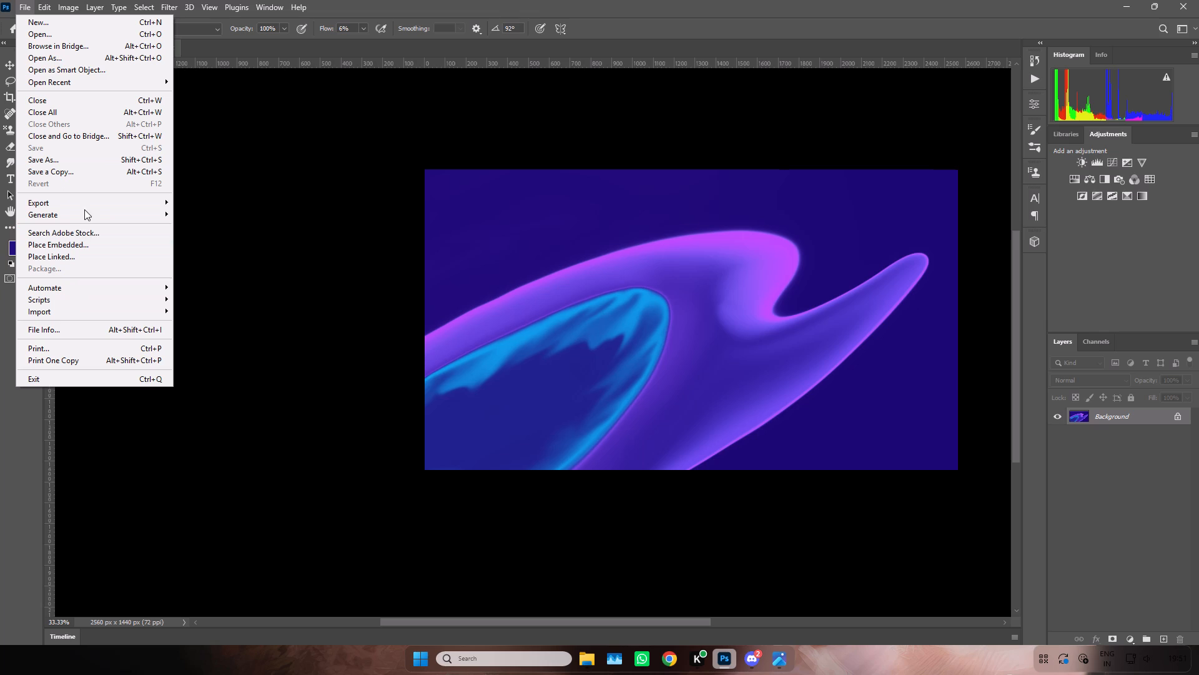
{"action": "left_click", "coordinate": [85, 206]}
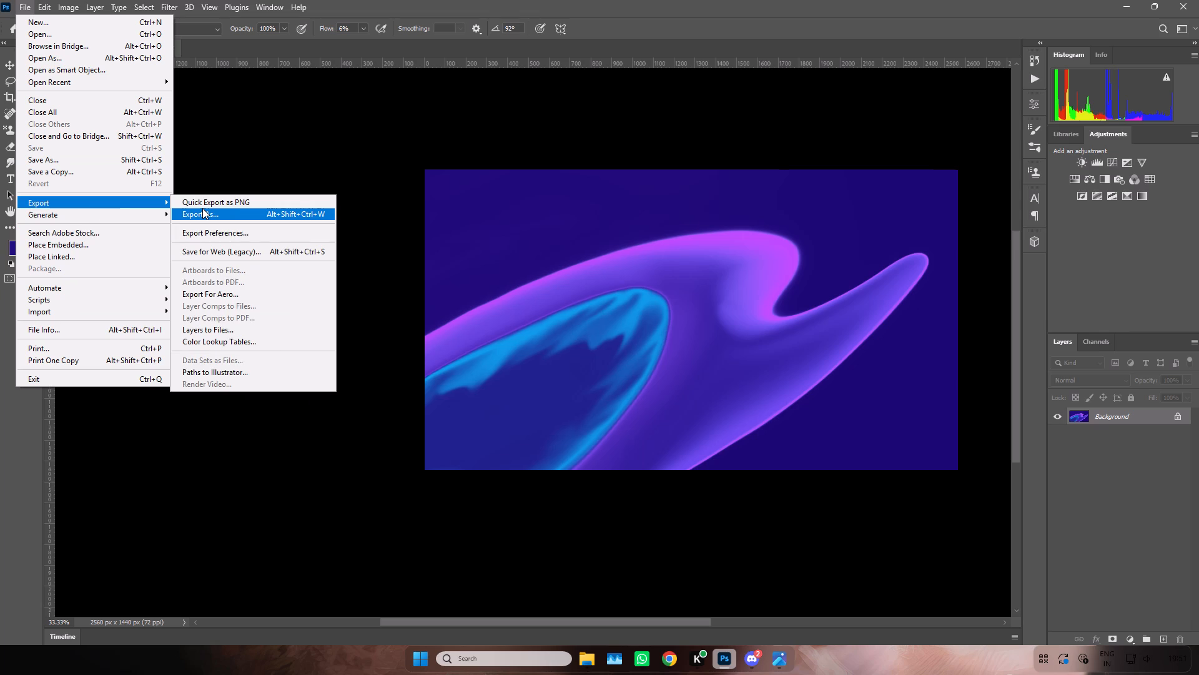
{"action": "left_click", "coordinate": [207, 201]}
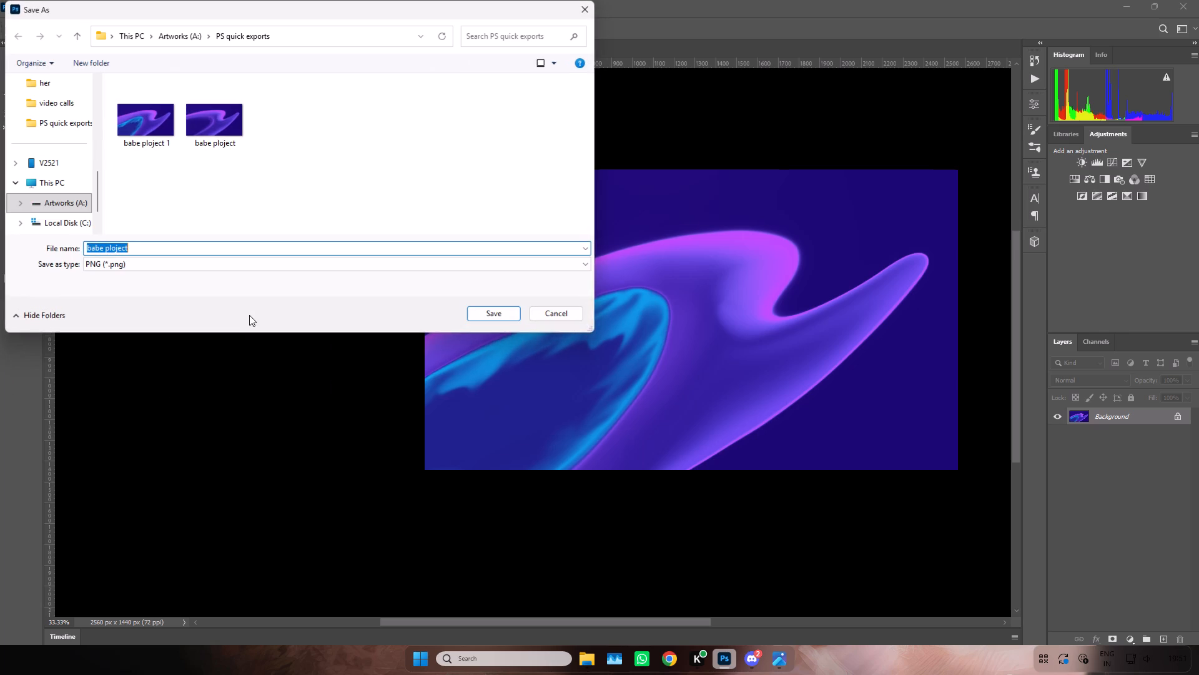
Export the ribbon artwork as a PNG named "babe 31" in the PS quick exports folder.
{"action": "double_click", "coordinate": [189, 247]}
{"action": "key", "text": "space"}
{"action": "left_click", "coordinate": [189, 247]}
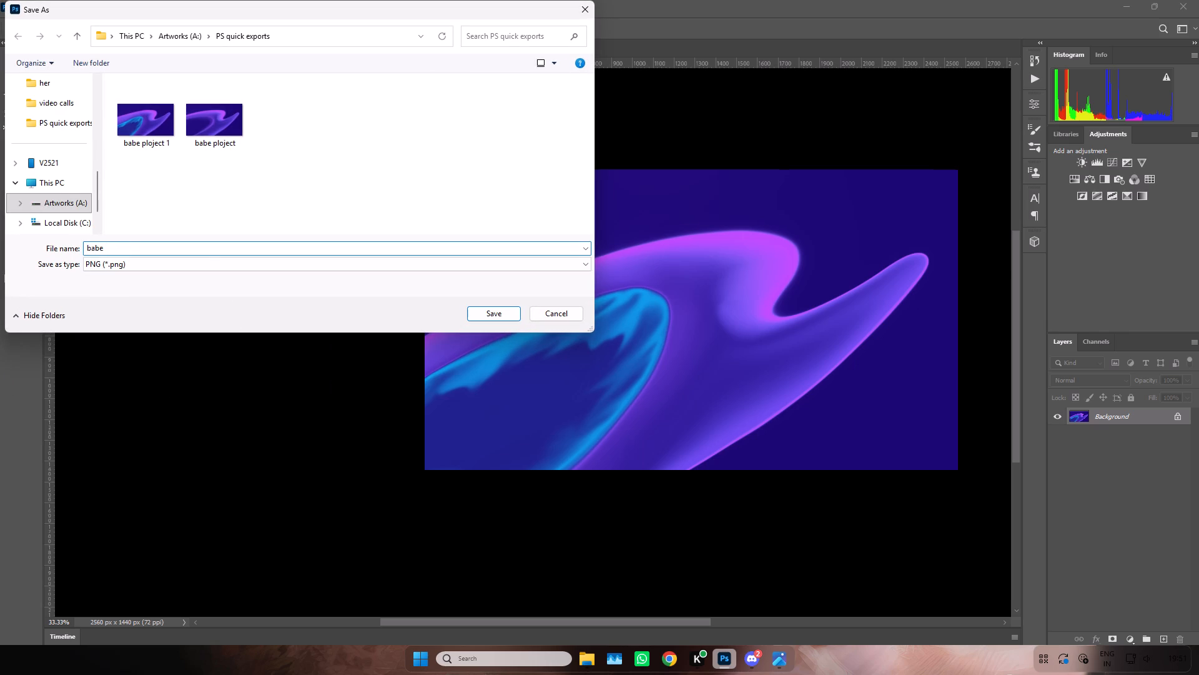
{"action": "type", "text": "31"}
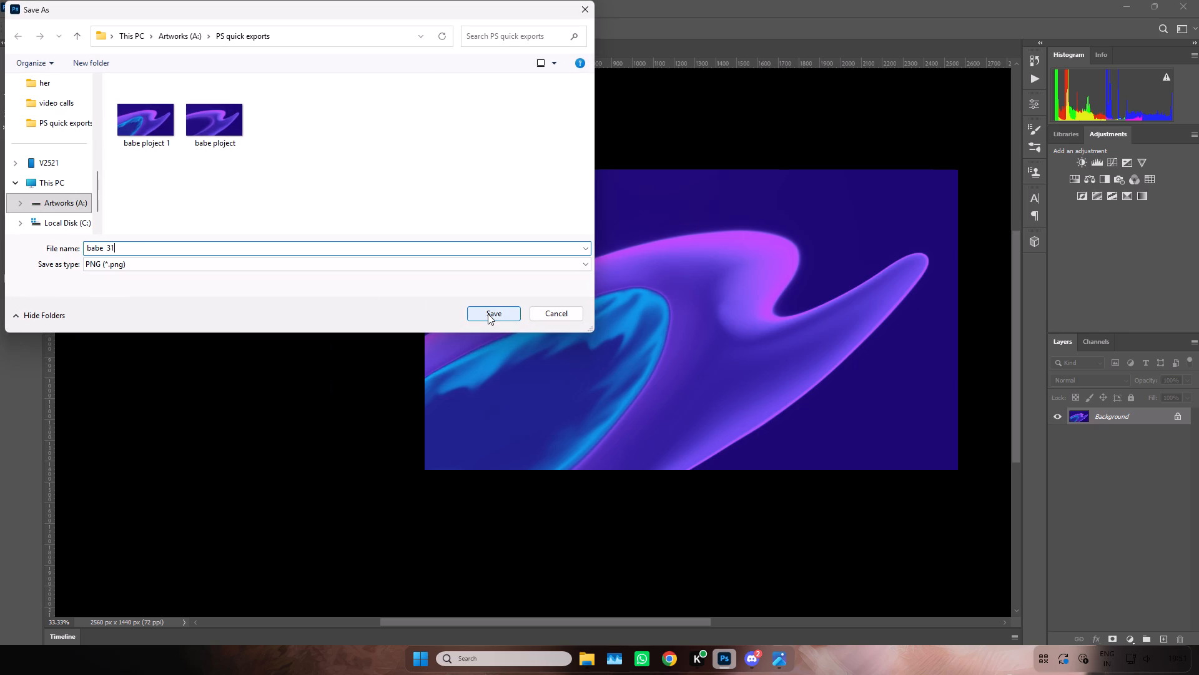
{"action": "left_click", "coordinate": [488, 314]}
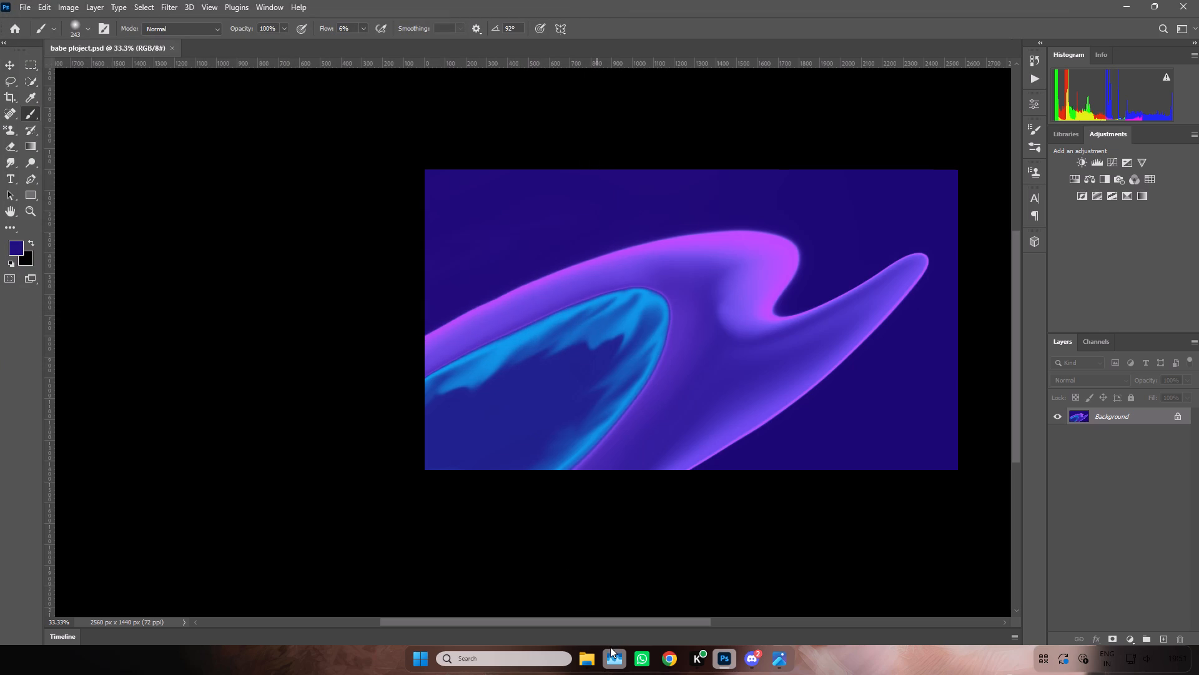